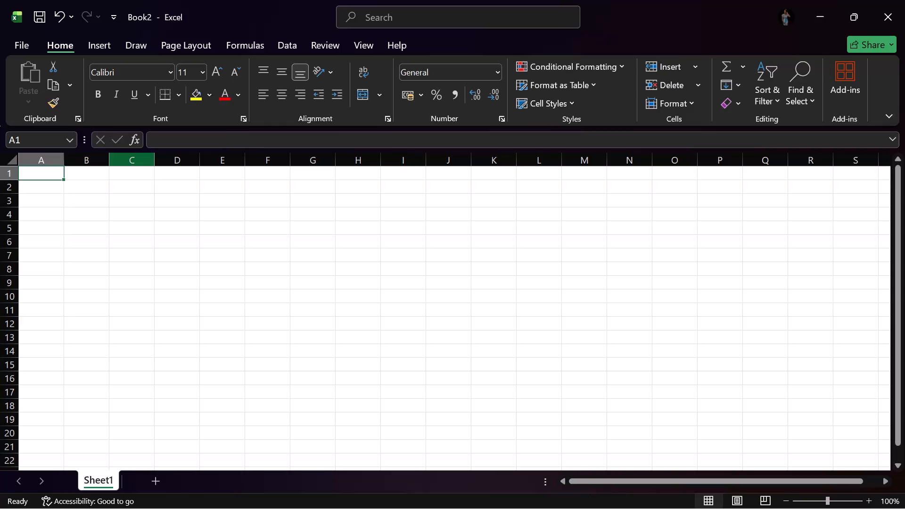
Open cell B1 for text entry.
click(86, 171)
click(86, 171)
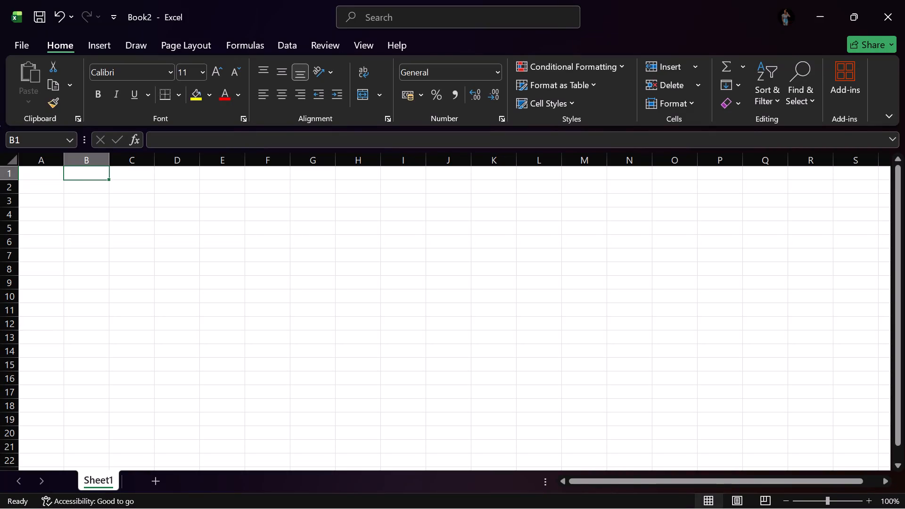
click(83, 170)
double_click(77, 174)
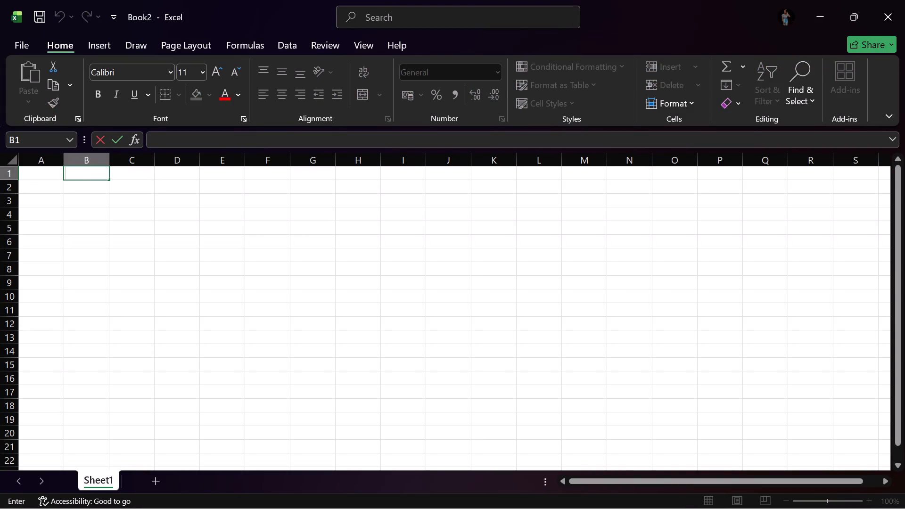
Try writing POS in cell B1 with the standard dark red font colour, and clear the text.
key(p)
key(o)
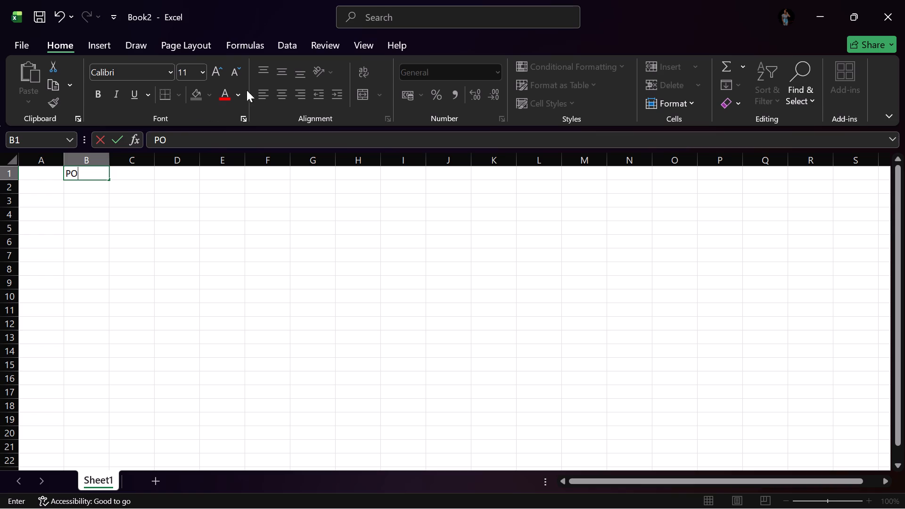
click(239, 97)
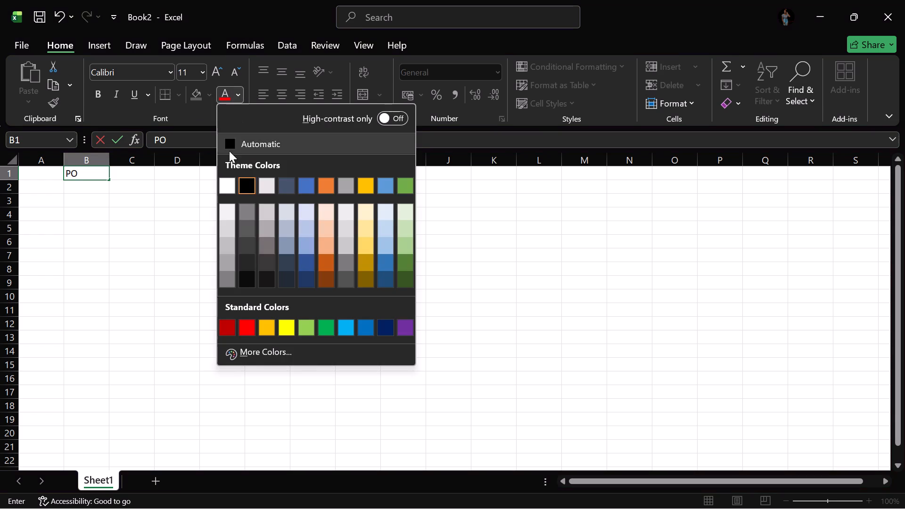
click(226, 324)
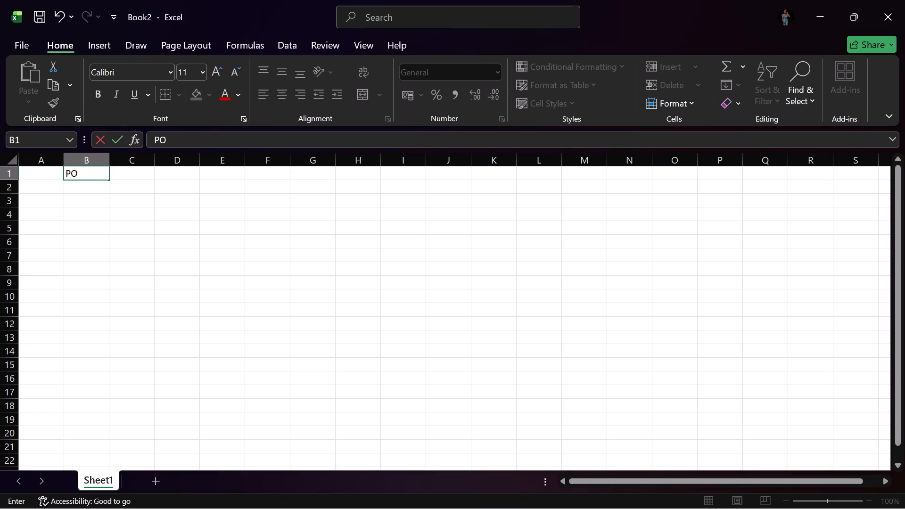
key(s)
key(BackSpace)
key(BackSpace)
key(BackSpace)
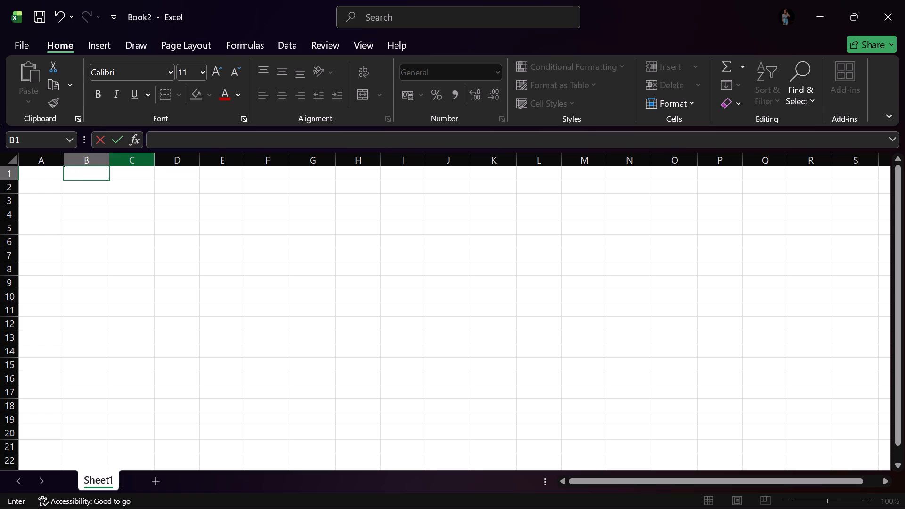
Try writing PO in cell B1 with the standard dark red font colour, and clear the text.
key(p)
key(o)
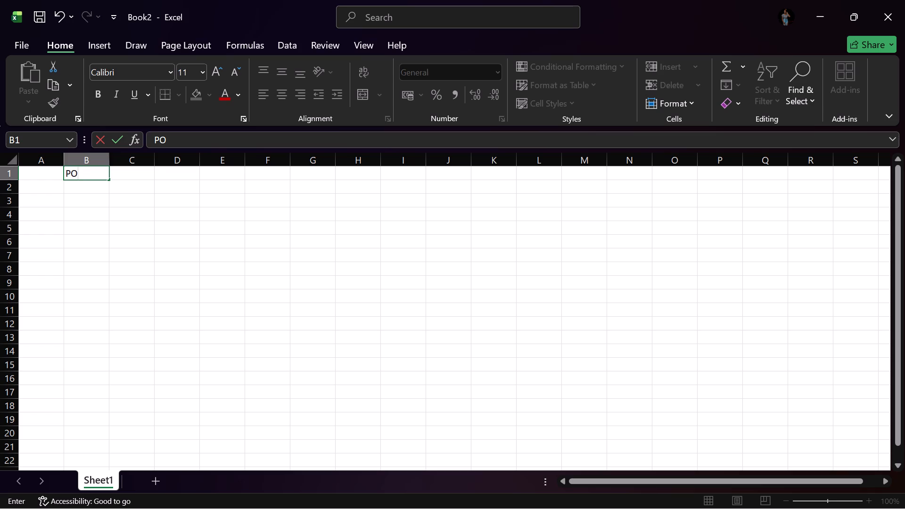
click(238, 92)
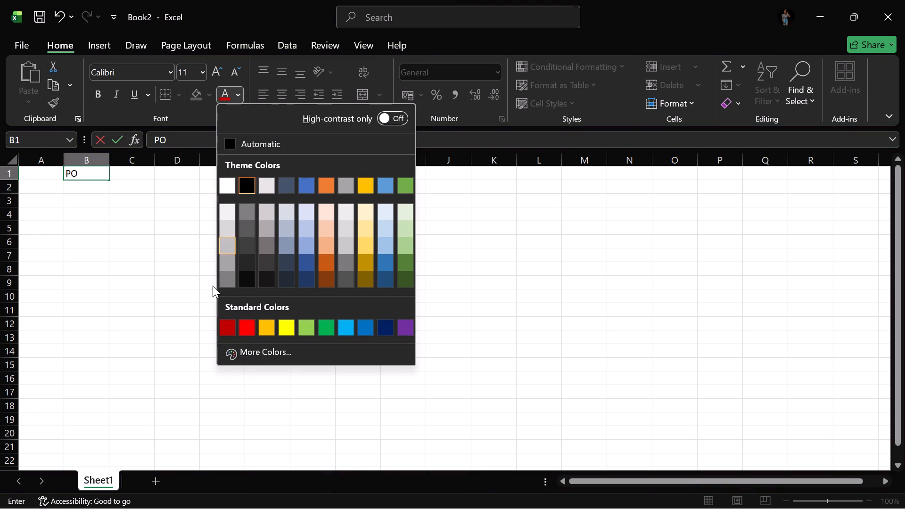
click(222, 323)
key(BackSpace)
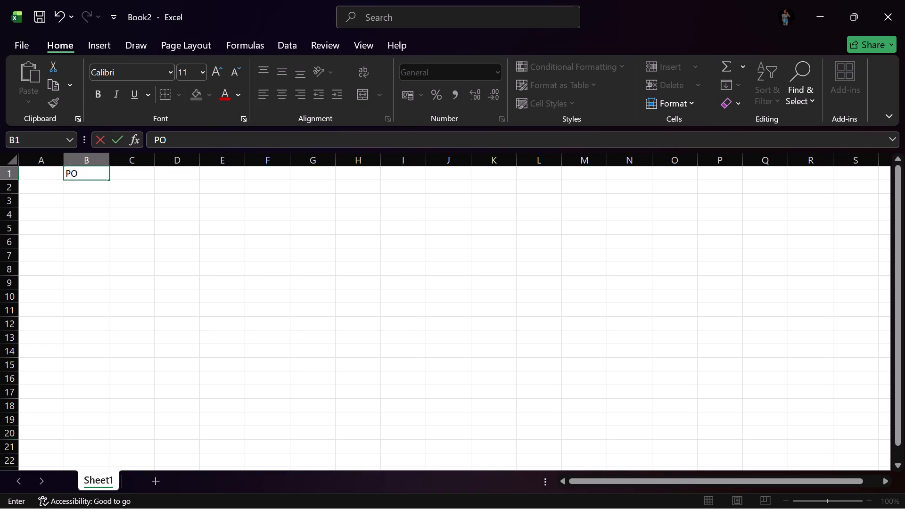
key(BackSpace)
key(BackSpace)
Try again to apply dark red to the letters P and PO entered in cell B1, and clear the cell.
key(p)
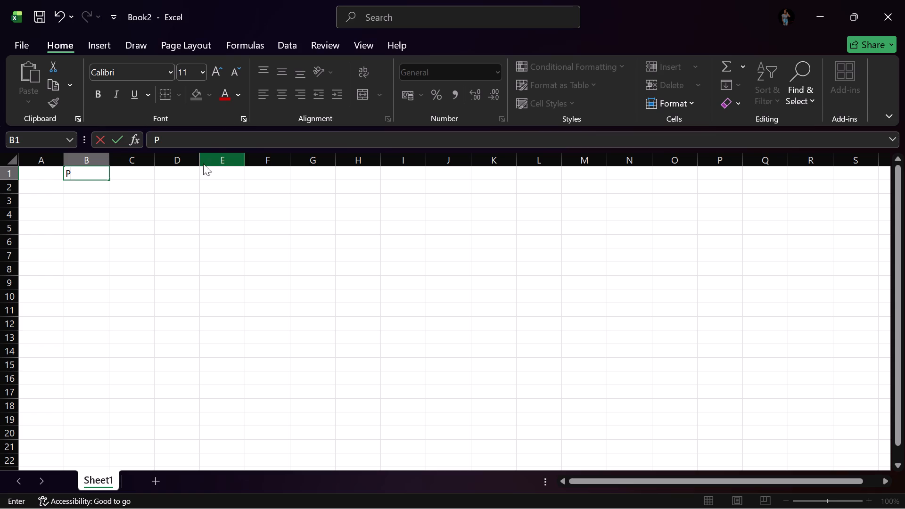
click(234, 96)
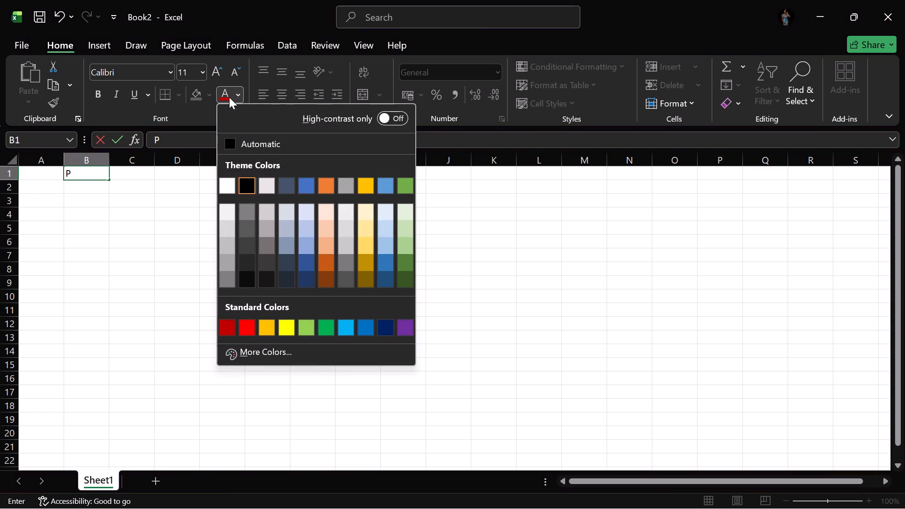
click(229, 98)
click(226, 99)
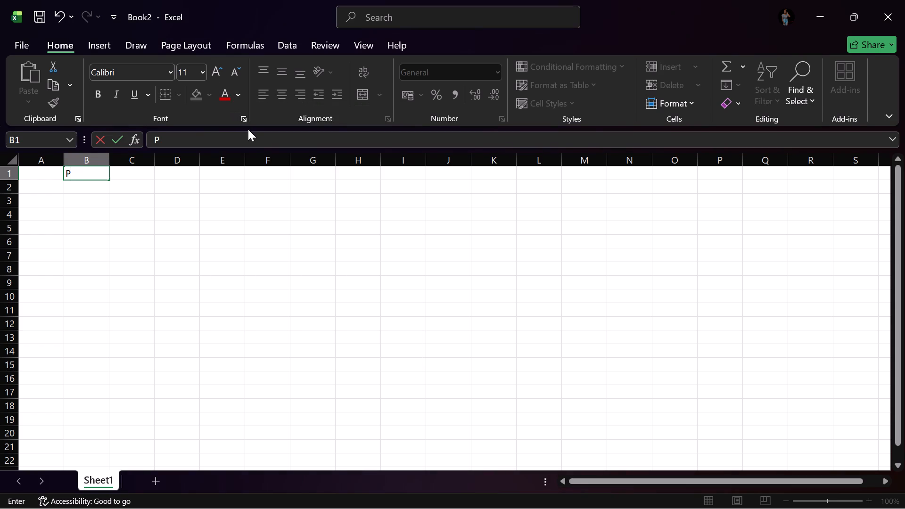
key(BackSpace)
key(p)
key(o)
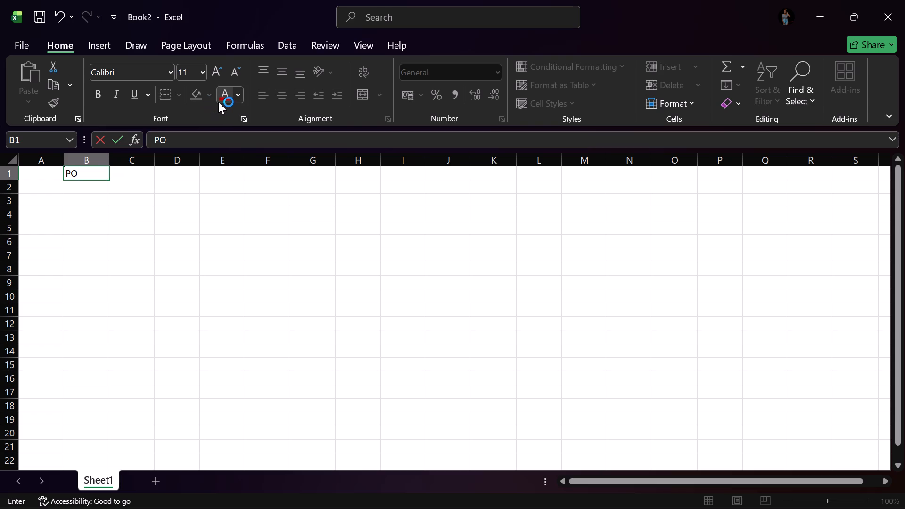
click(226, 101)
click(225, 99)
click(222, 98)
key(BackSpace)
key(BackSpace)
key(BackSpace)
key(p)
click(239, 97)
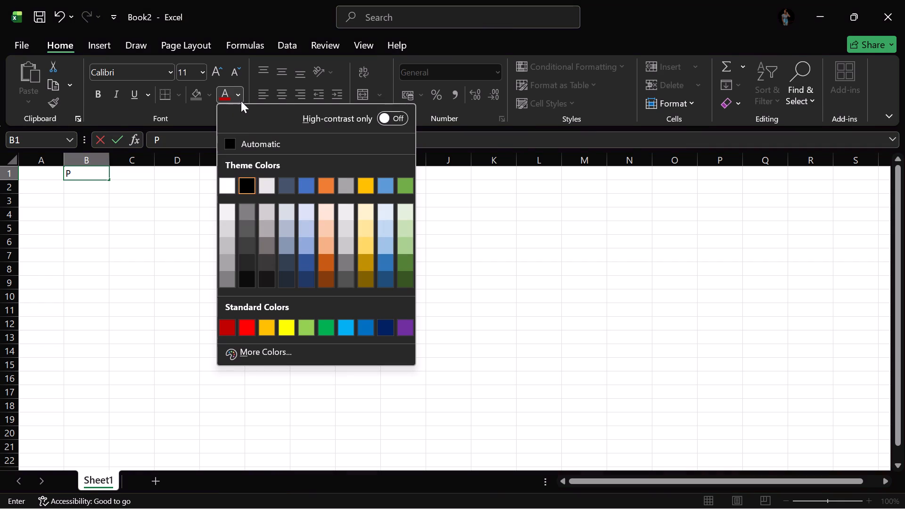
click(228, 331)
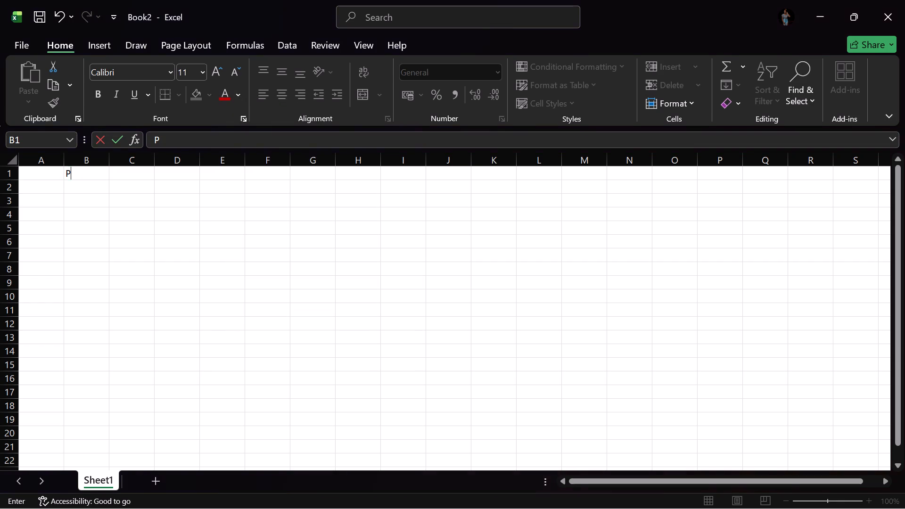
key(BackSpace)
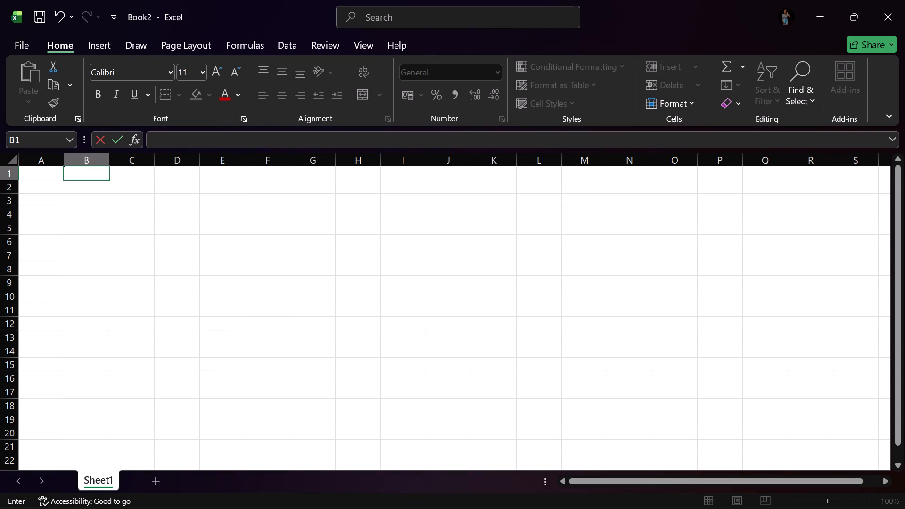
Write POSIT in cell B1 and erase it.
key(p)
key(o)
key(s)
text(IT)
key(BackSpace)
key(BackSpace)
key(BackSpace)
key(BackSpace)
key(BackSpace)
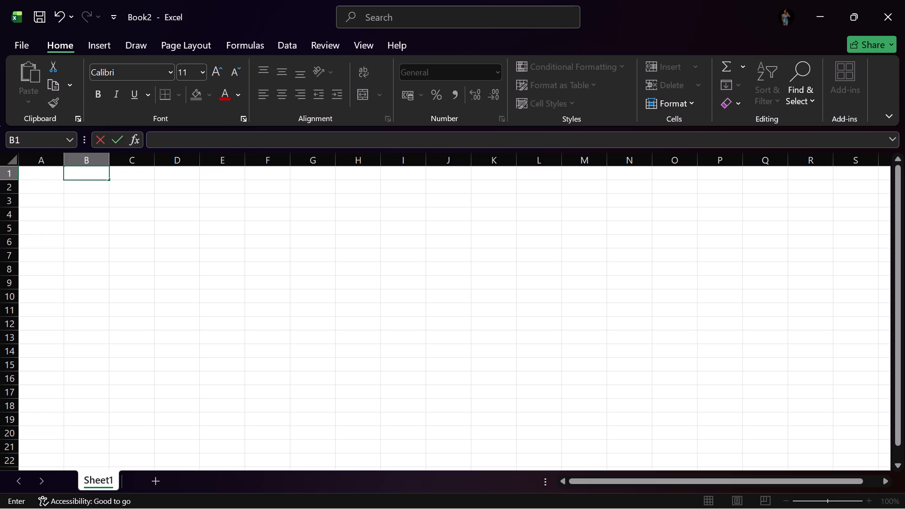
Enter the column heading NAMES in cell B1.
text(NAM)
text(ES)
Enter the column heading POSITIONS in cell A1.
click(41, 173)
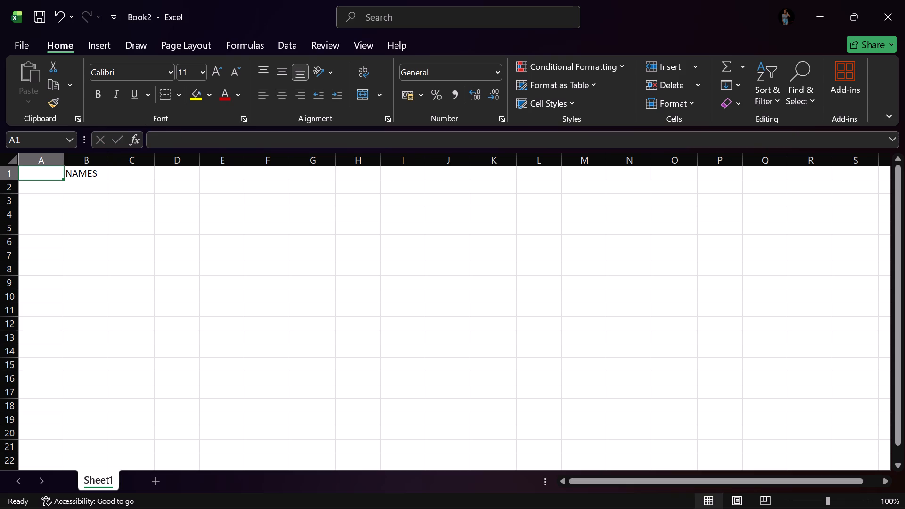
text(PO)
key(s)
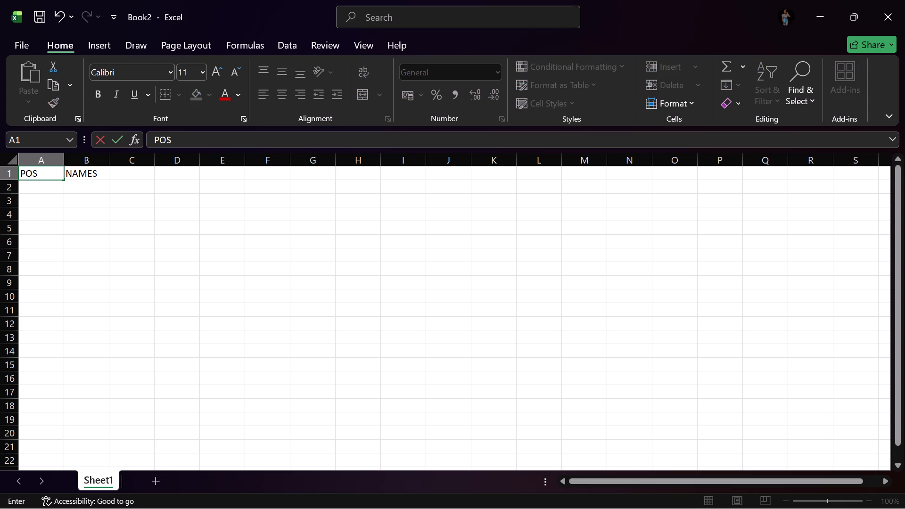
text(IT)
key(i)
key(o)
key(n)
key(s)
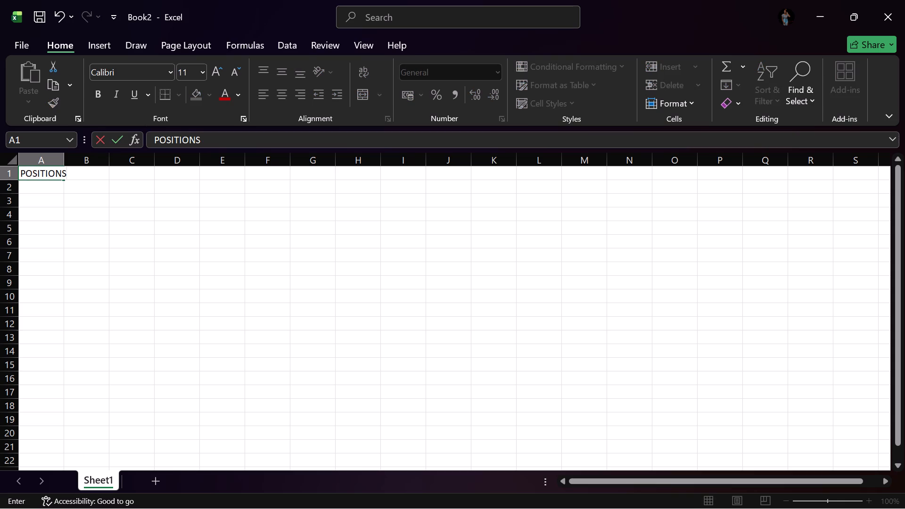
click(83, 172)
click(83, 172)
Enter the column heading SUBJECTS in cell C1.
click(125, 174)
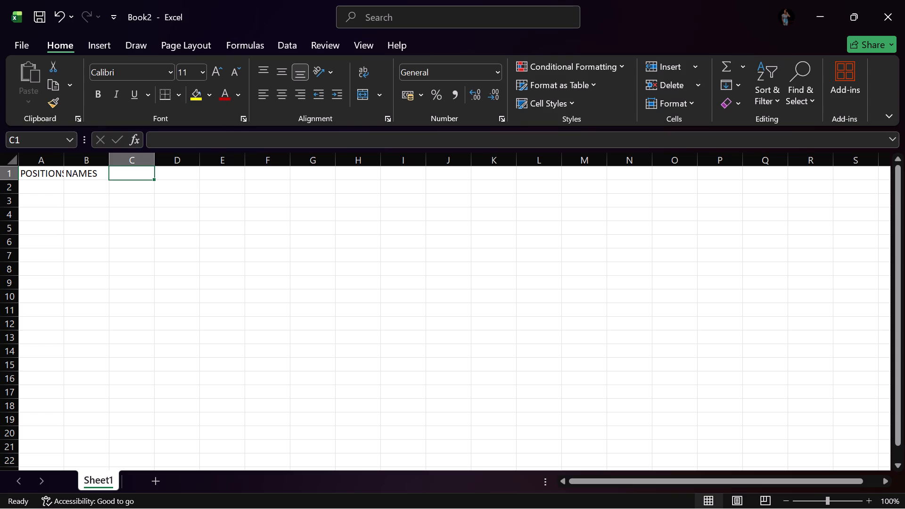
key(s)
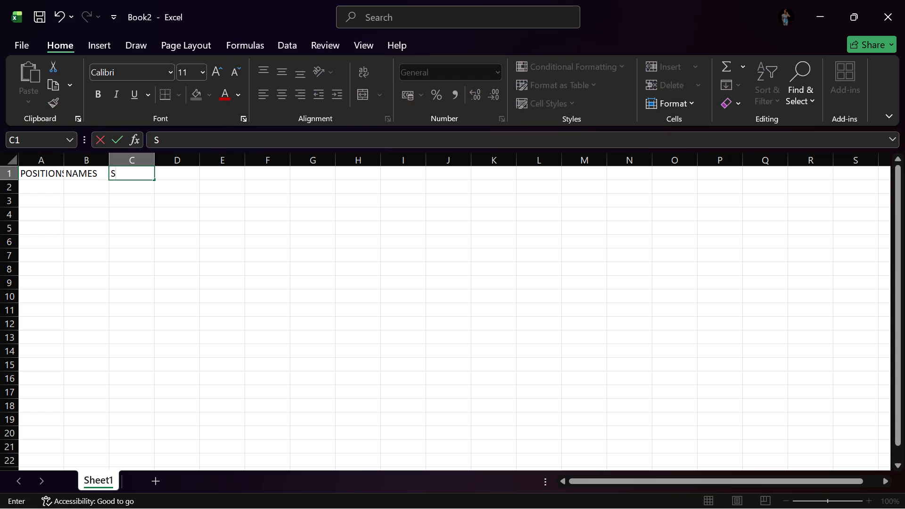
key(u)
key(b)
key(j)
key(e)
text(CT)
key(s)
click(178, 177)
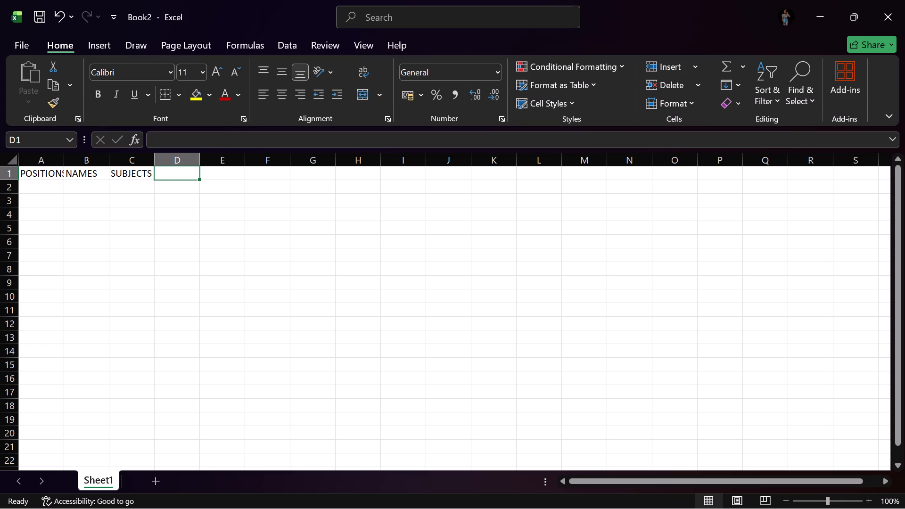
Replace the SUBJECTS heading in cell C1 with MATHEMATICS.
key(BackSpace)
key(BackSpace)
click(151, 172)
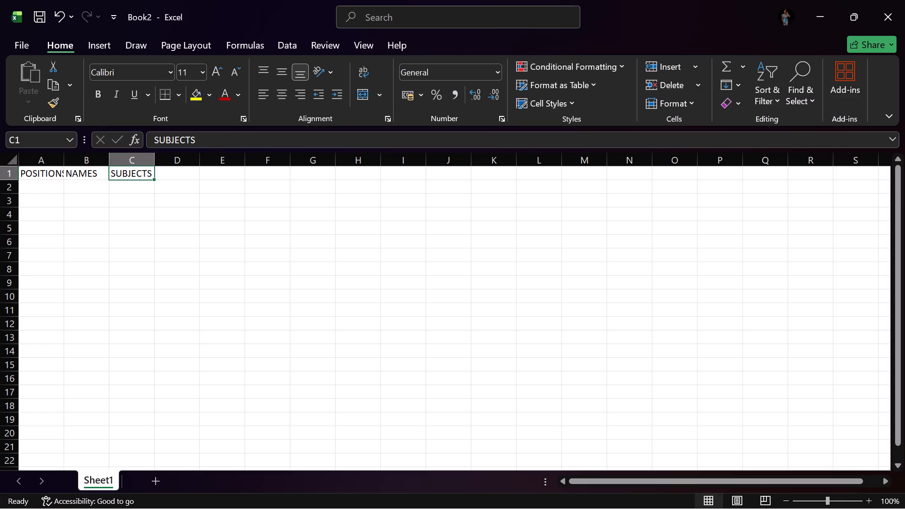
key(BackSpace)
key(BackSpace)
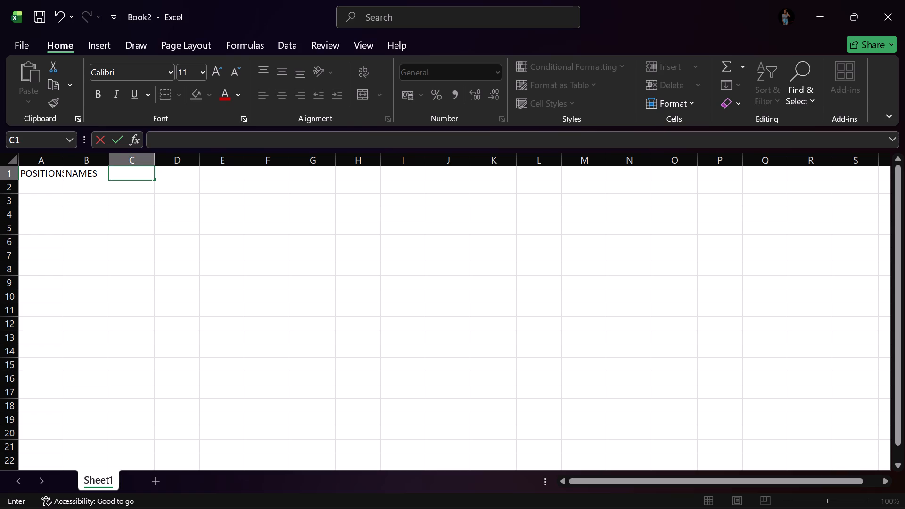
key(m)
key(a)
key(t)
key(h)
text(EM)
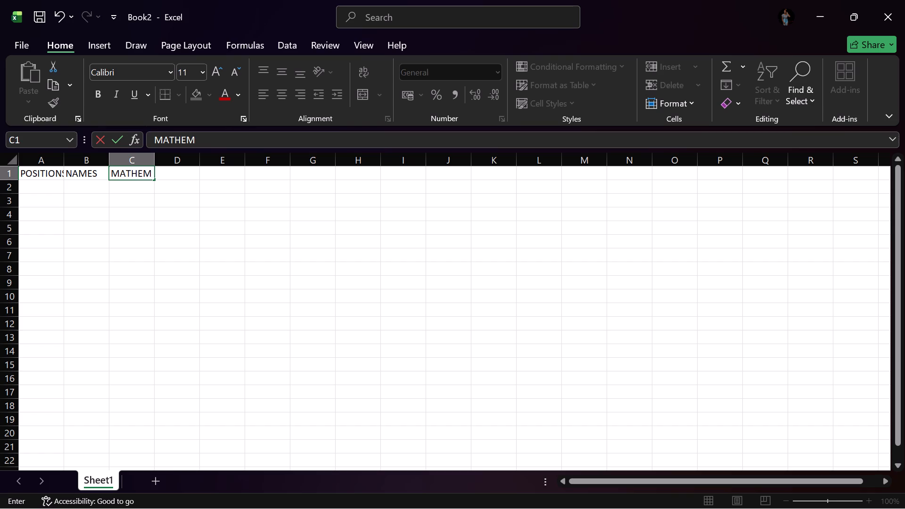
key(a)
key(t)
key(i)
key(c)
key(s)
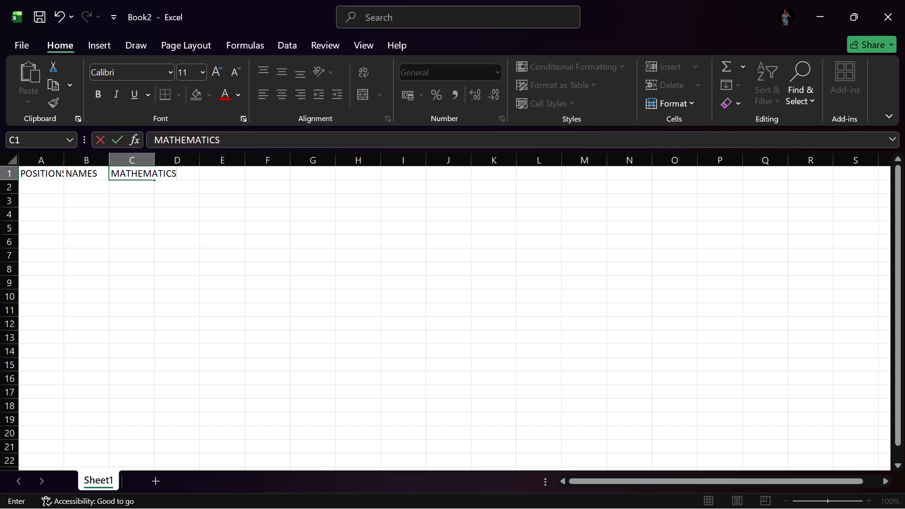
Append C.R.E directly after MATHEMATICS in cell C1.
click(190, 173)
key(c)
key(period)
key(r)
key(period)
key(e)
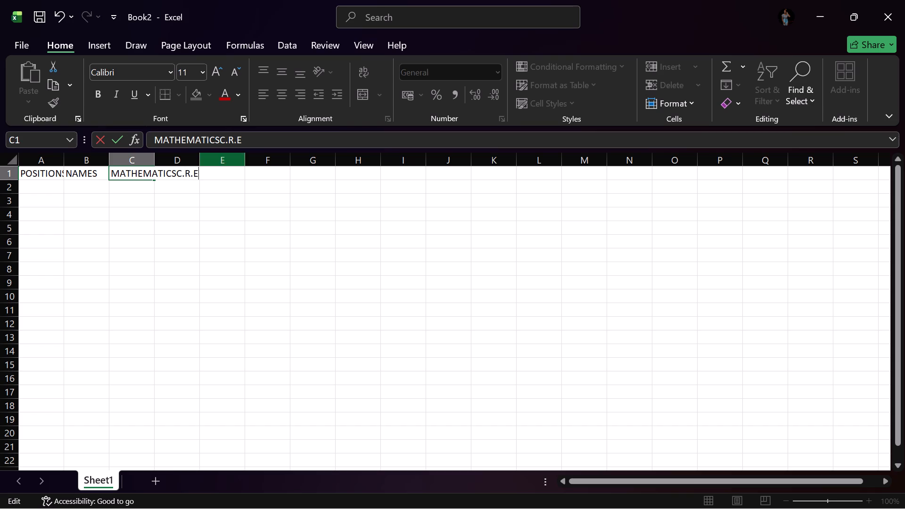
click(214, 171)
click(215, 171)
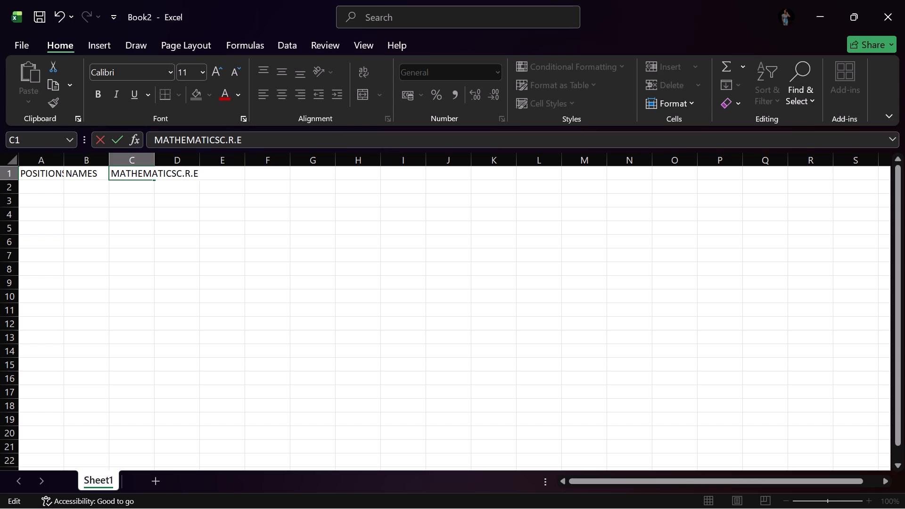
double_click(215, 172)
triple_click(219, 174)
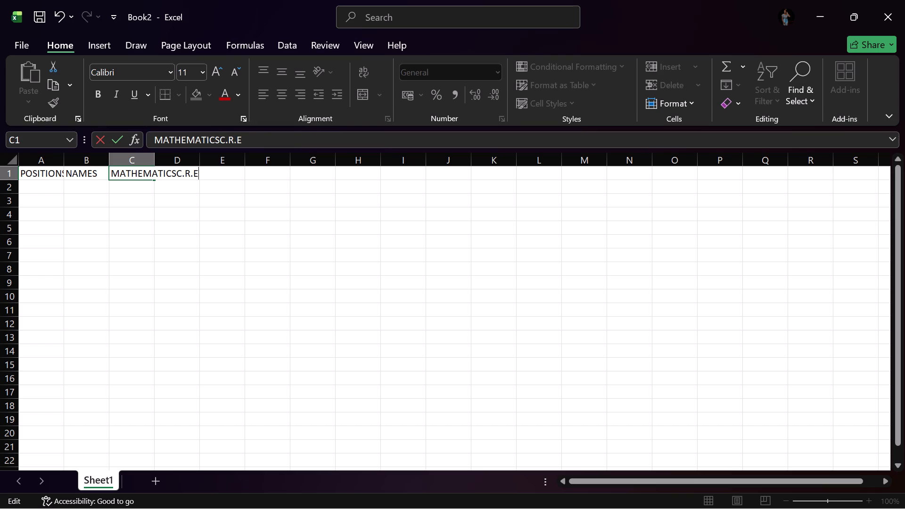
click(229, 162)
Enter the column heading ENGLISH in cell E1.
click(218, 175)
triple_click(218, 172)
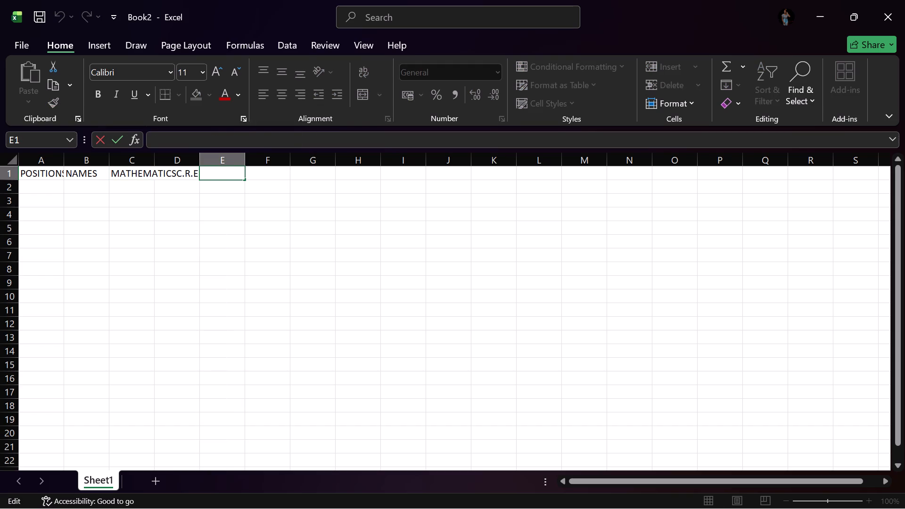
text(EN)
key(g)
key(l)
key(i)
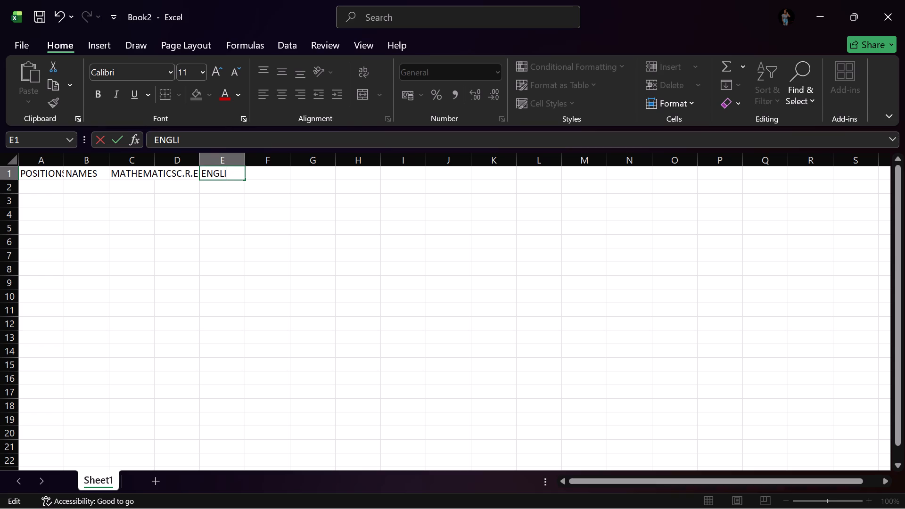
key(s)
key(h)
click(263, 173)
click(263, 173)
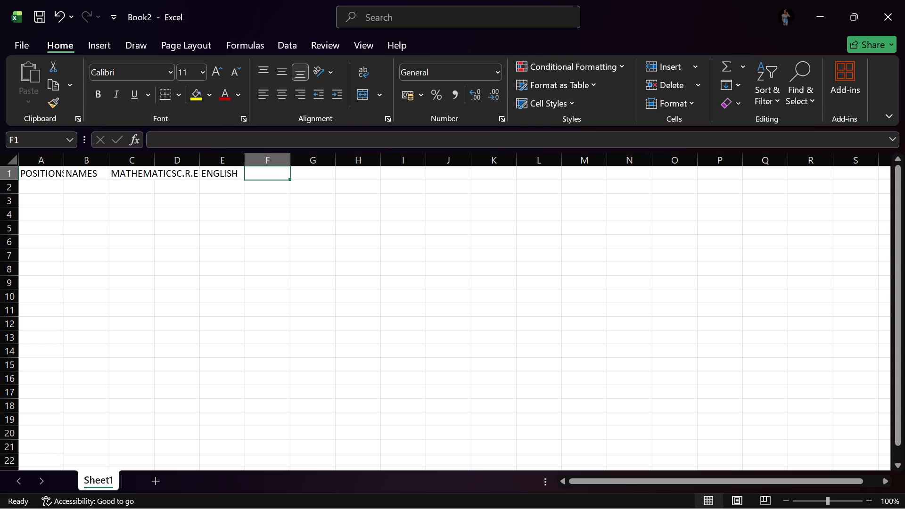
Enter the column heading KISWAHILI in cell F1.
double_click(262, 173)
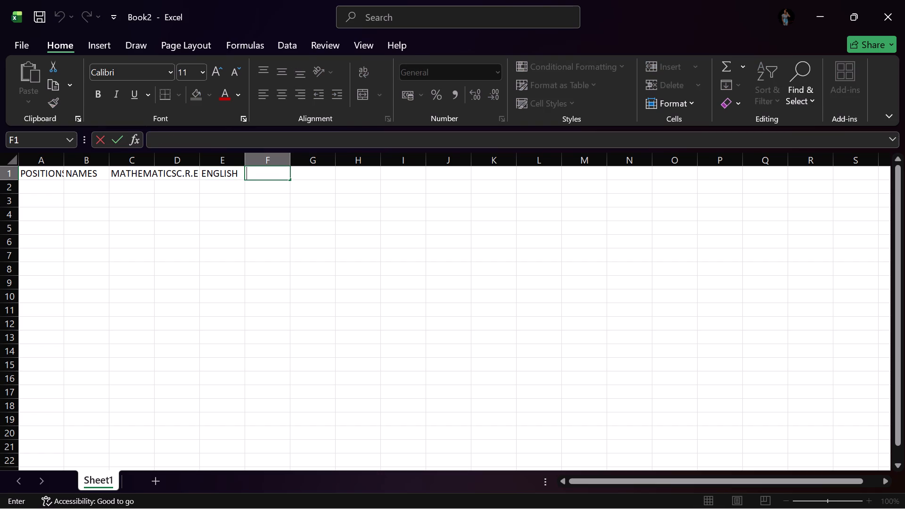
key(k)
key(i)
text(SWA)
key(h)
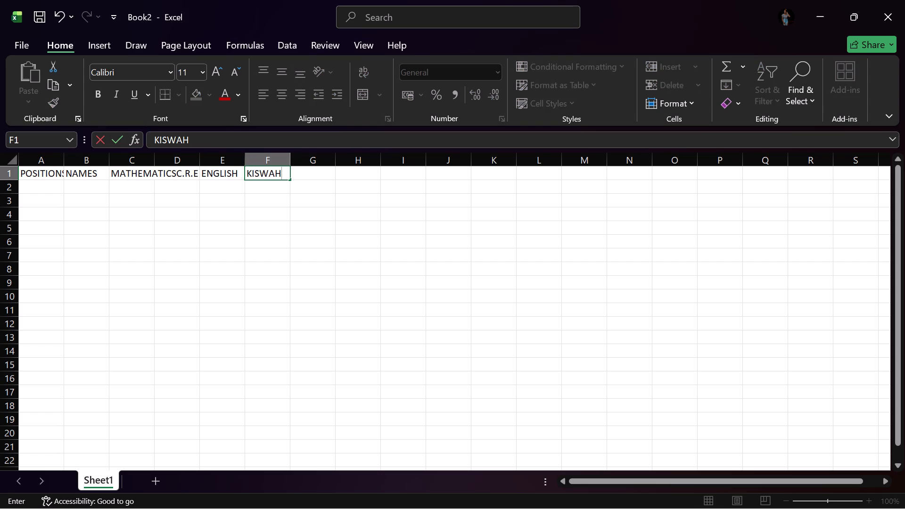
text(ILI)
click(312, 175)
click(312, 174)
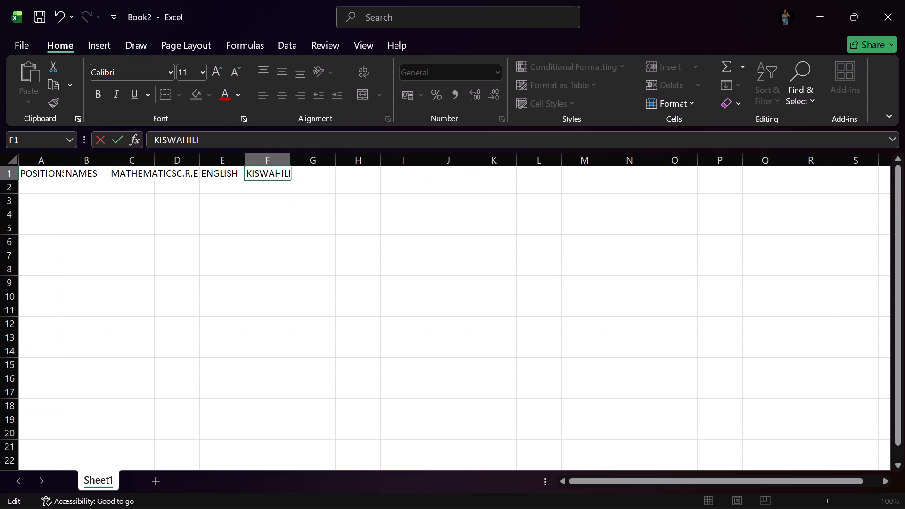
double_click(311, 173)
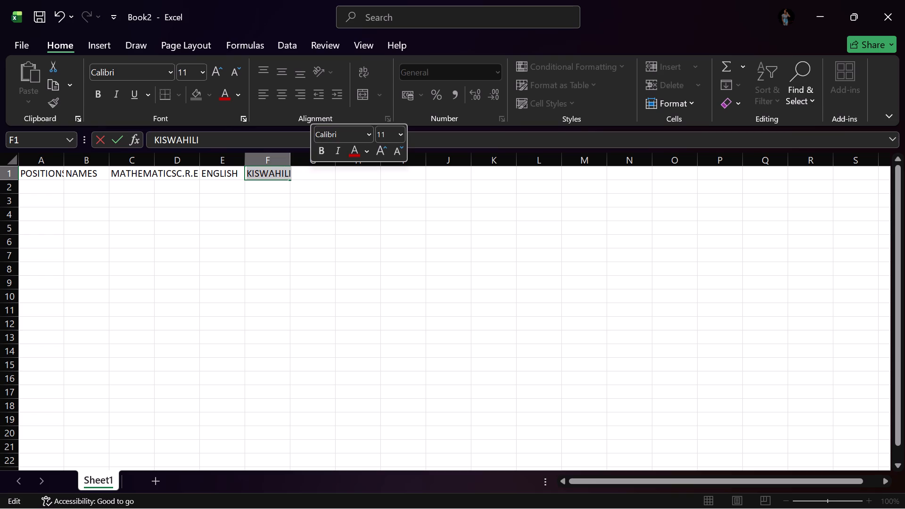
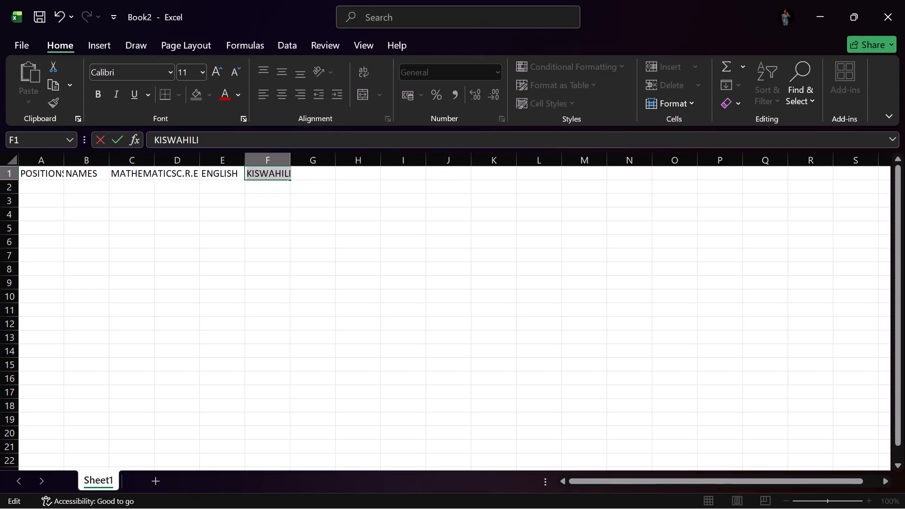
Append BUSINESS directly after KISWAHILI in cell F1 so the text runs across column G.
click(306, 172)
click(307, 173)
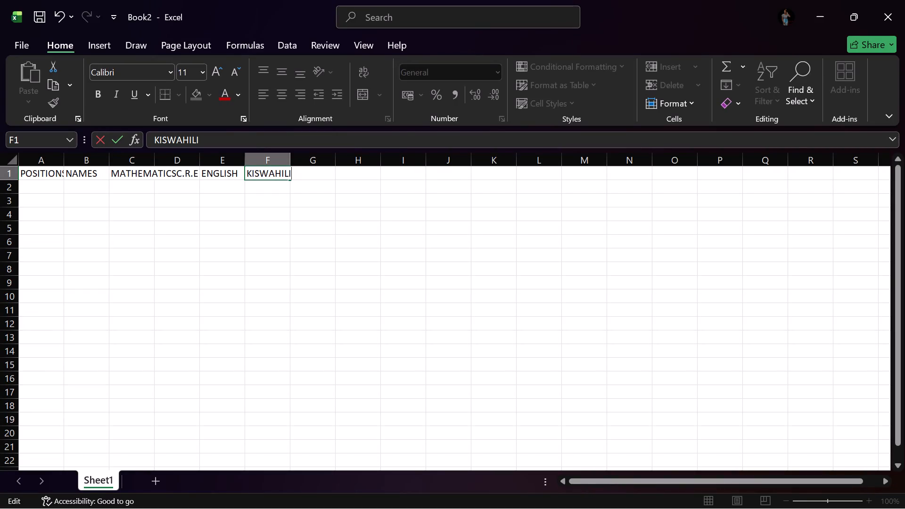
click(307, 172)
click(301, 172)
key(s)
key(BackSpace)
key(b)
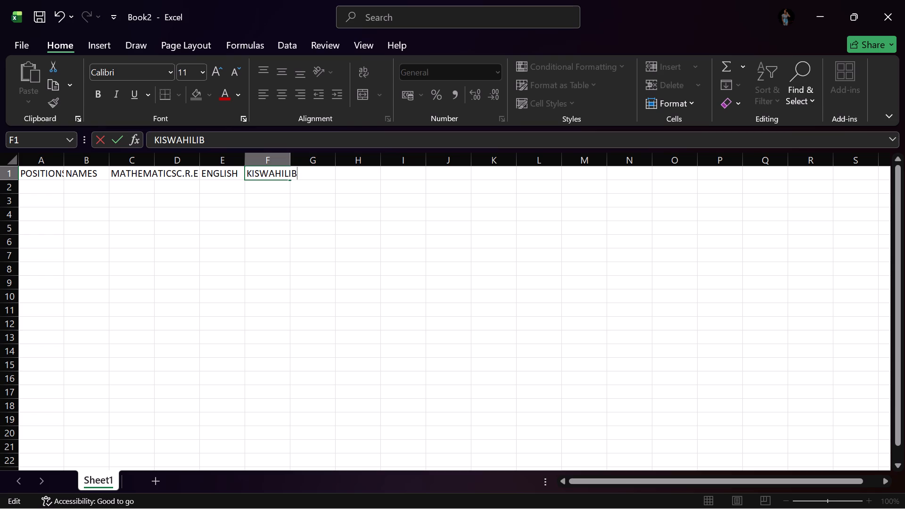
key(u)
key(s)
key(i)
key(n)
key(BackSpace)
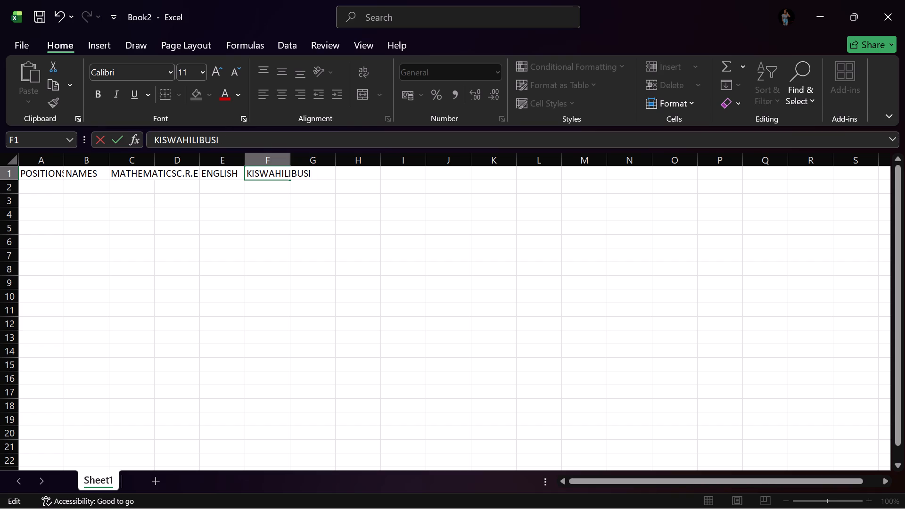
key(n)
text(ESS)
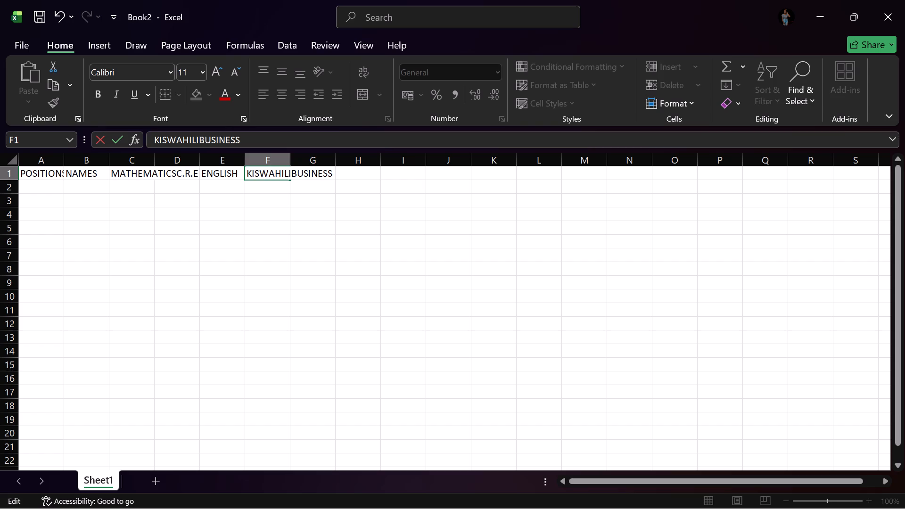
Enter the column headings AGRI, PHYSICS and GEO in cells H1 through J1.
click(349, 174)
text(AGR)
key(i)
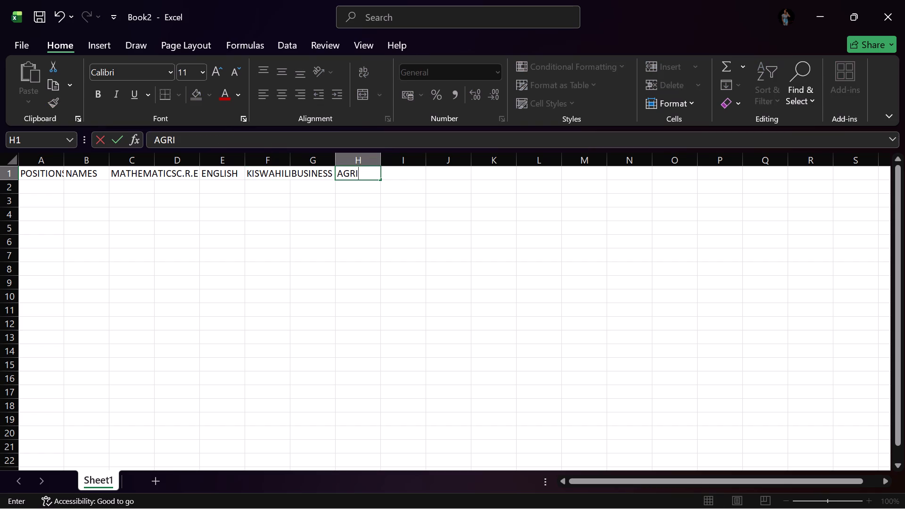
click(395, 175)
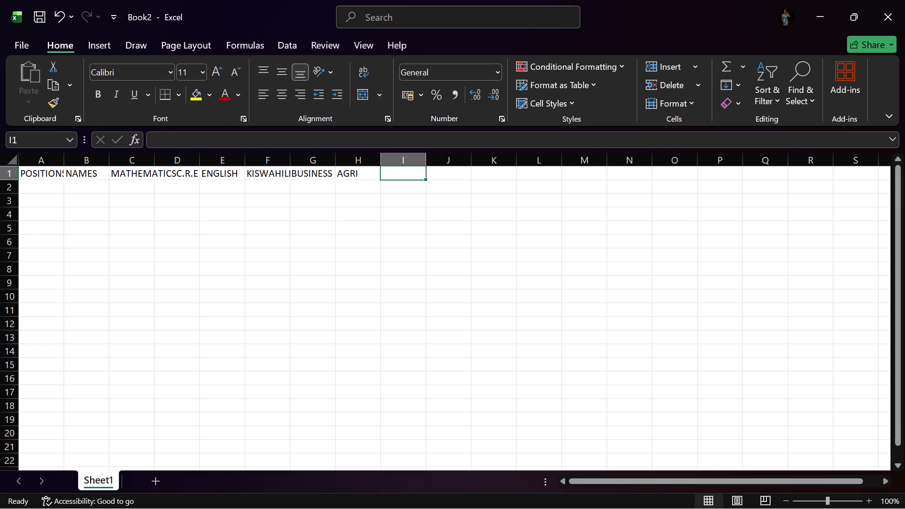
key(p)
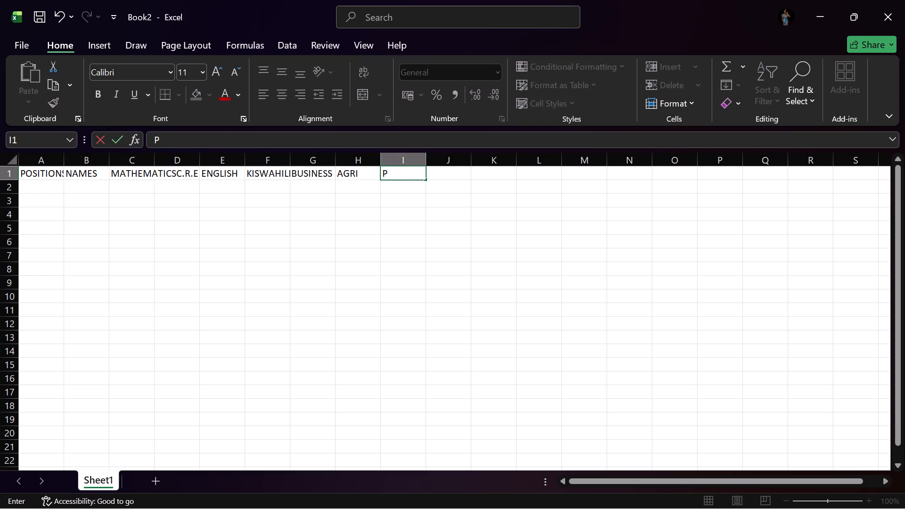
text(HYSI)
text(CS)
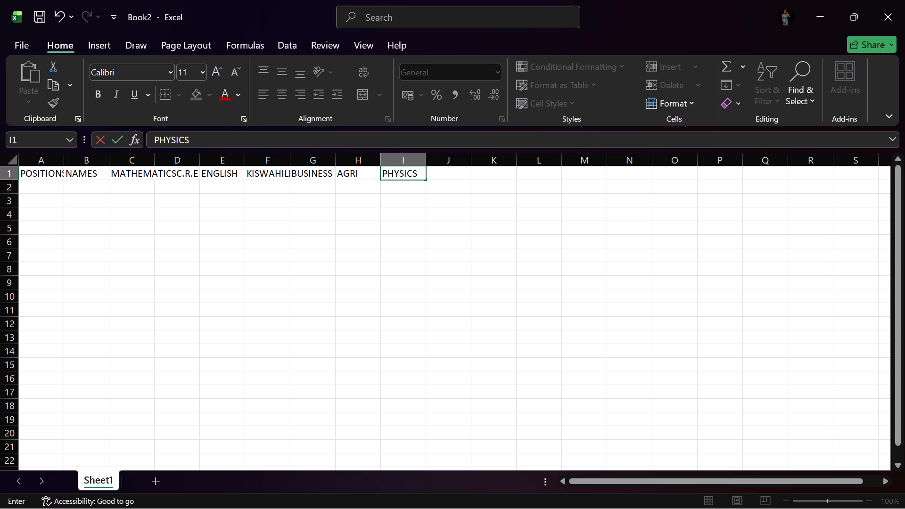
click(441, 173)
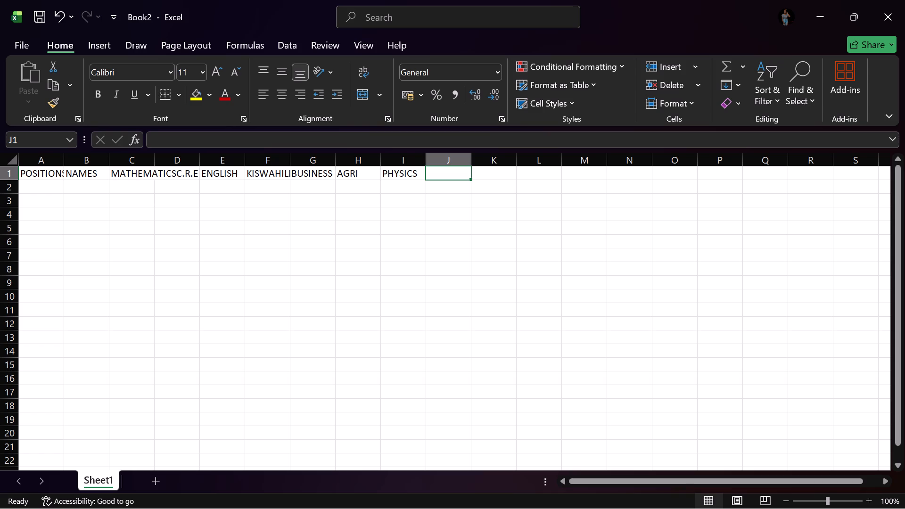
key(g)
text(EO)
Enter the column heading CHEMISTRY in cell K1.
click(494, 172)
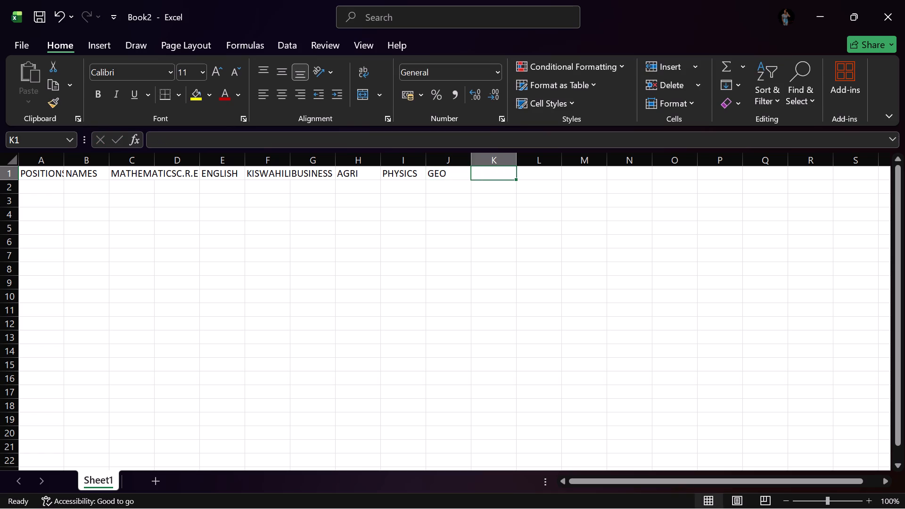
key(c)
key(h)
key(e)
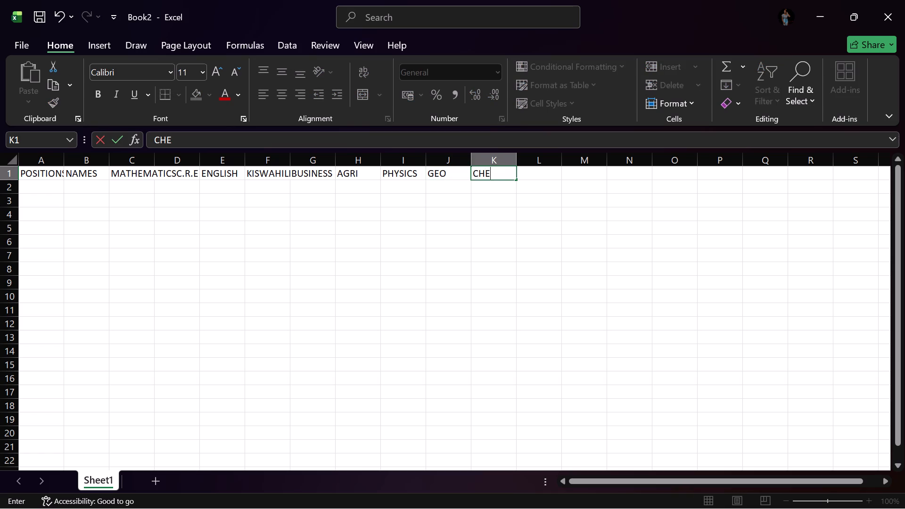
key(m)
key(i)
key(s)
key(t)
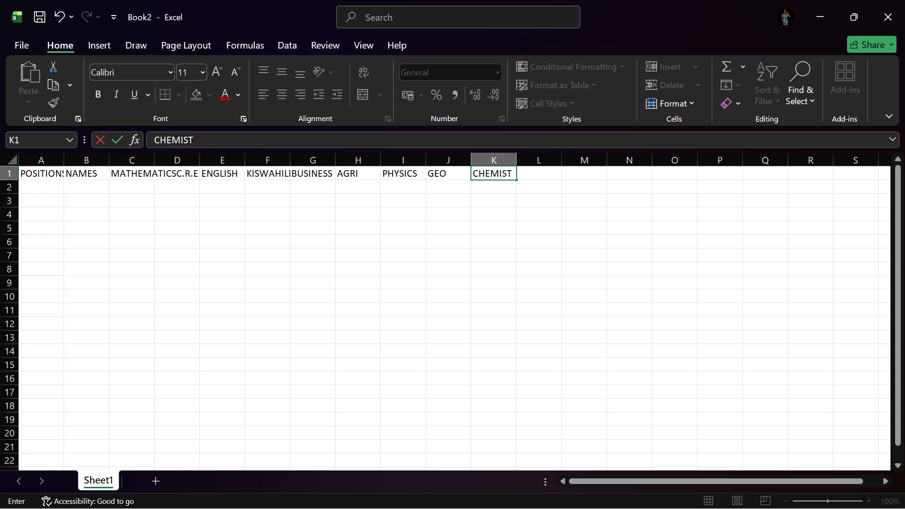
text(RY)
Append BIO directly after CHEMISTRY in cell K1.
click(540, 177)
double_click(535, 170)
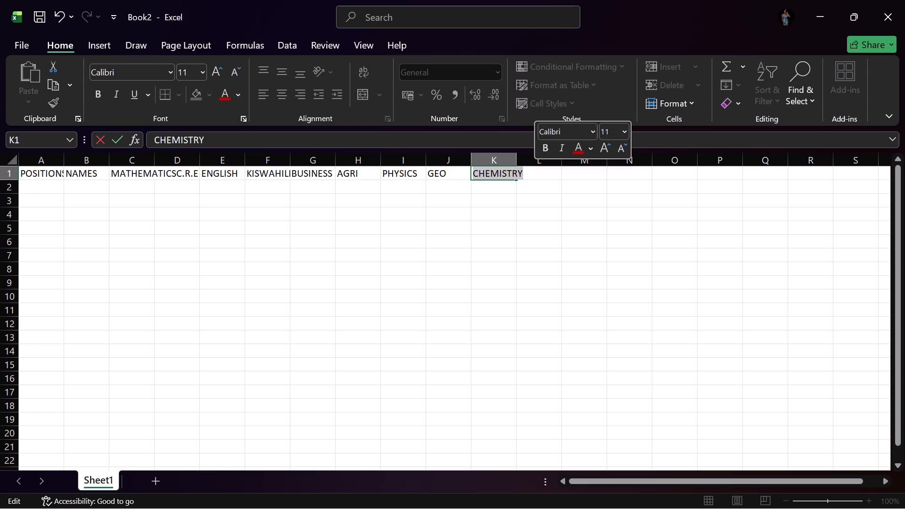
click(535, 172)
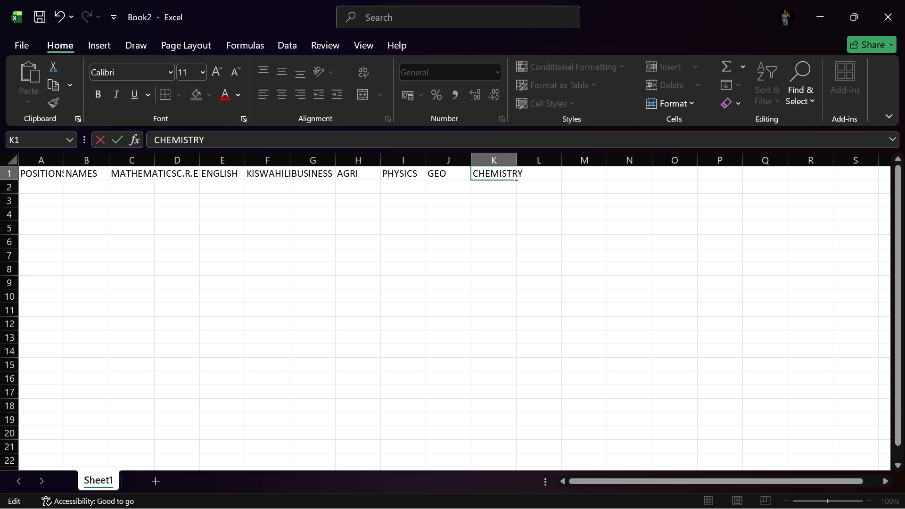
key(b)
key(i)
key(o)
Enter the position numbers 1 through 5 in cells A2 to A6, beneath the POSITIONS heading.
click(39, 186)
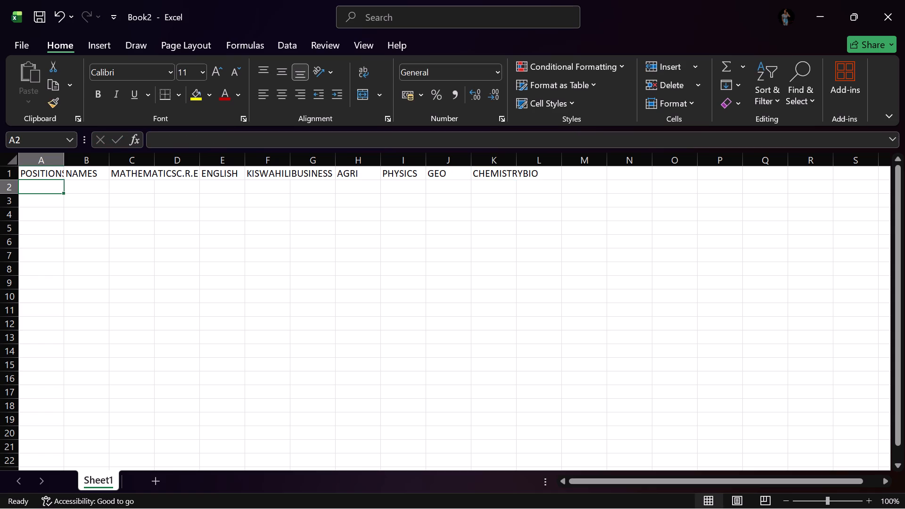
click(39, 186)
click(46, 186)
double_click(46, 186)
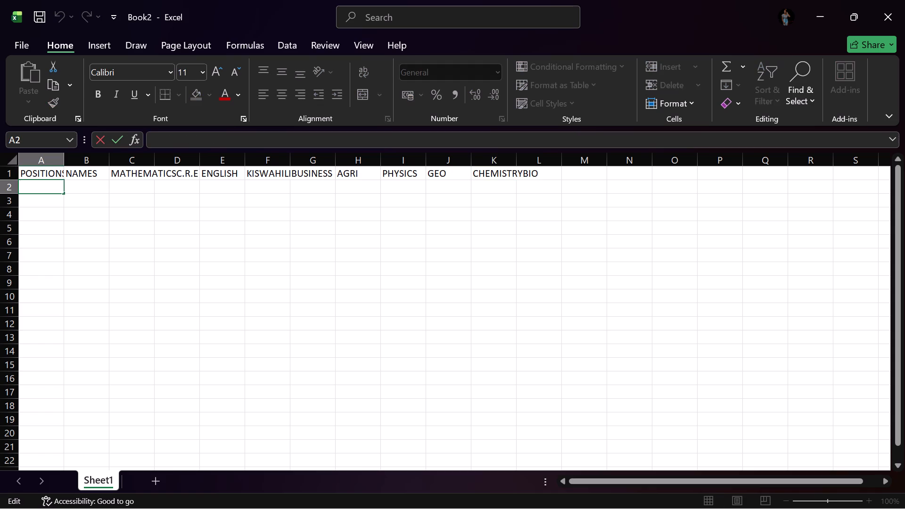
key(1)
click(58, 204)
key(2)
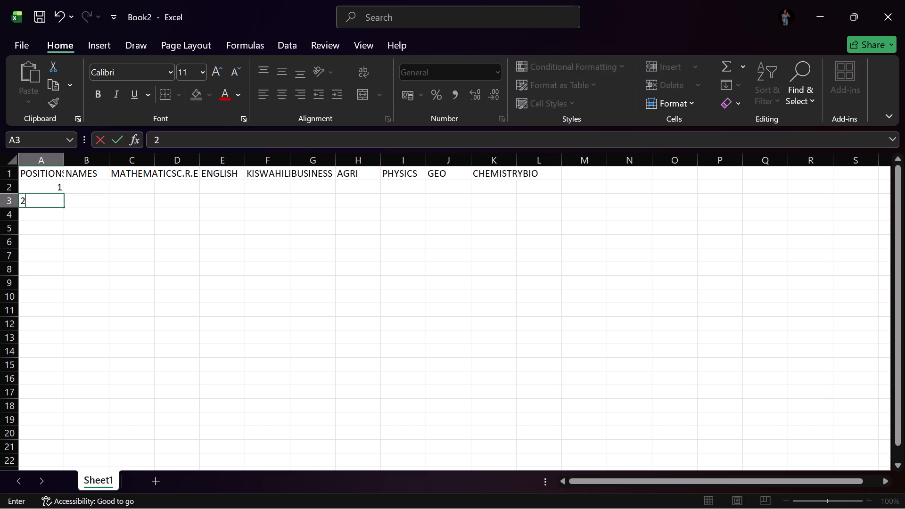
click(45, 213)
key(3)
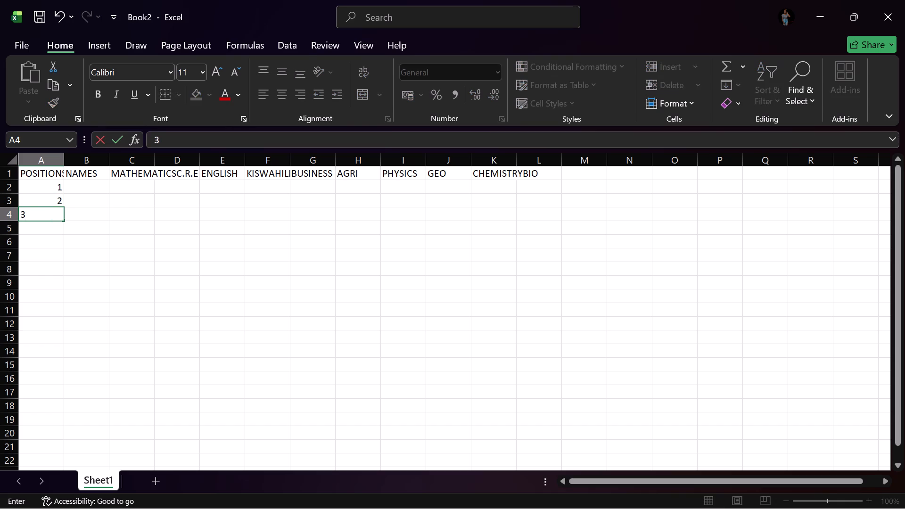
click(48, 230)
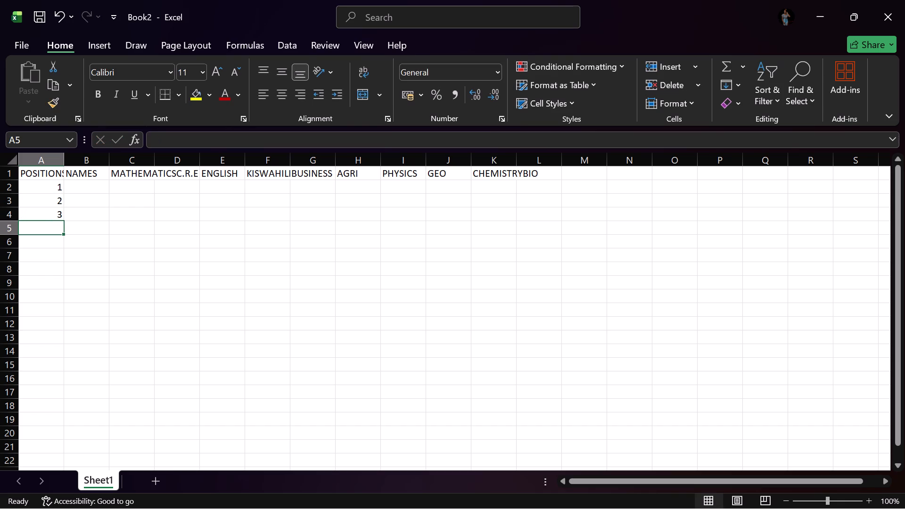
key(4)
click(54, 239)
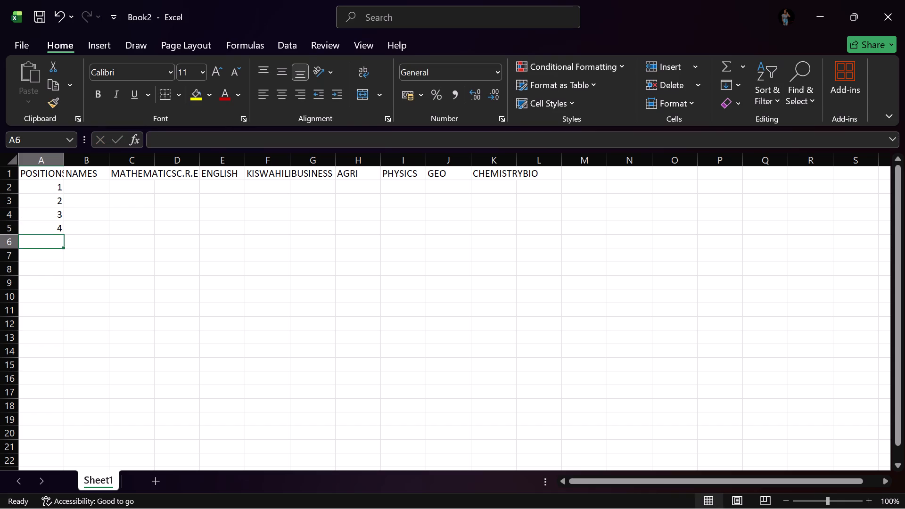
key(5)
Continue the position numbering with 6 through 10 in cells A7 to A11.
click(45, 251)
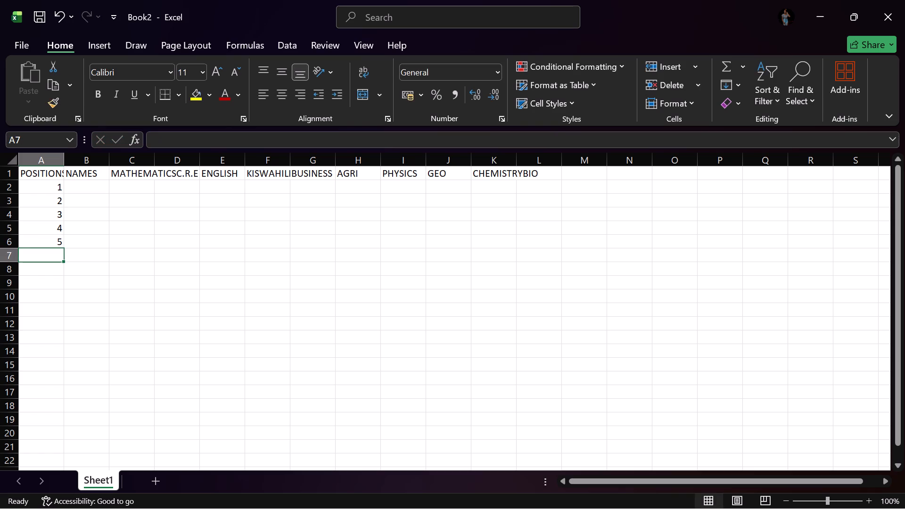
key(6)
click(51, 269)
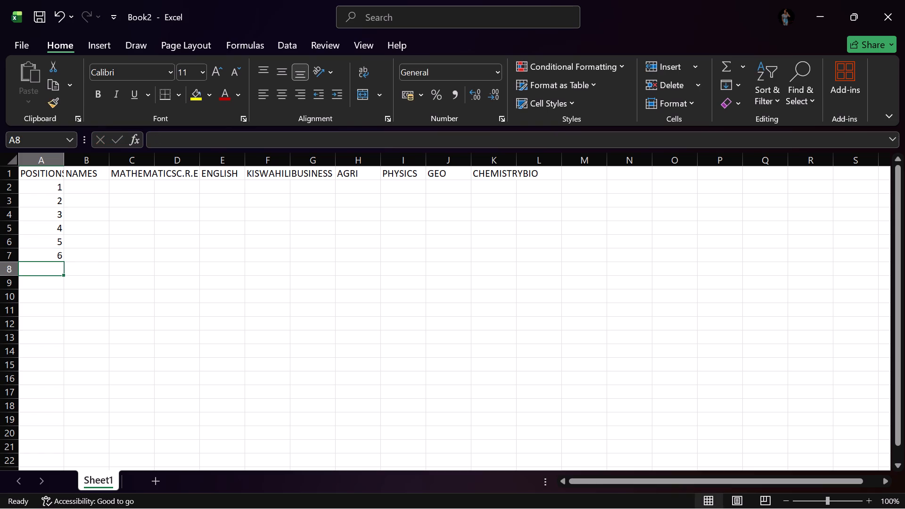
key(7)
click(59, 282)
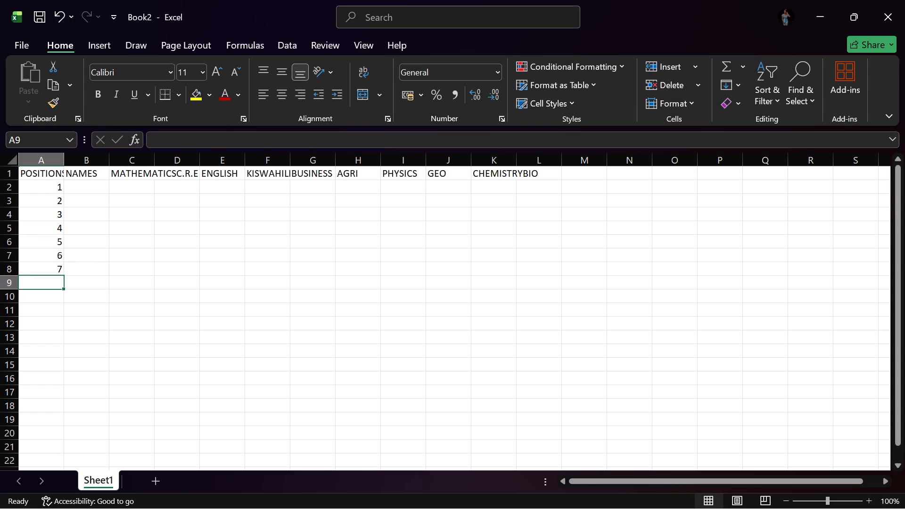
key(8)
click(59, 296)
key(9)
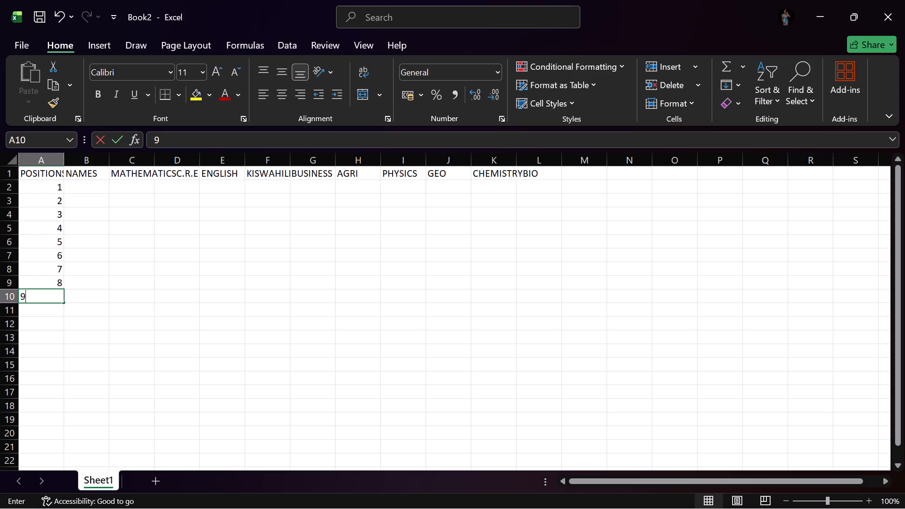
click(56, 312)
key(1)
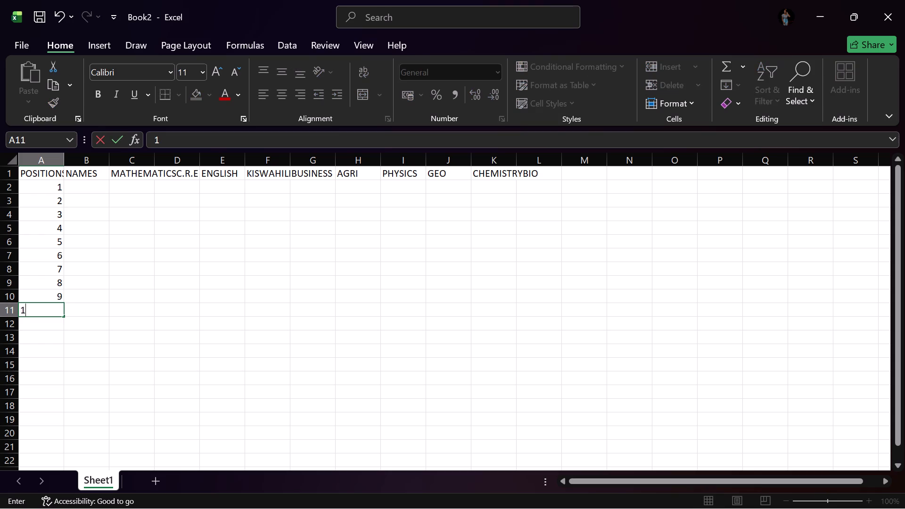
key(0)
Continue the position numbering with 11 through 15 in cells A12 to A16.
click(57, 322)
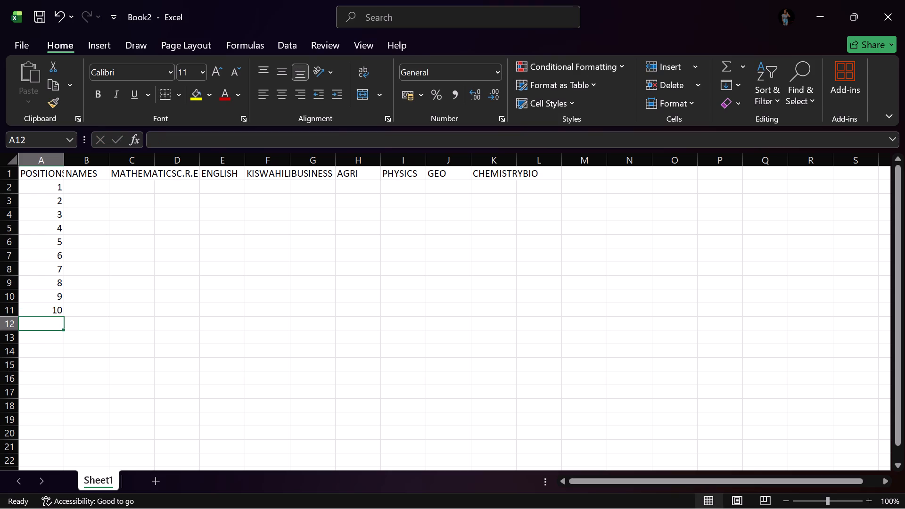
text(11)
click(52, 331)
click(51, 335)
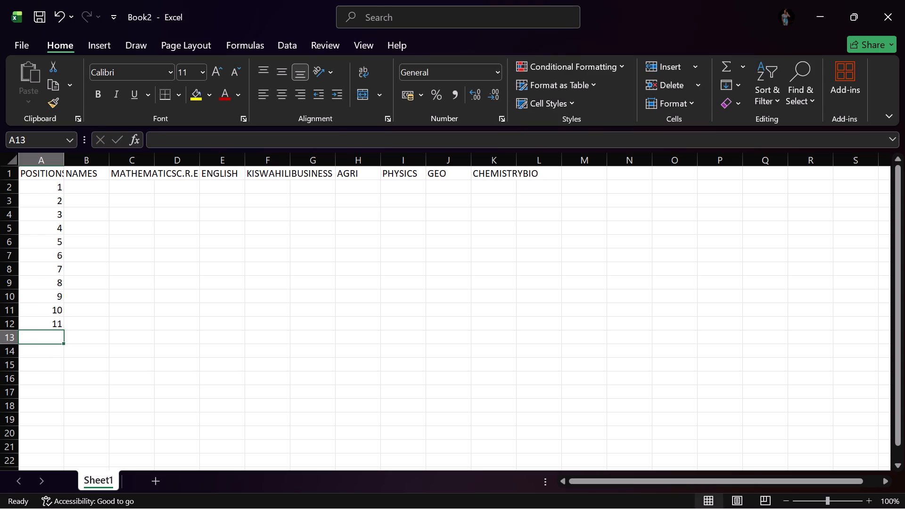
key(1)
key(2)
click(52, 348)
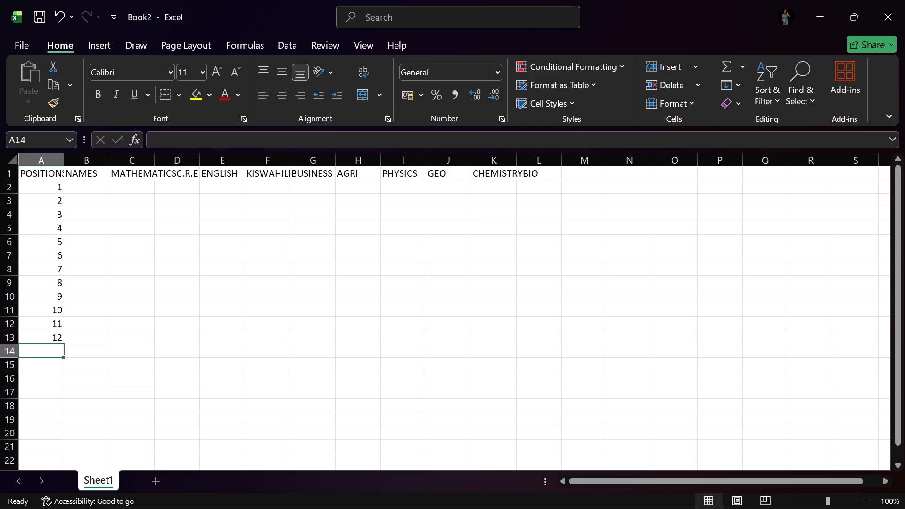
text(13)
click(51, 363)
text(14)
click(49, 379)
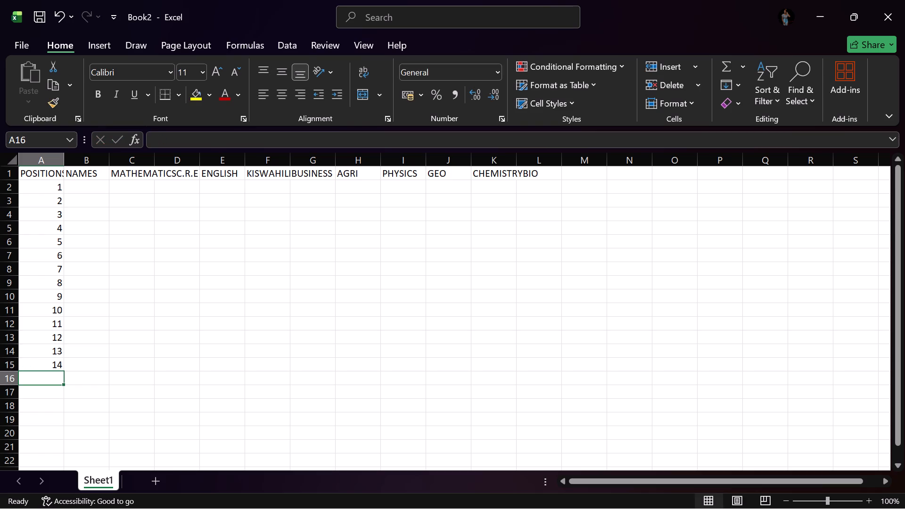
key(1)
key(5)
Continue the position numbering with 16, 17 and 18 in cells A17 to A19.
click(53, 395)
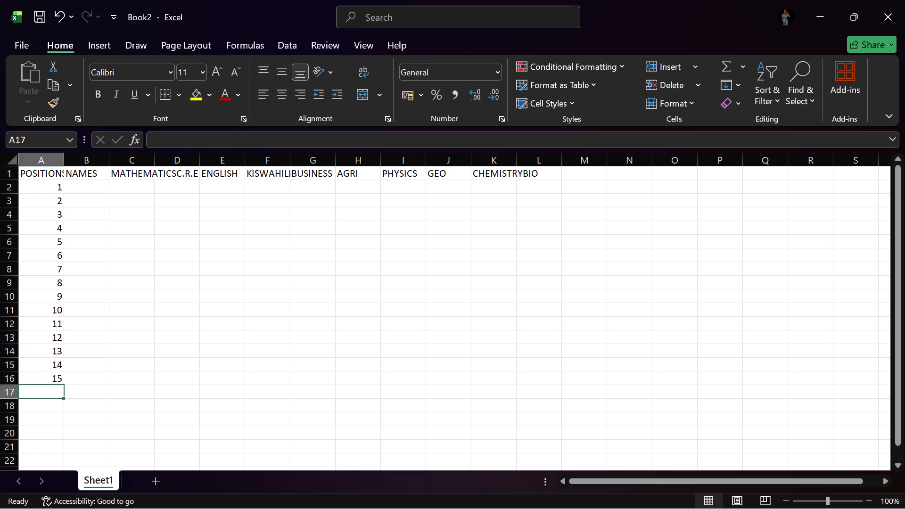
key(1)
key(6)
click(51, 403)
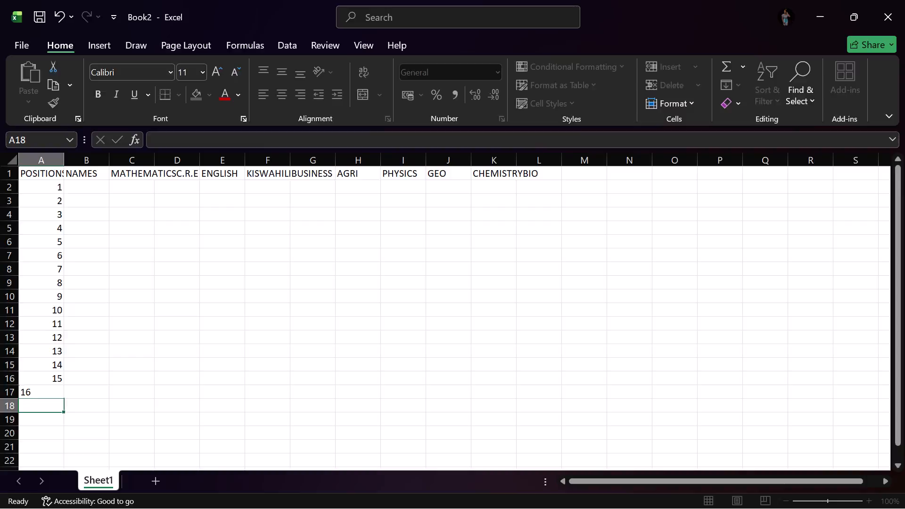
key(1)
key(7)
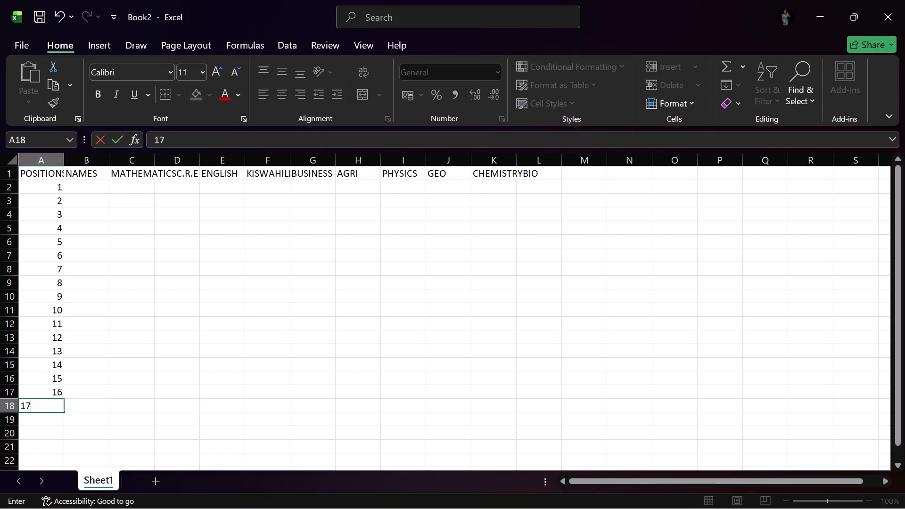
click(46, 415)
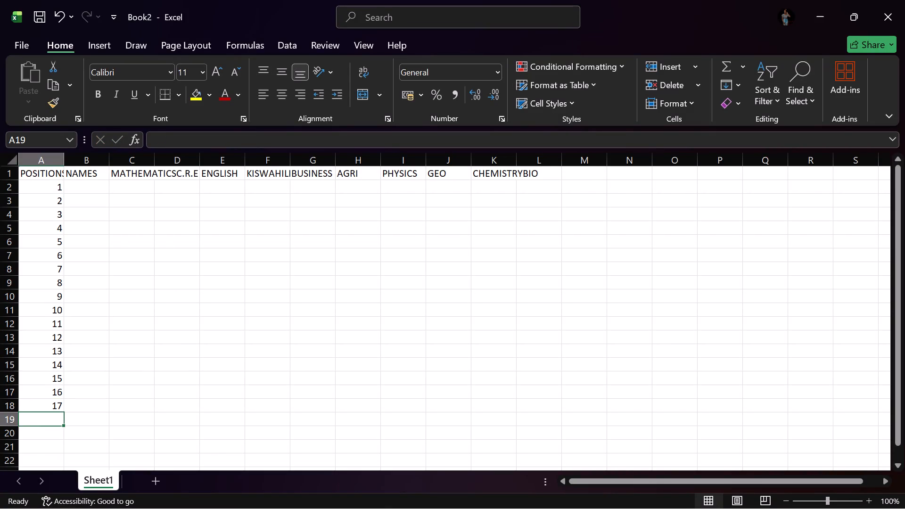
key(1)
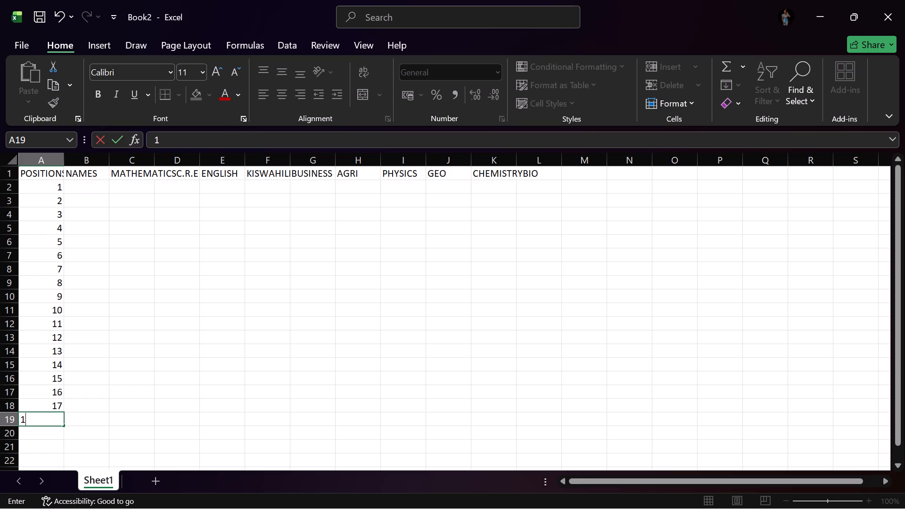
scroll(33, 352, down, 1)
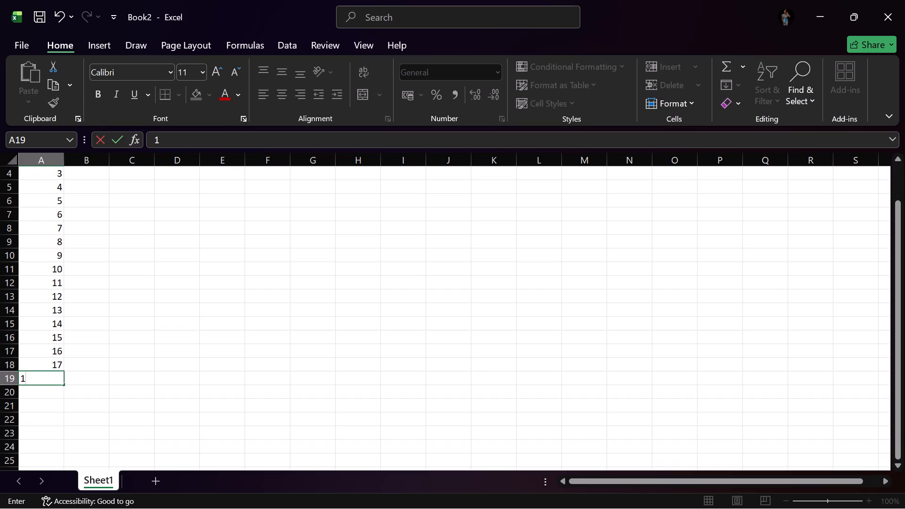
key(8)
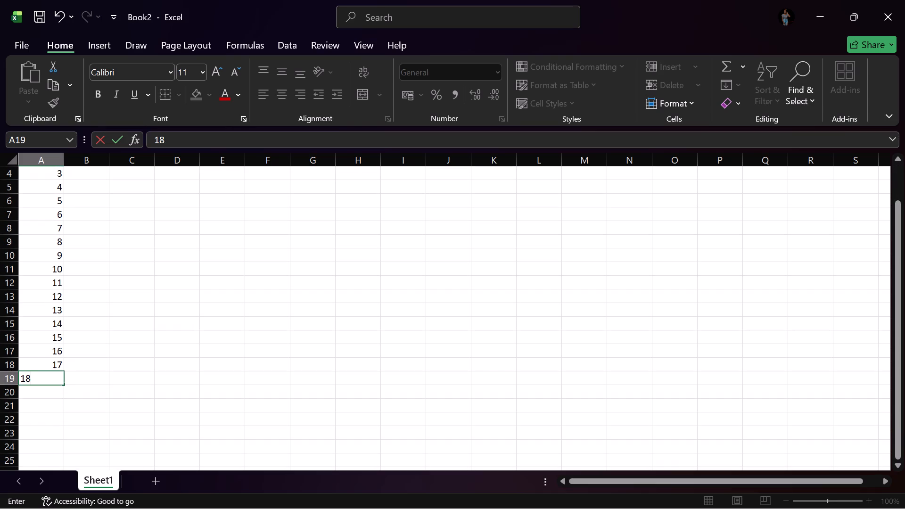
Finish the position numbering with 19 and 20 in cells A20 and A21.
click(44, 394)
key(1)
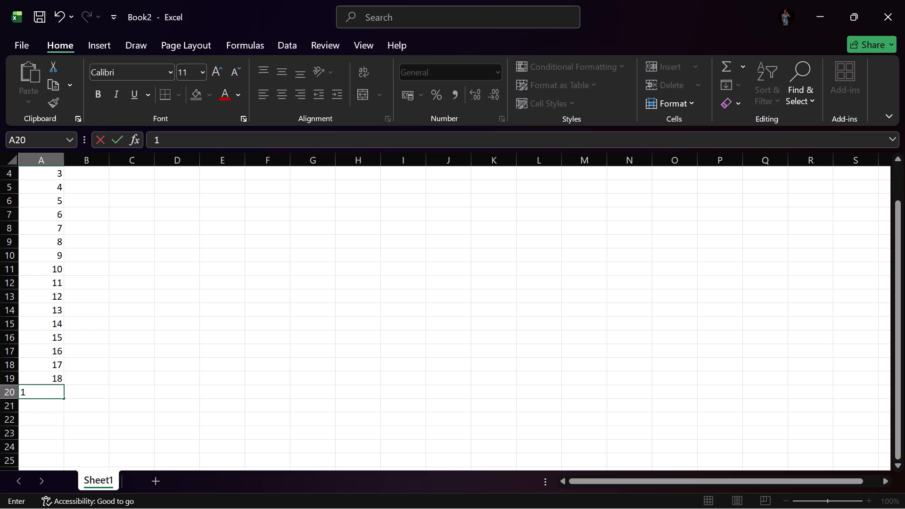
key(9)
click(43, 410)
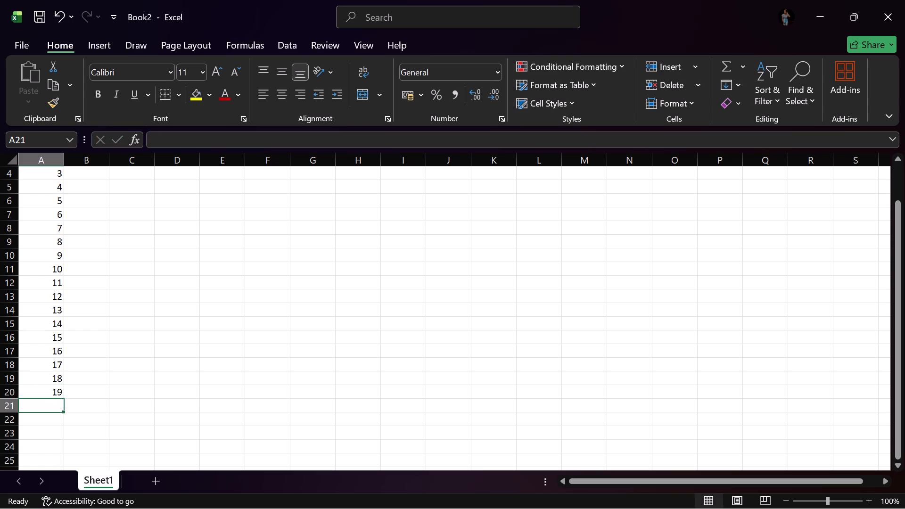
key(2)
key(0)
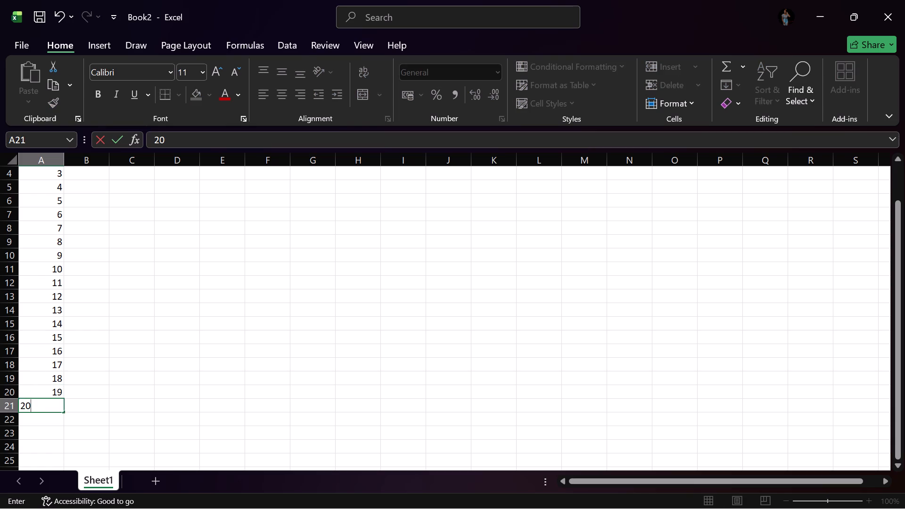
scroll(96, 303, up, 4)
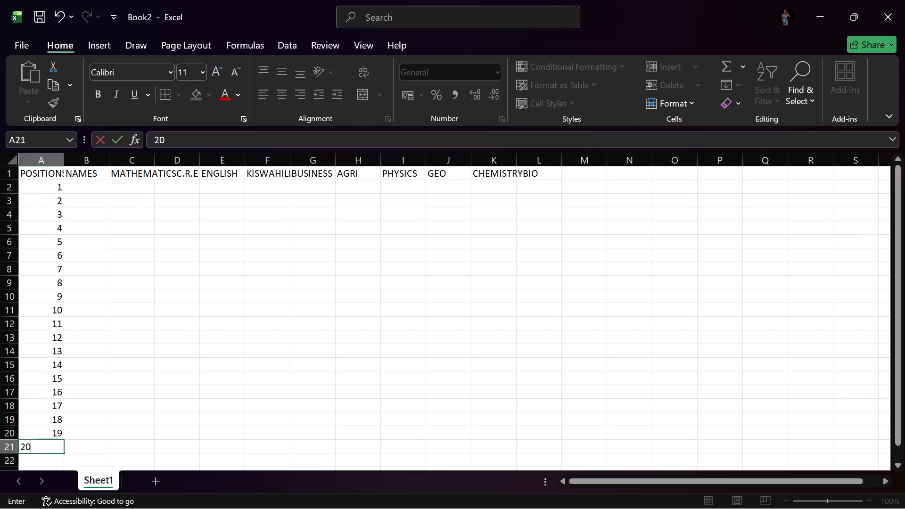
click(80, 189)
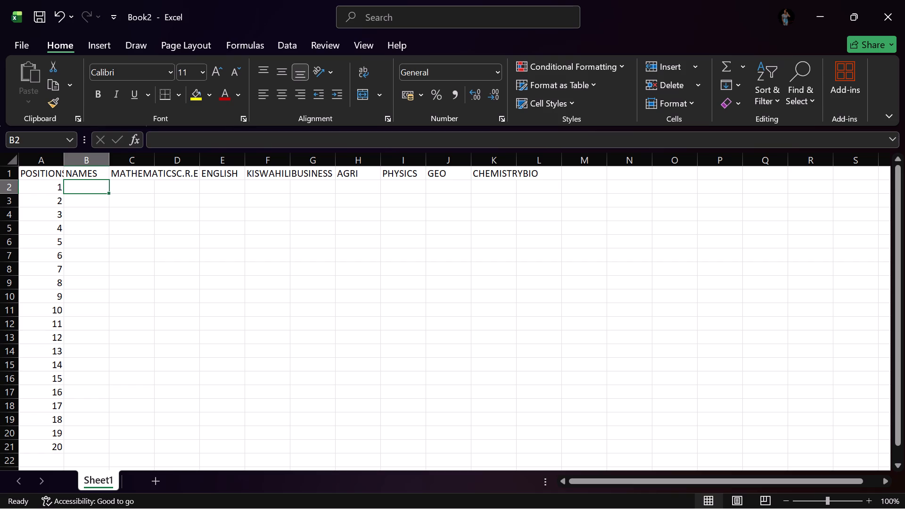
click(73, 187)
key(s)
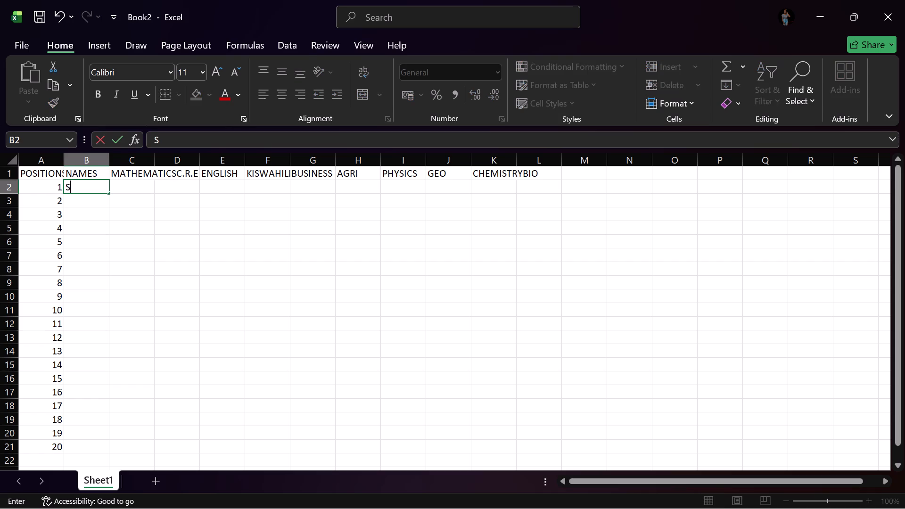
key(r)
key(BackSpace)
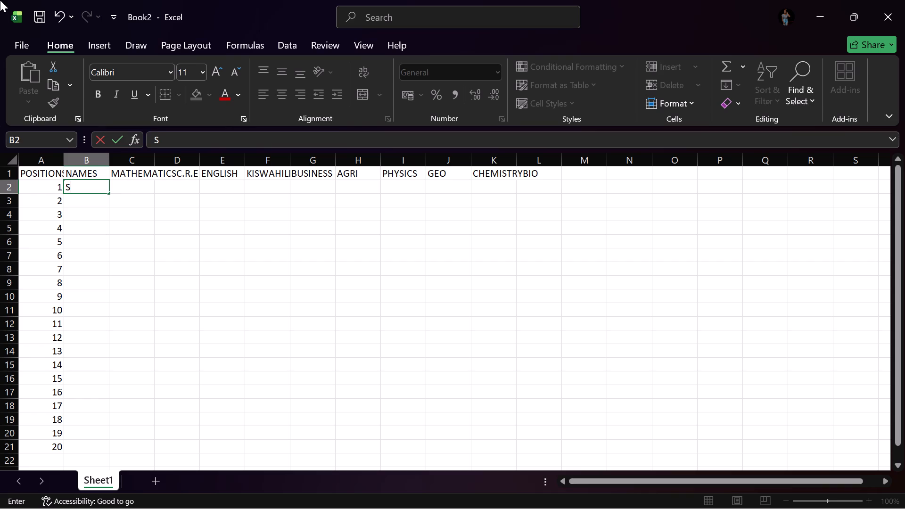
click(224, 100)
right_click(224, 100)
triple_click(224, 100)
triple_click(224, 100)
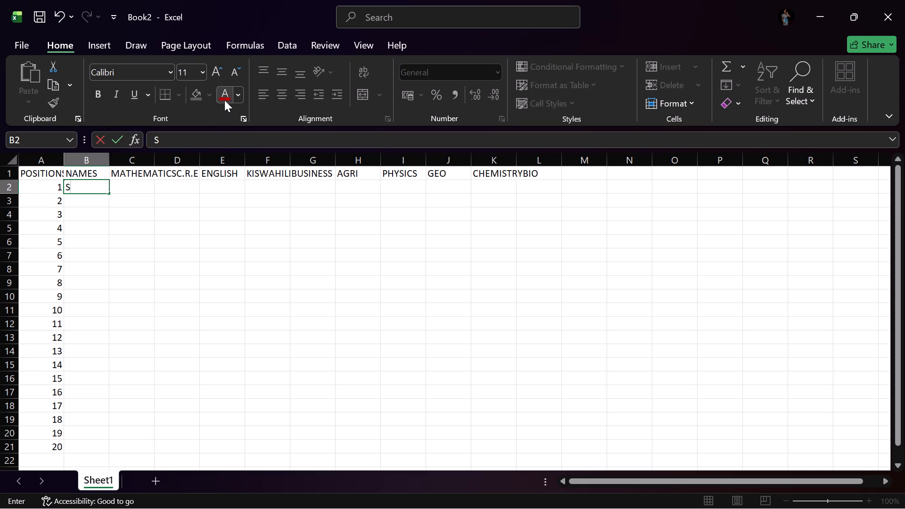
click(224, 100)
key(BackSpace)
Set the font colour for the text in cell B2 to the standard dark red, with the high-contrast-only palette turned on.
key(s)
key(BackSpace)
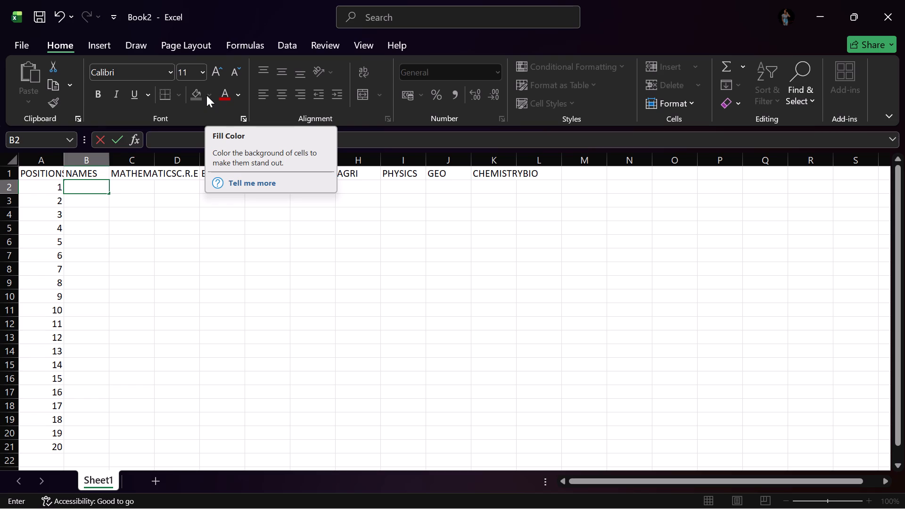
click(239, 96)
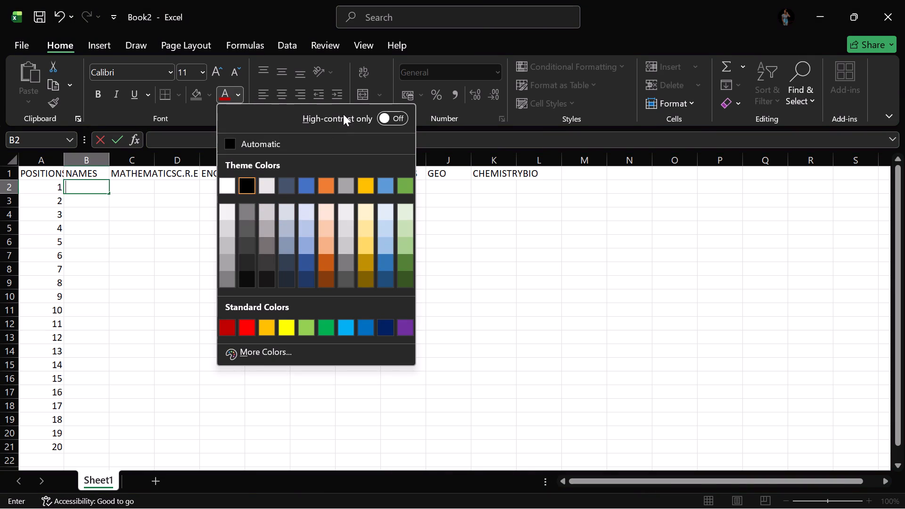
click(385, 115)
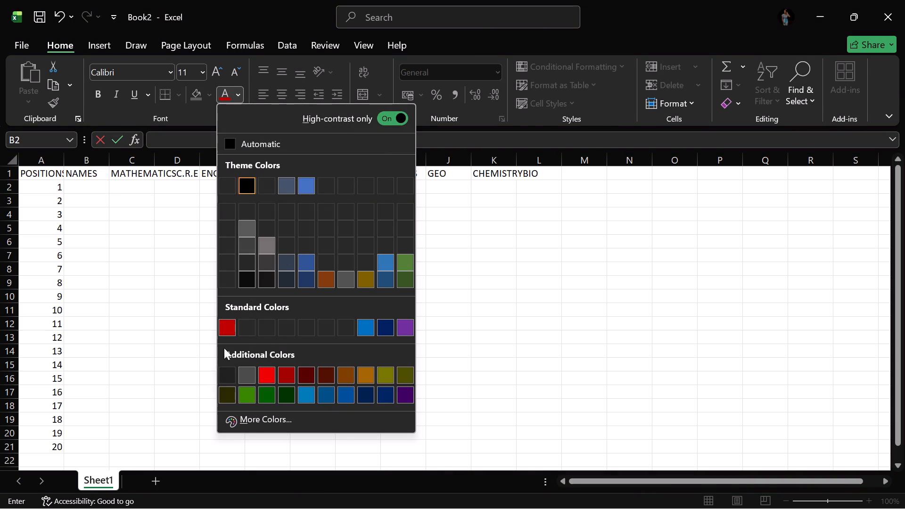
click(226, 331)
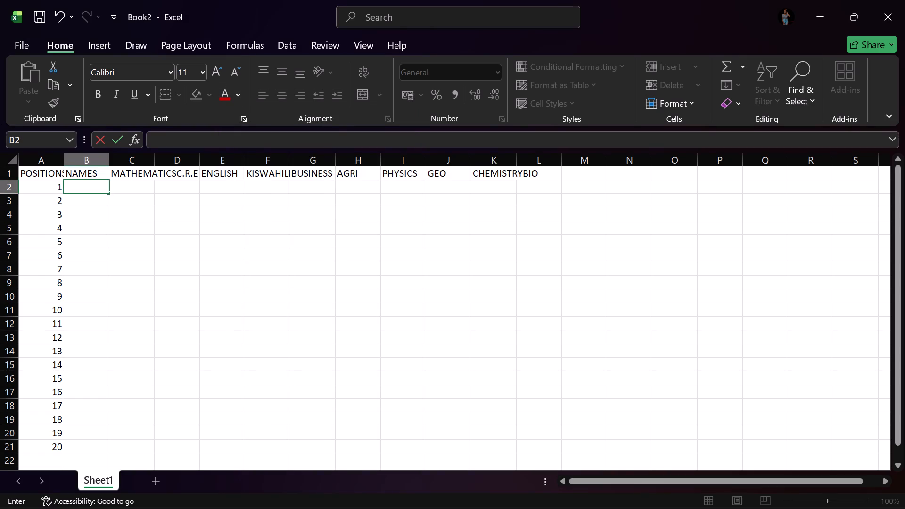
Enter the first student's full name in B2 beside position 1, capitalising only the initials, and move on to B3.
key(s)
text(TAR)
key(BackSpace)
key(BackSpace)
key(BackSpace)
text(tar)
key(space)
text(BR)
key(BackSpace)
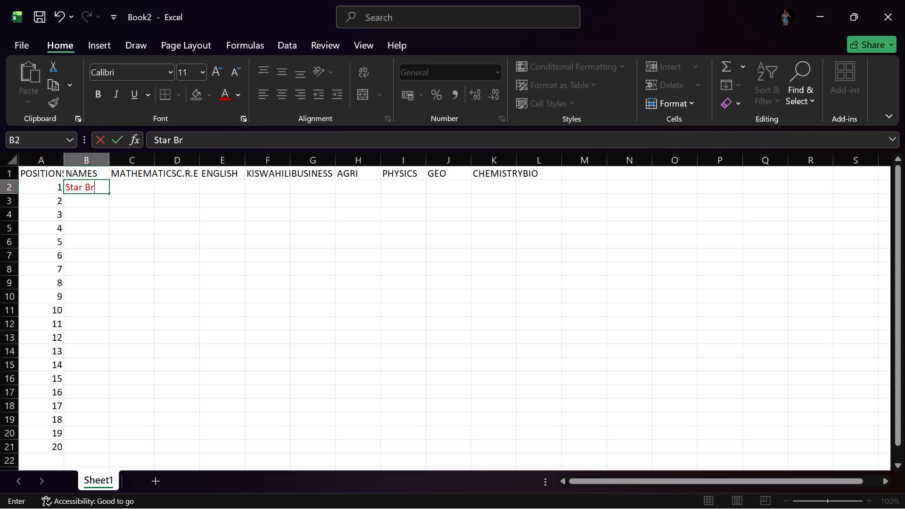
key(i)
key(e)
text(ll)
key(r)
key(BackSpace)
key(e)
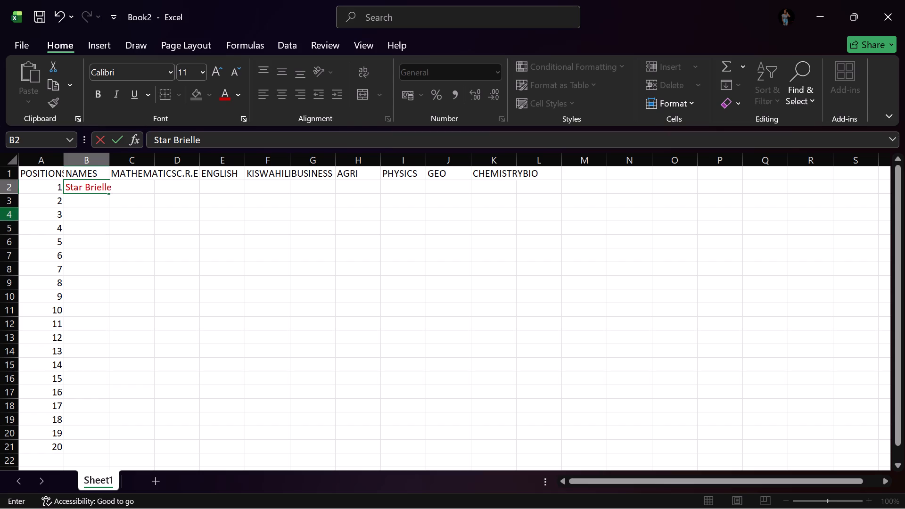
click(69, 199)
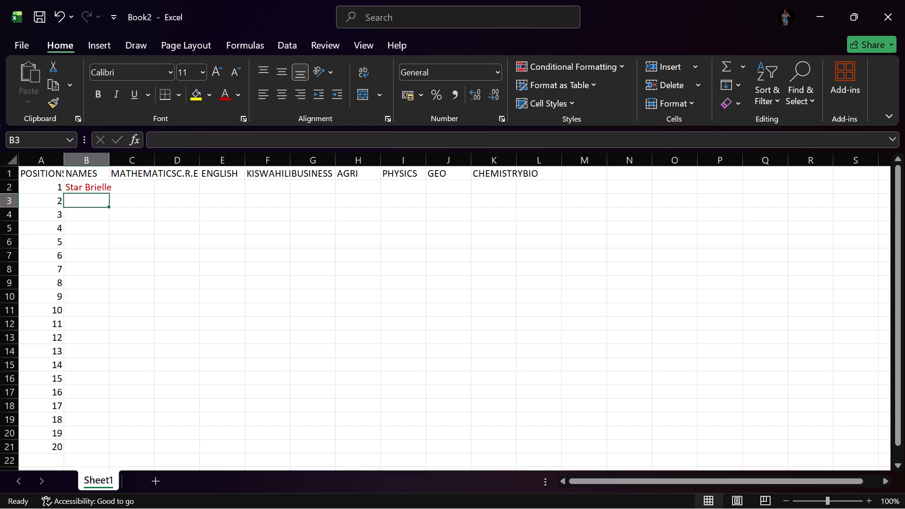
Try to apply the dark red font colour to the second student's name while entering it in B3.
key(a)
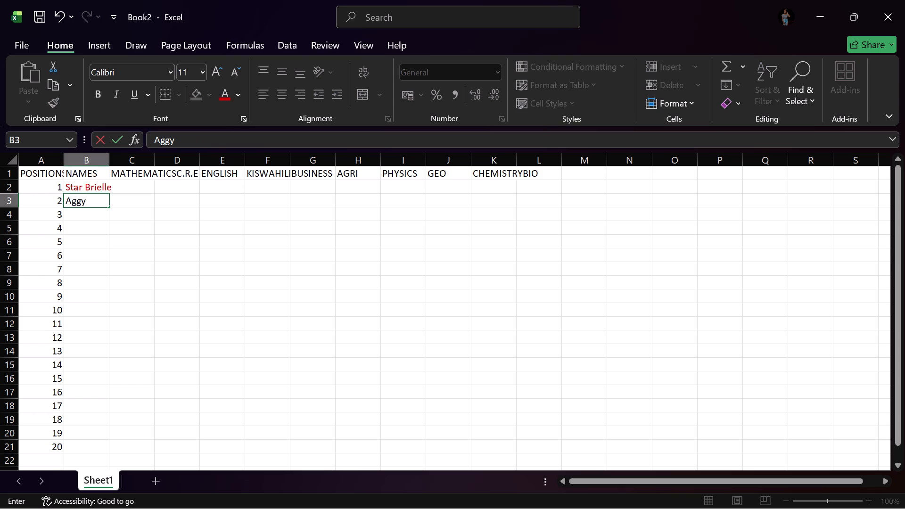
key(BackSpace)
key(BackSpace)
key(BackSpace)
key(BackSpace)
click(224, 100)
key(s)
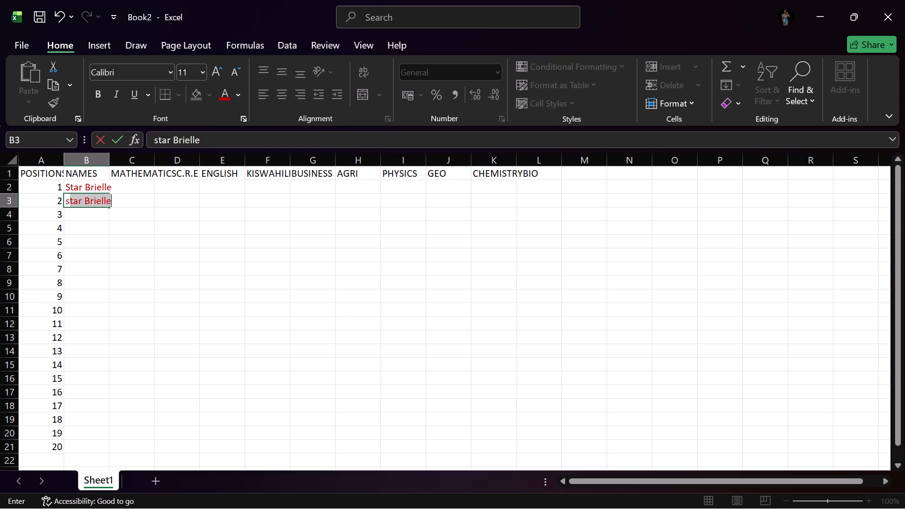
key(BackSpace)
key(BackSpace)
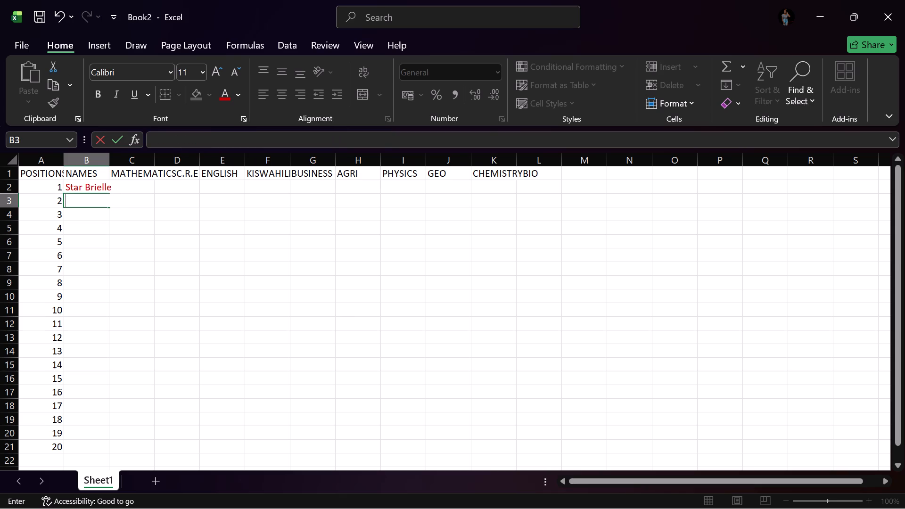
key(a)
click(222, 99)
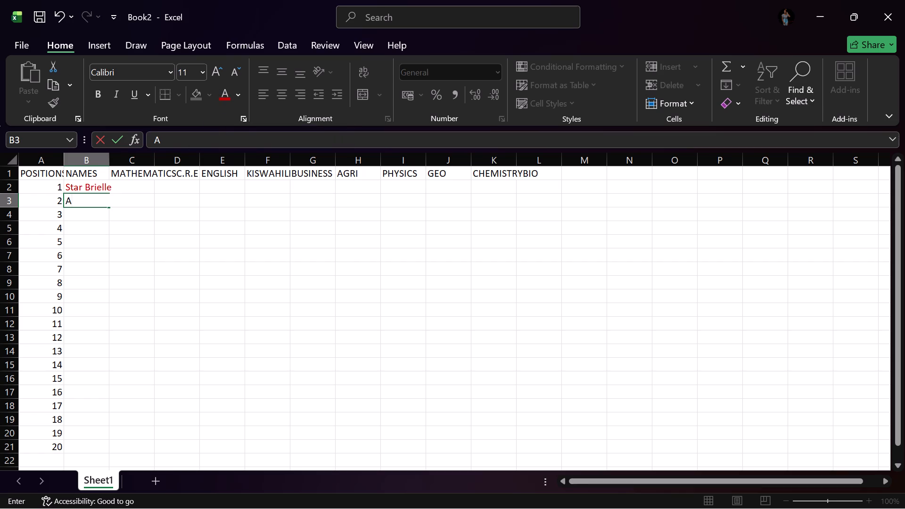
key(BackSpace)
Enter the second student's full name in B3 beside position 2, capitalising only the initials.
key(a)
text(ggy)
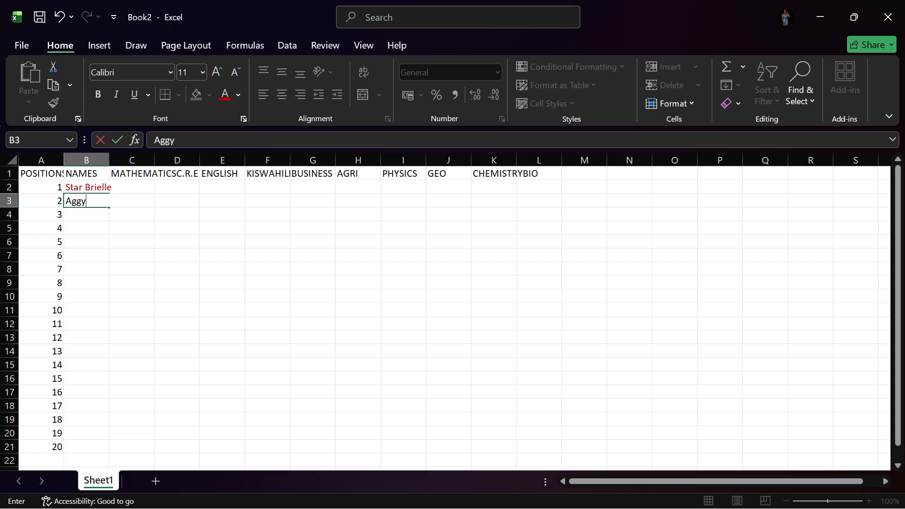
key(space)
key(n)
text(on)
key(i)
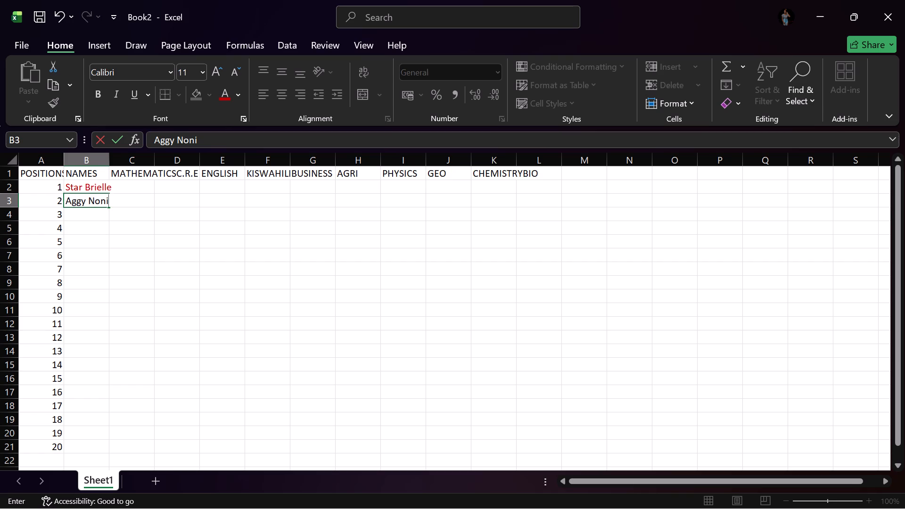
Enter the third student's full name in B4 beside position 3, capitalising only the initials.
click(71, 213)
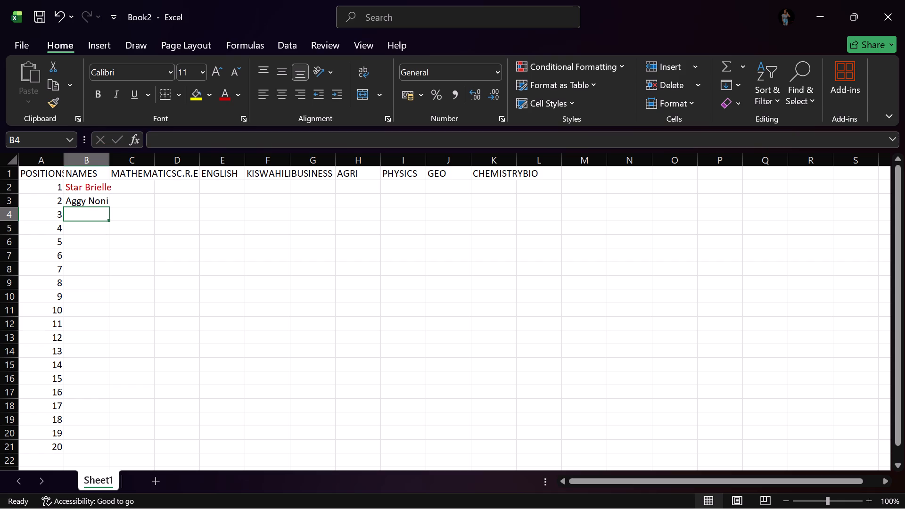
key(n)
key(BackSpace)
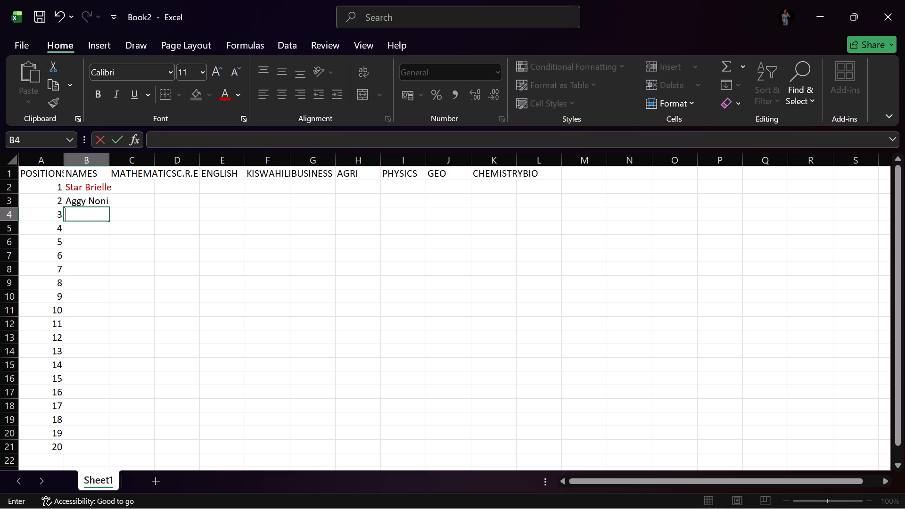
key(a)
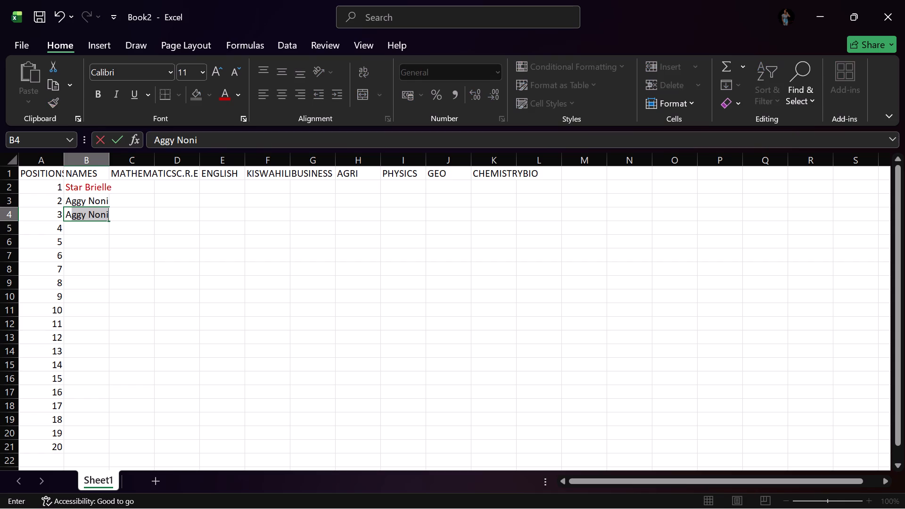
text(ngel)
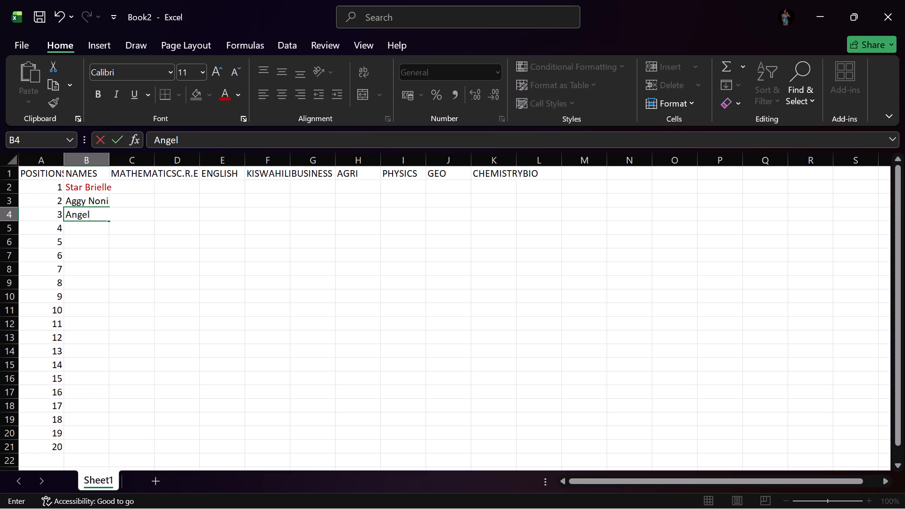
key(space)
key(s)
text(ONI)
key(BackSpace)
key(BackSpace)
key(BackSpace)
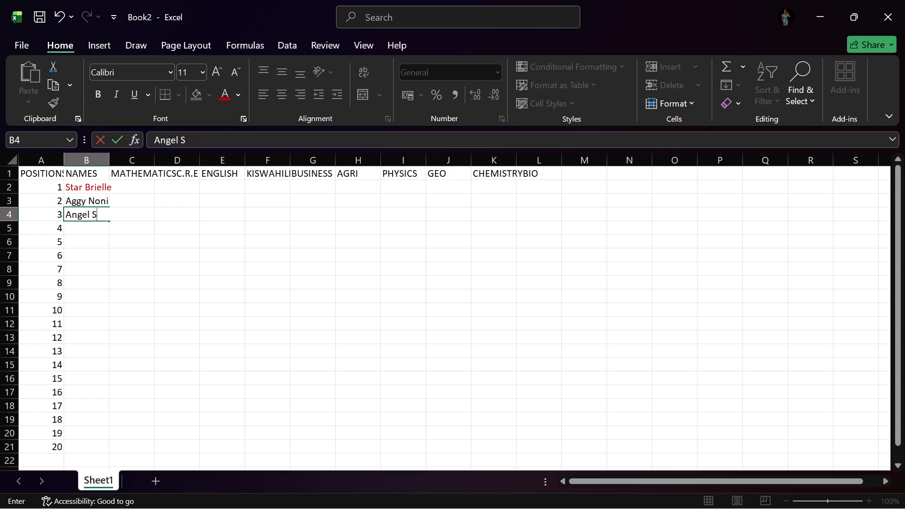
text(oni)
Enter the fourth student's full name in B5 beside position 4, capitalising only the initials, and move on to B6.
click(72, 228)
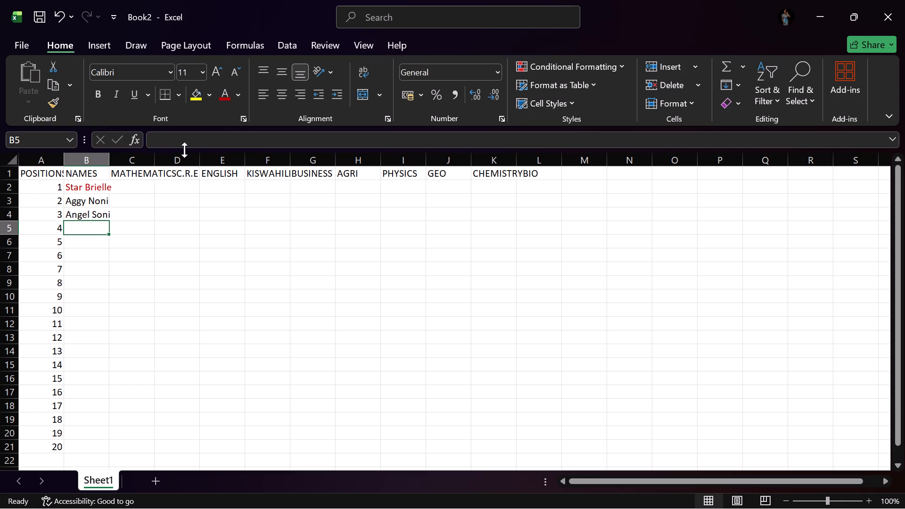
click(94, 226)
click(94, 226)
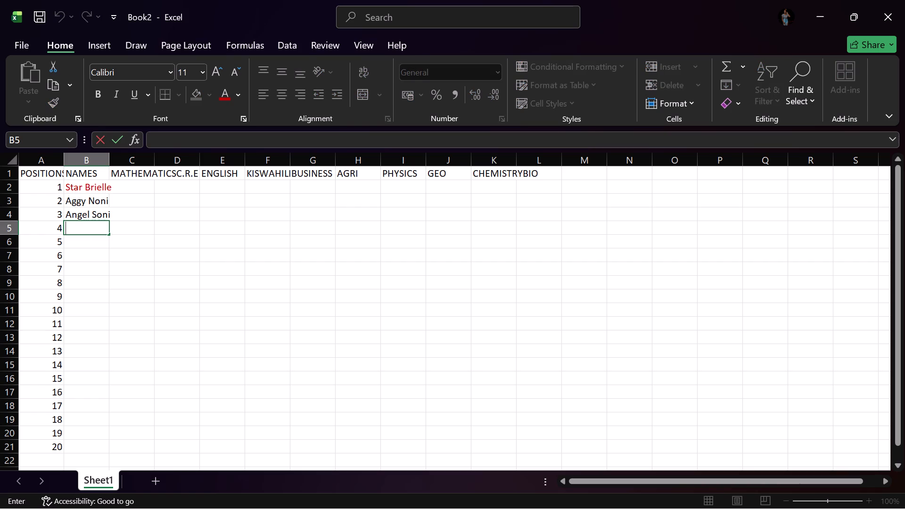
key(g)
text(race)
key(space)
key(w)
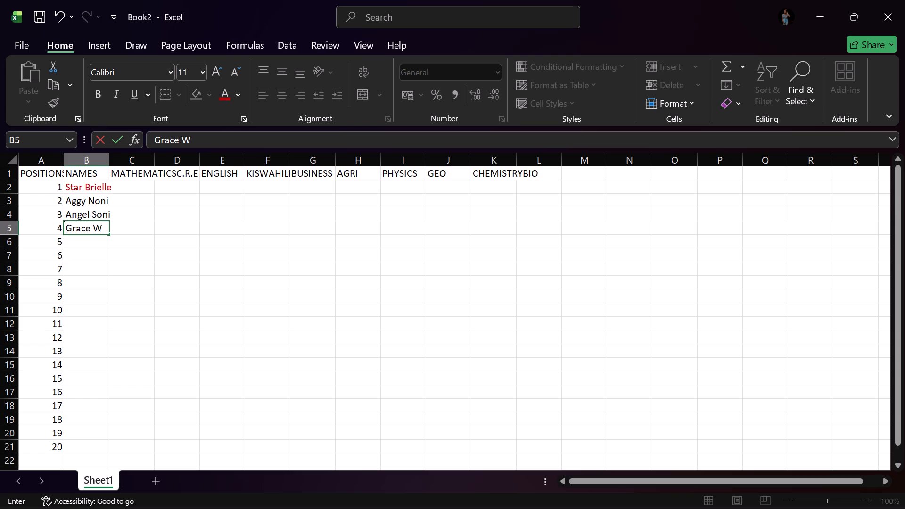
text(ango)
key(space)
right_click(0, 0)
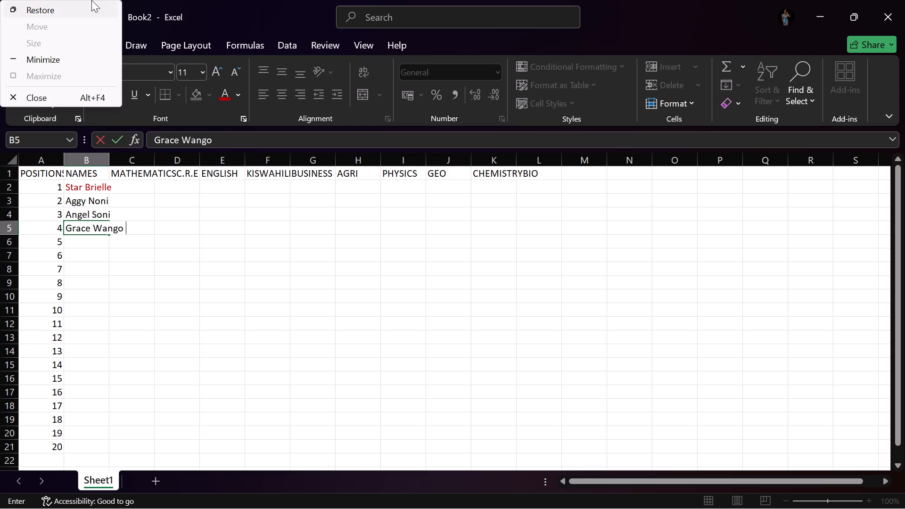
scroll(904, 508, up, 2)
click(82, 243)
click(82, 243)
double_click(82, 243)
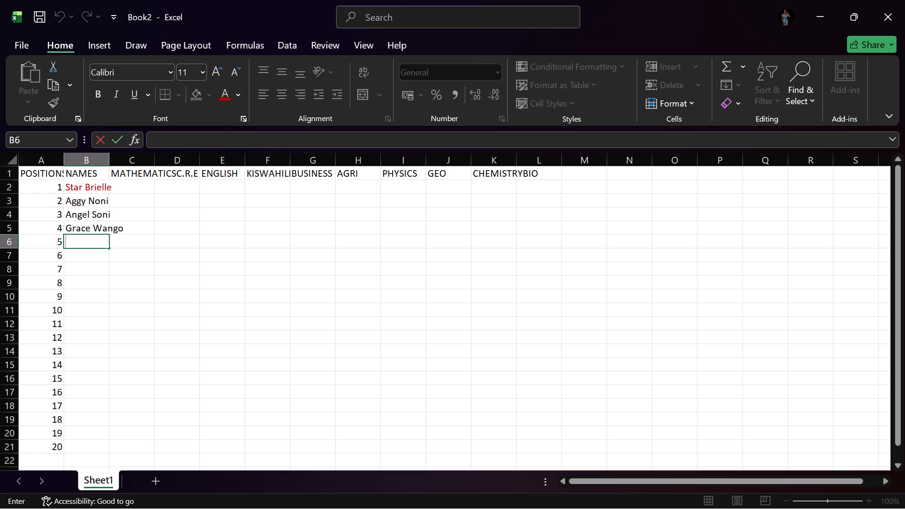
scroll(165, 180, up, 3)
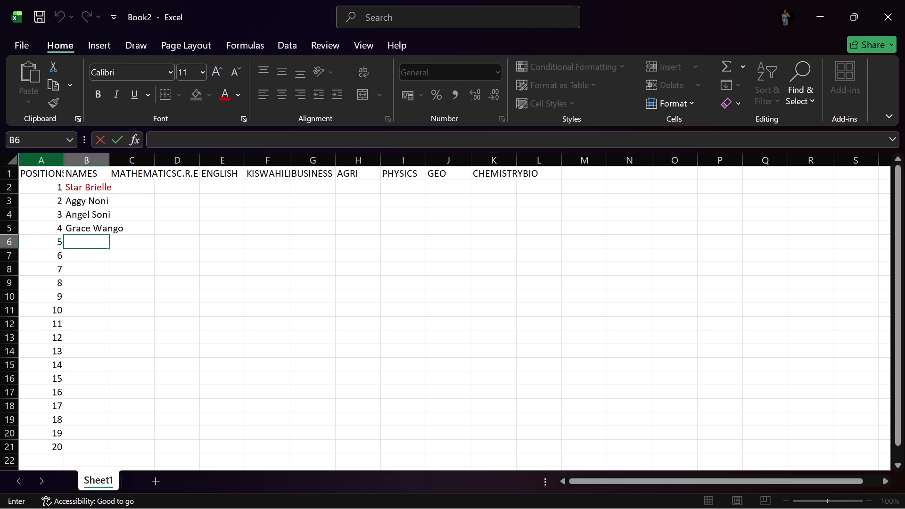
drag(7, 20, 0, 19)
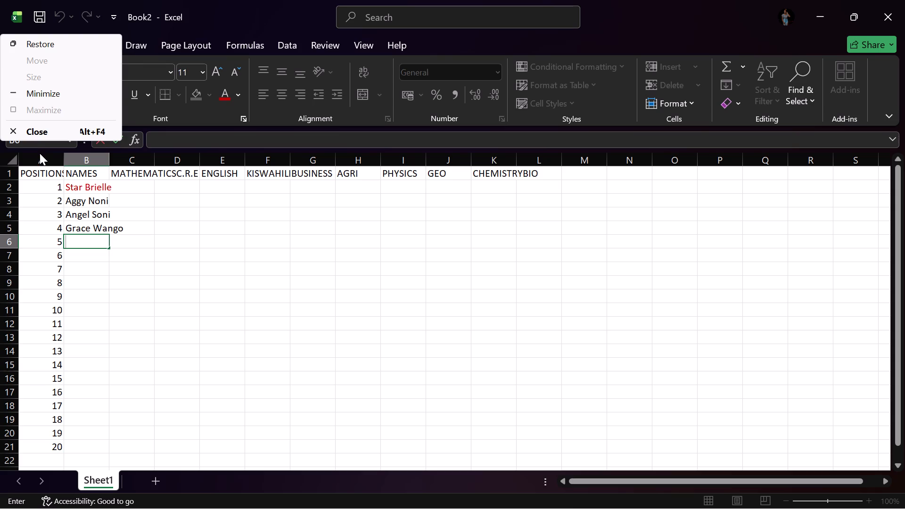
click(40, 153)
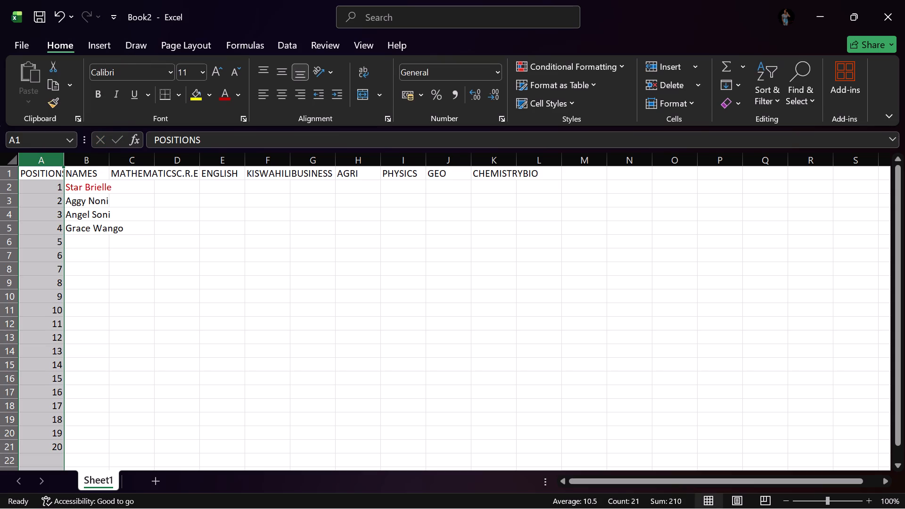
Widen column C to about 12 so the MATHEMATICS heading fits inside it.
click(144, 177)
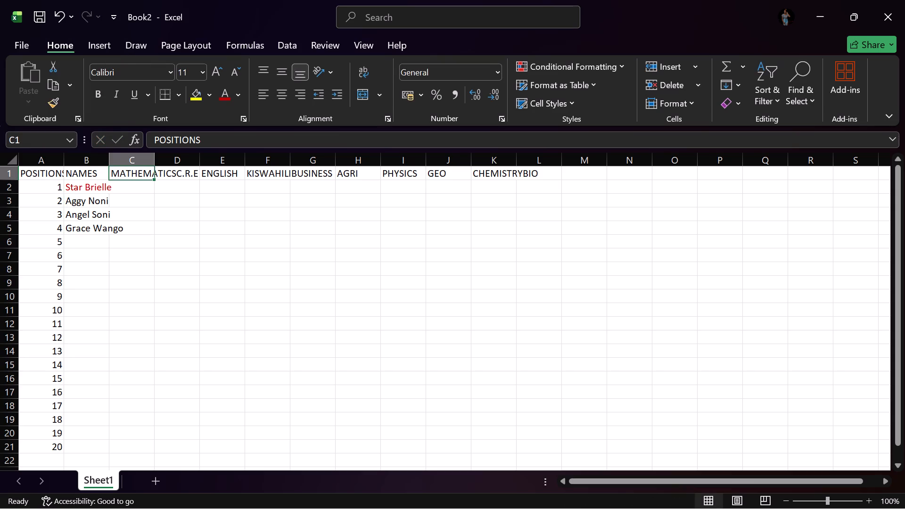
click(144, 163)
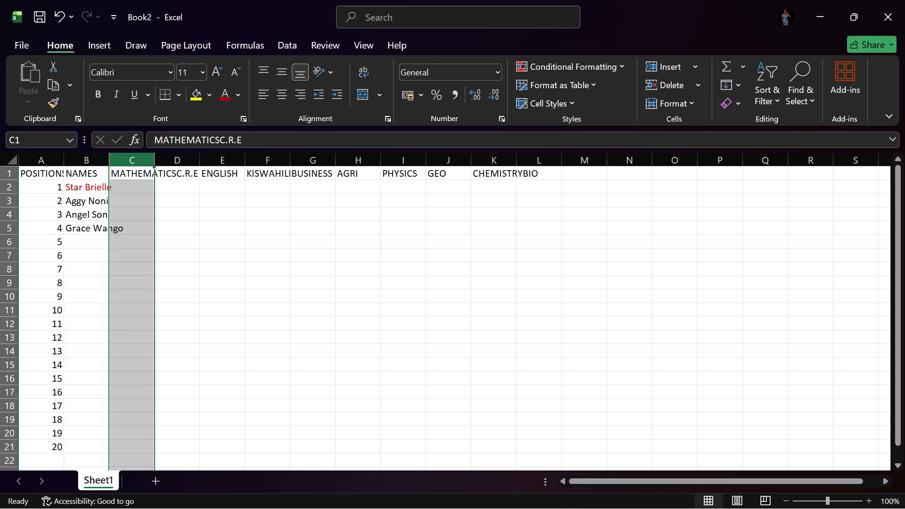
drag(154, 161, 173, 153)
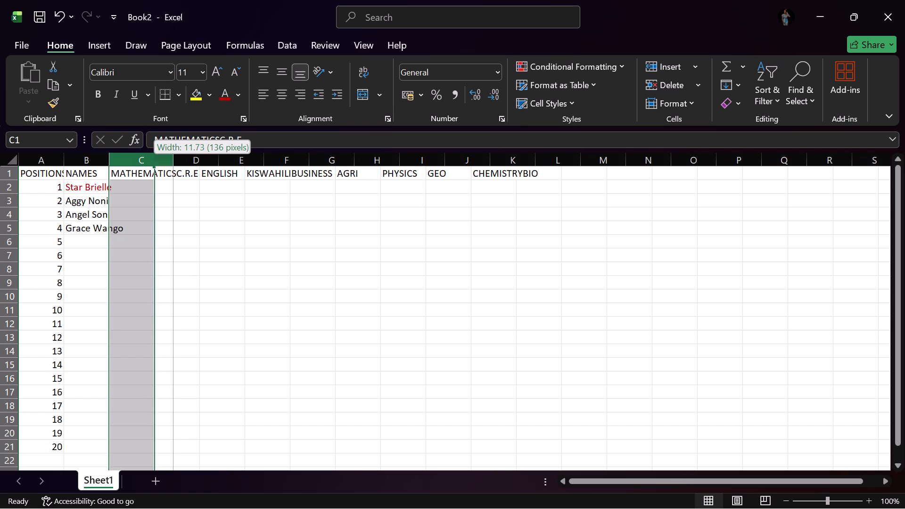
drag(173, 153, 175, 152)
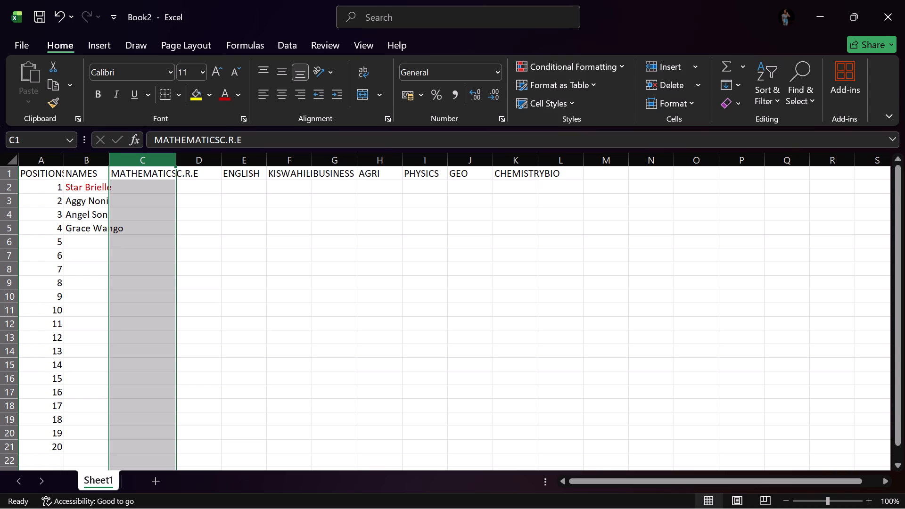
click(279, 171)
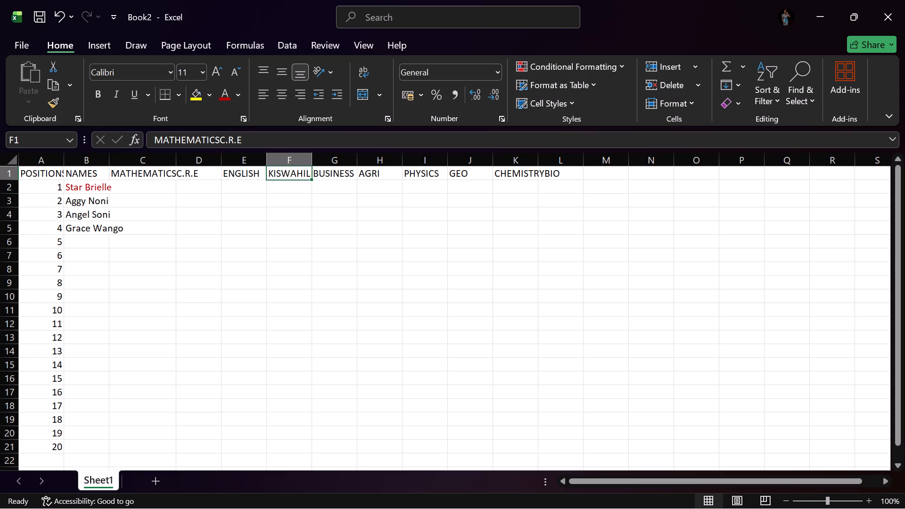
click(342, 171)
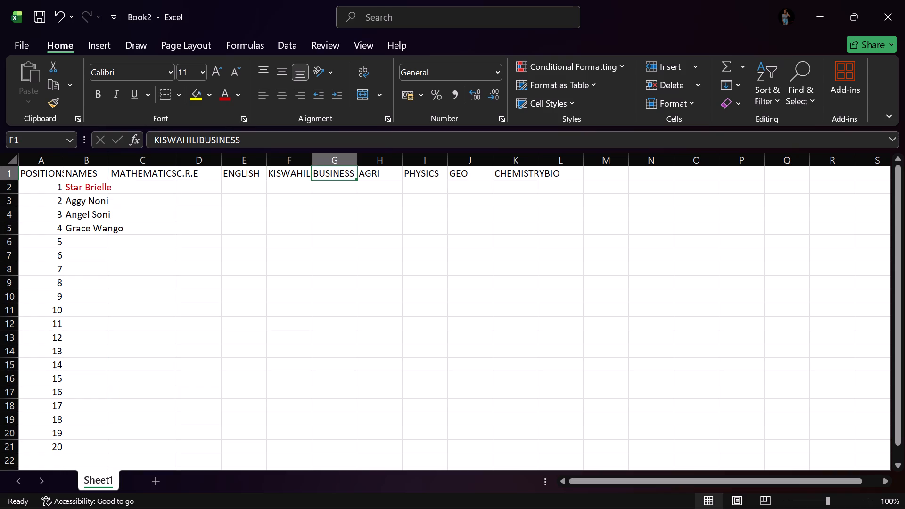
Widen the NAMES column, column B, until the longest student name fits inside it.
click(102, 171)
click(91, 160)
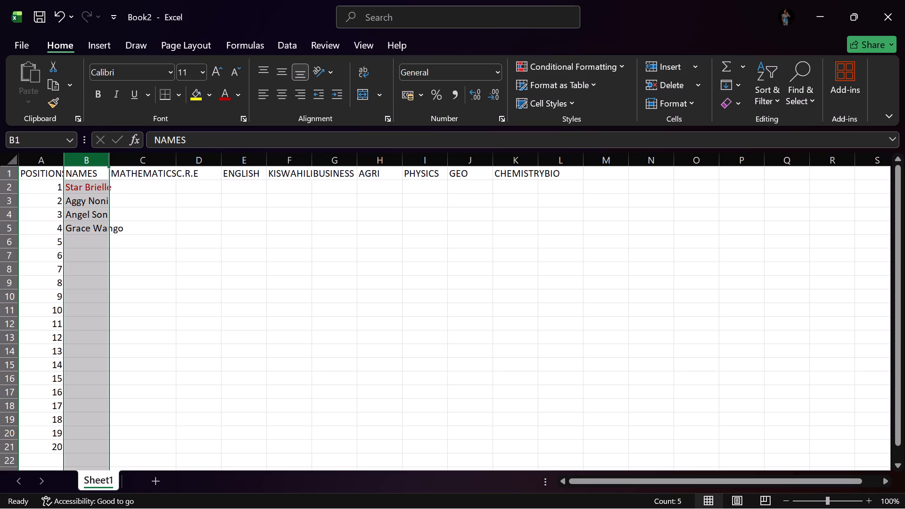
drag(112, 165, 114, 164)
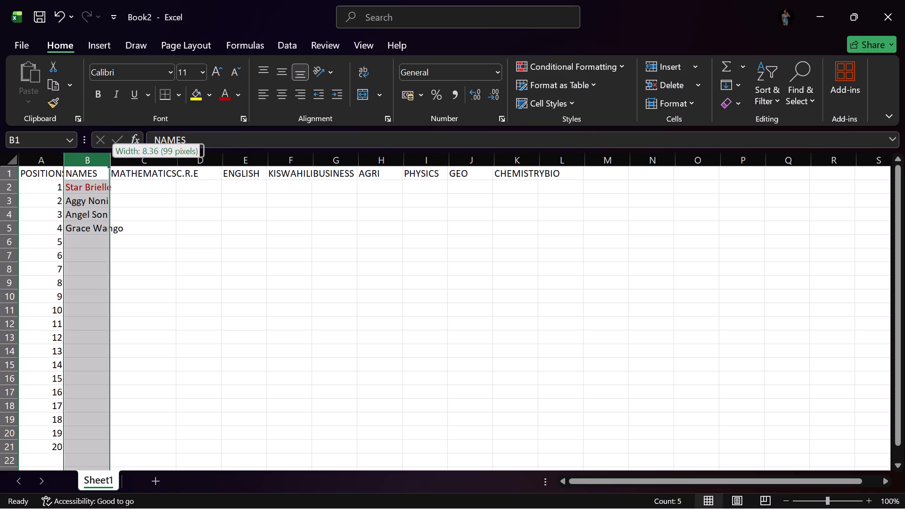
drag(114, 164, 123, 163)
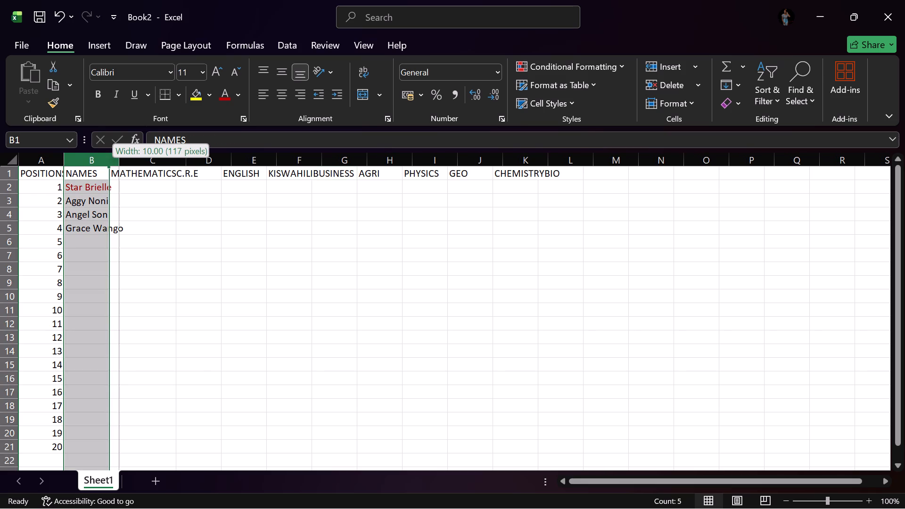
drag(123, 163, 124, 163)
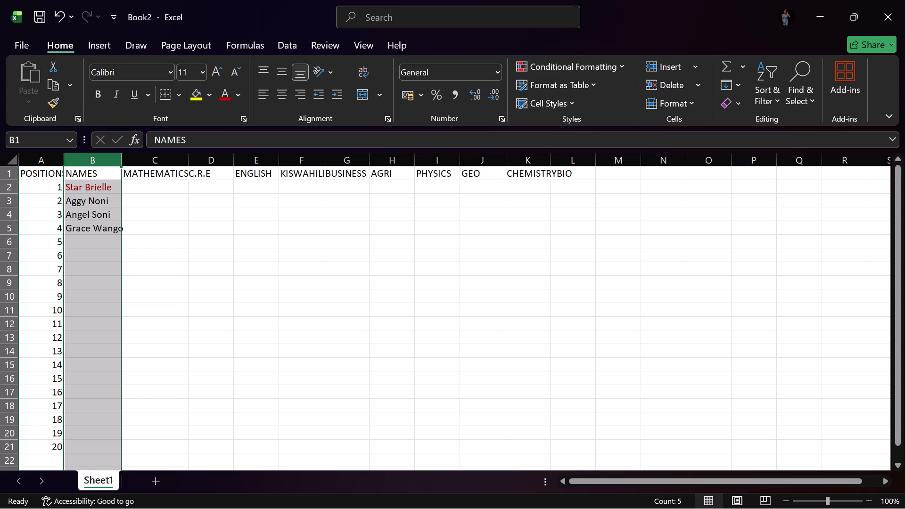
click(106, 161)
drag(121, 164, 127, 162)
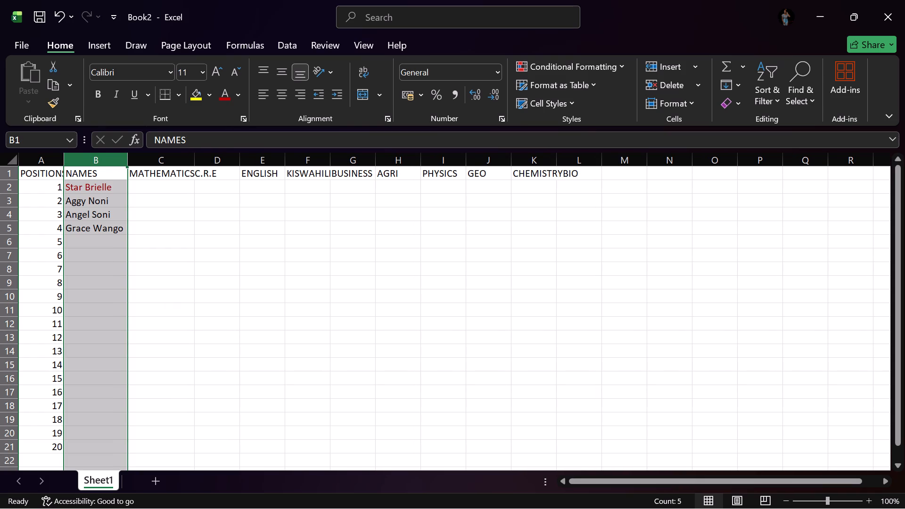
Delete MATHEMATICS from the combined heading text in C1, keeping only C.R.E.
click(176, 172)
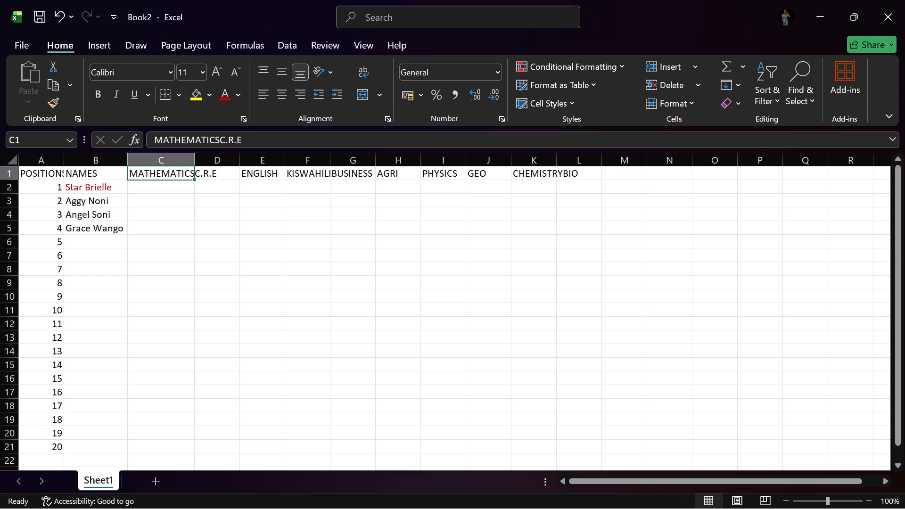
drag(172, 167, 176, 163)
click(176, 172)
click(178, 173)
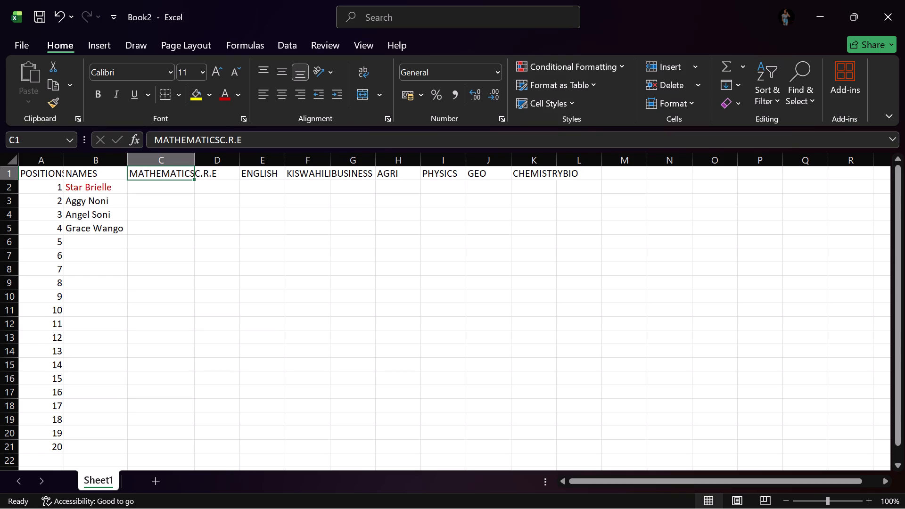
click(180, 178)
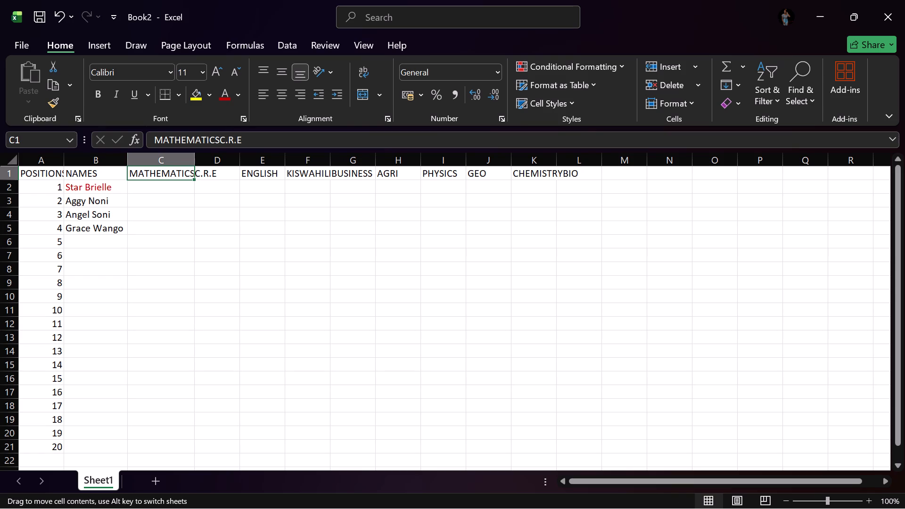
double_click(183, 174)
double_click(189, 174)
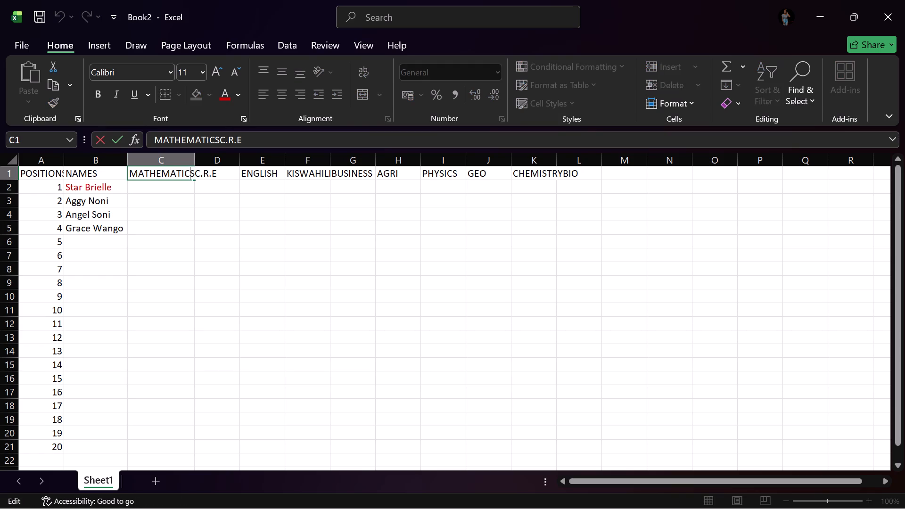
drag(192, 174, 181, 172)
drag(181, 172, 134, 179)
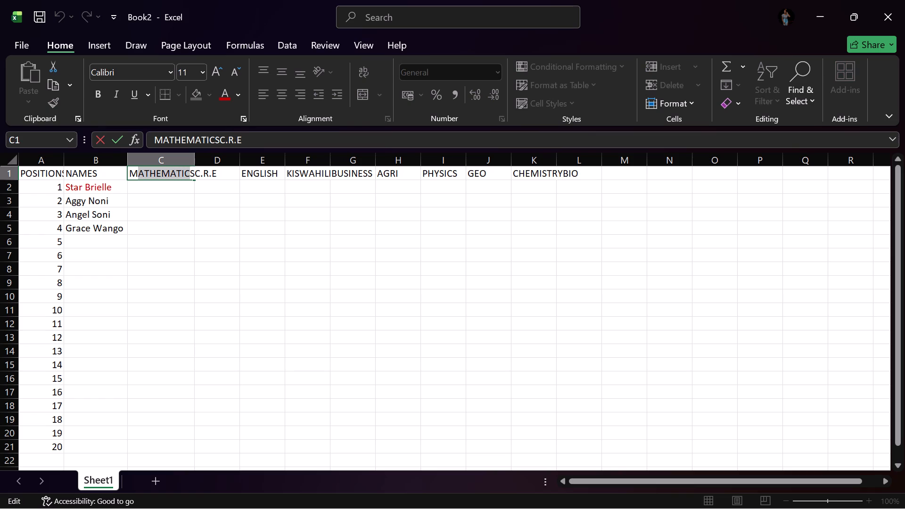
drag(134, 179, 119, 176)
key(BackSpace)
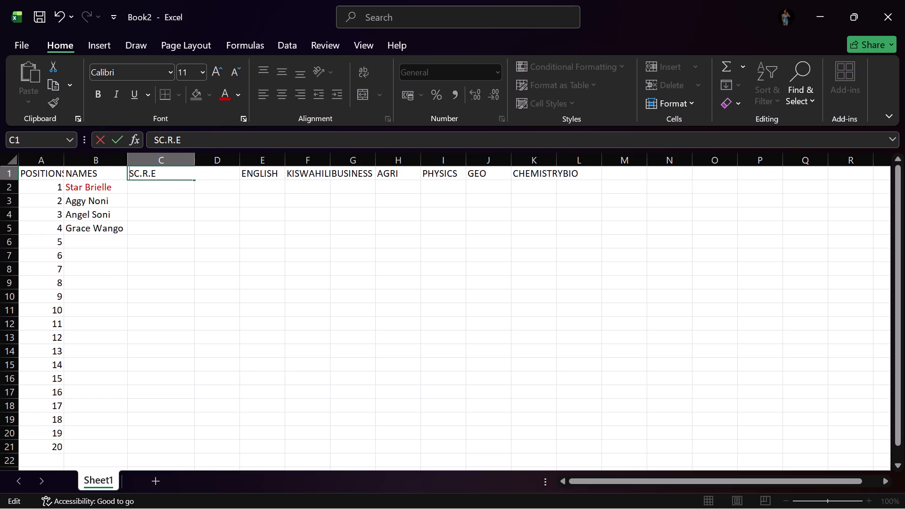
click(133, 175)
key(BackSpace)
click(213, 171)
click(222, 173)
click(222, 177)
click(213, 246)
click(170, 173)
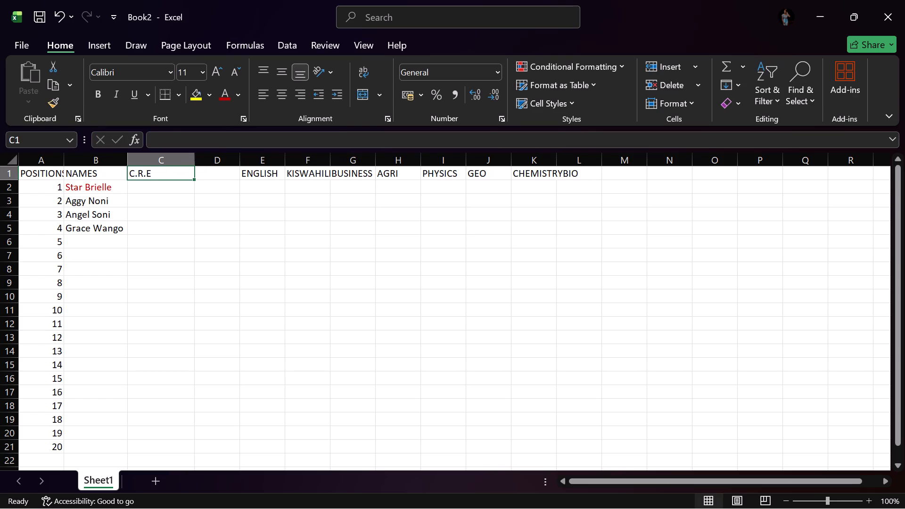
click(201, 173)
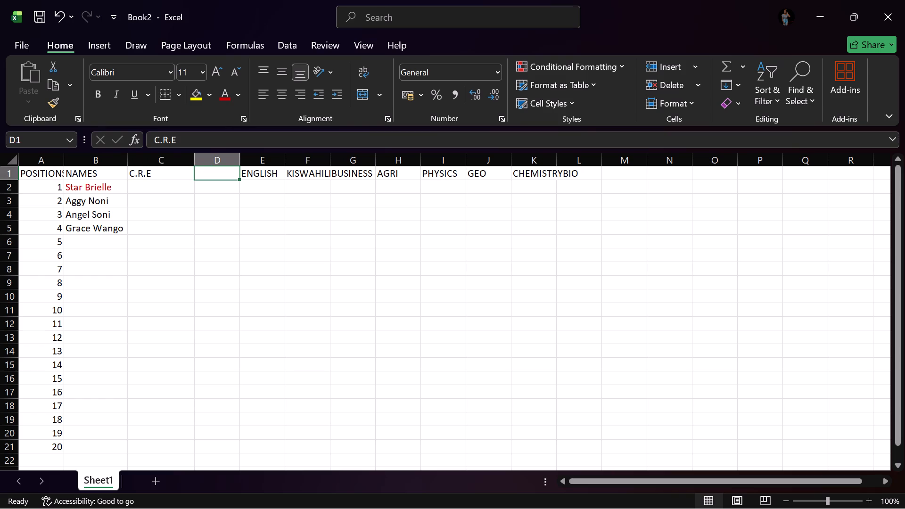
Narrow column C until it is only slightly wider than the adjacent column D.
click(160, 167)
drag(195, 164, 177, 164)
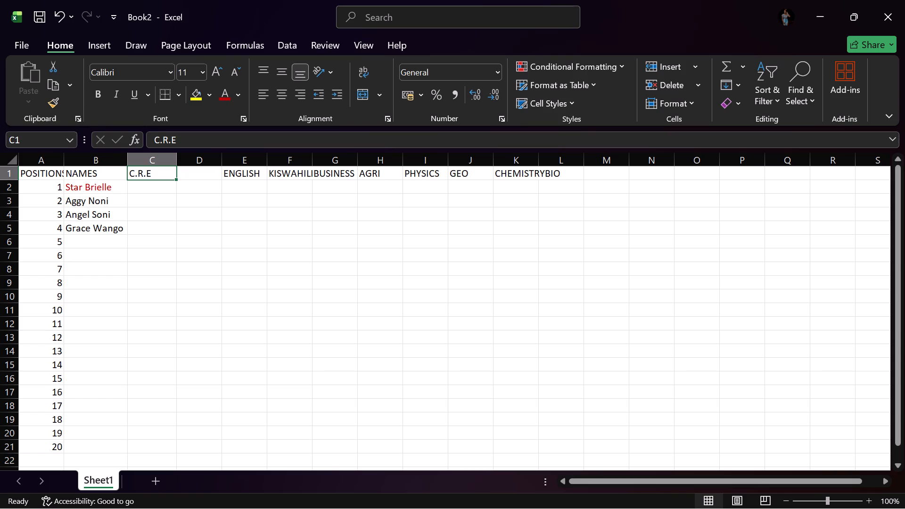
Replace the heading in C1 with MATH and enter CRE as the heading in D1.
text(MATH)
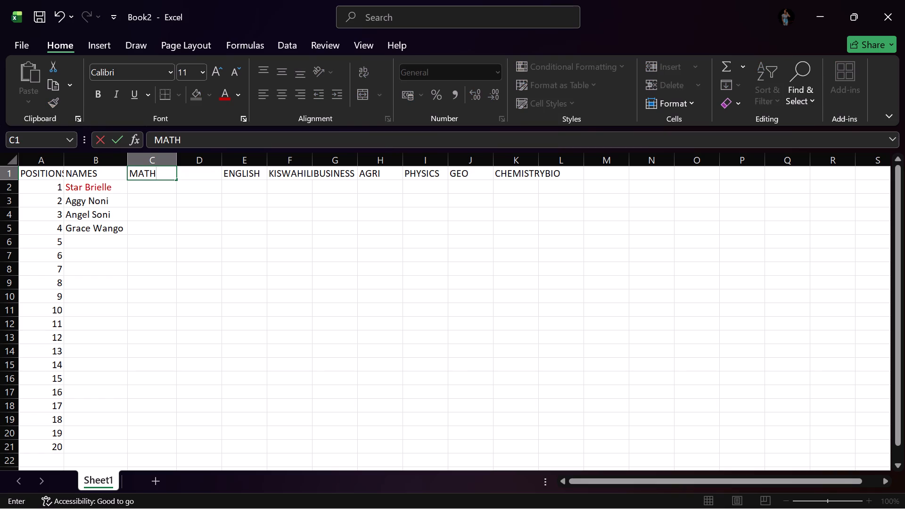
click(208, 186)
click(193, 177)
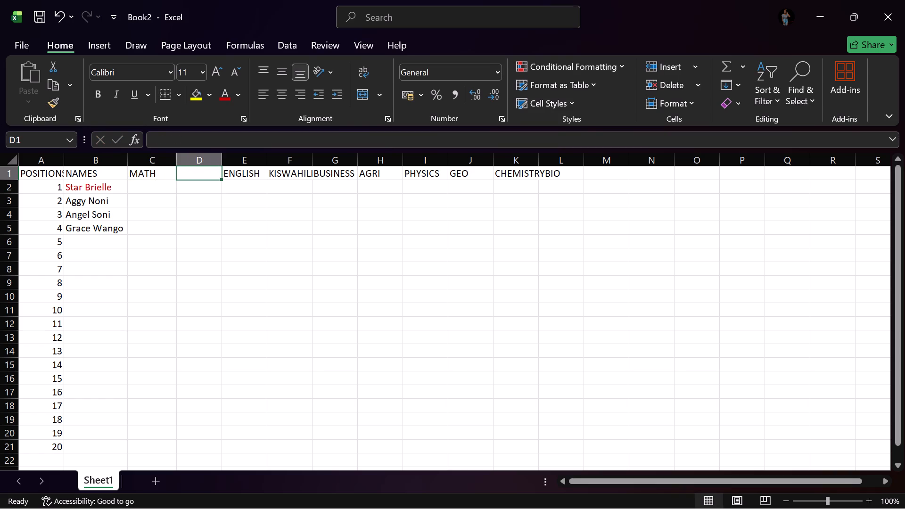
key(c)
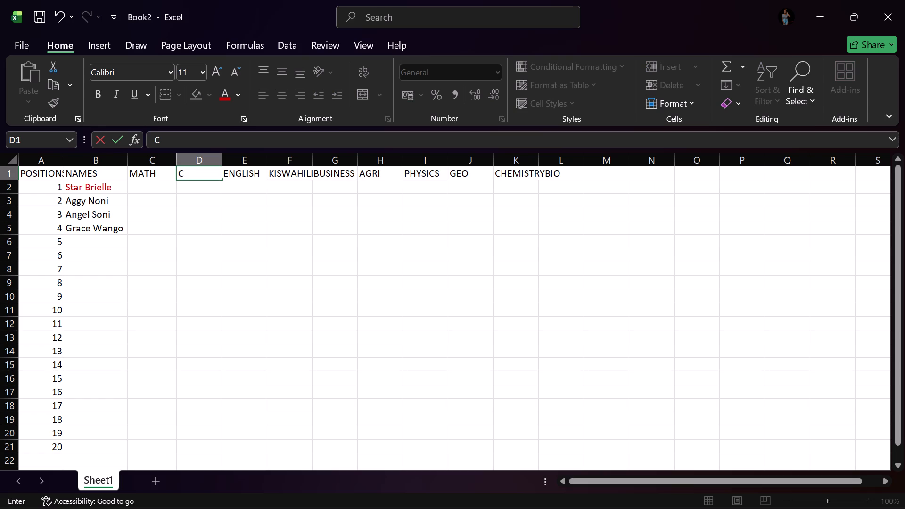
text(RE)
click(76, 235)
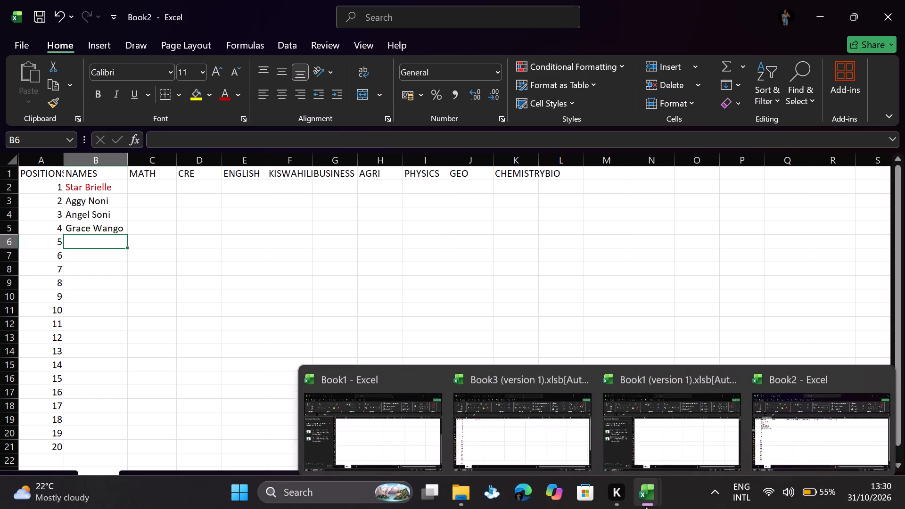
Enter the fifth student's full name in B6 beside position 5, capitalising only the initials.
scroll(904, 435, up, 1)
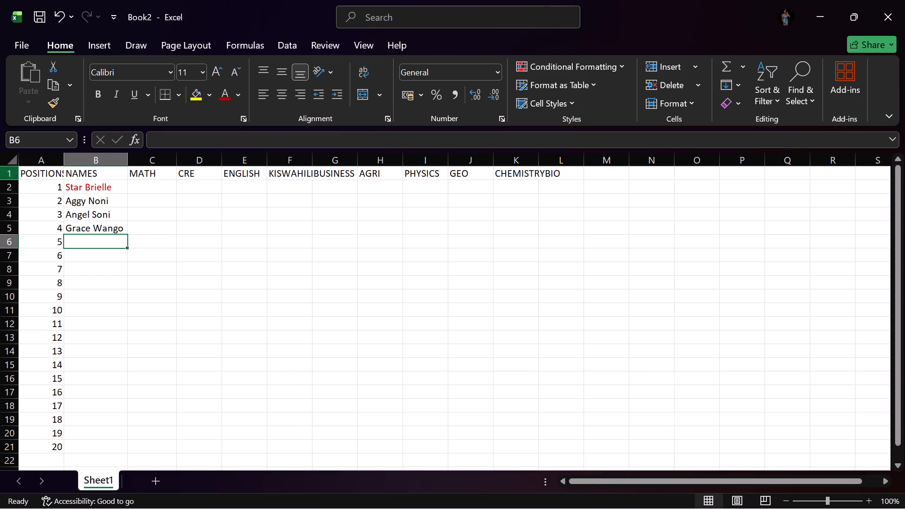
click(81, 243)
double_click(76, 242)
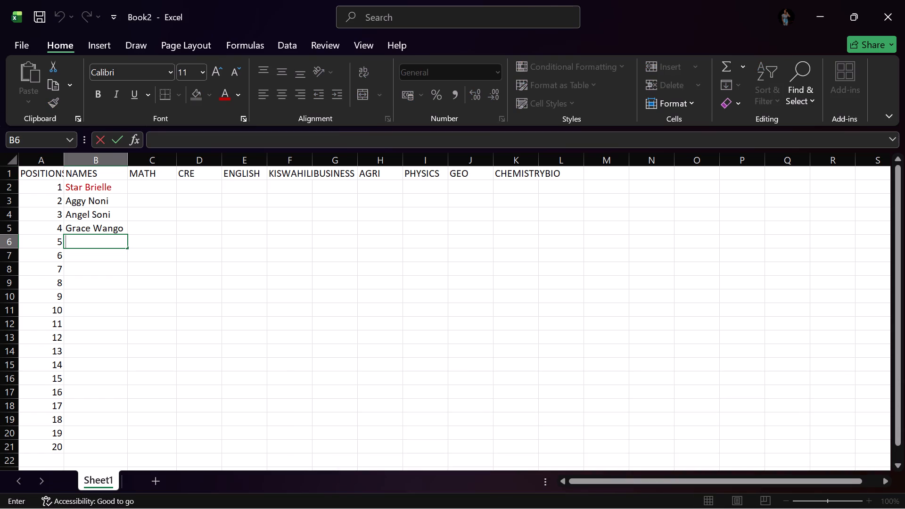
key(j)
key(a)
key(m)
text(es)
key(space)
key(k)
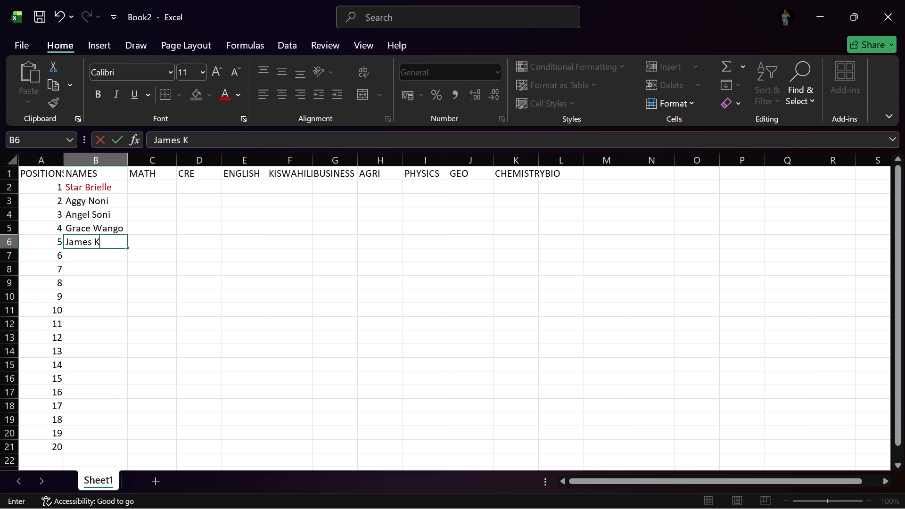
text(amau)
click(75, 254)
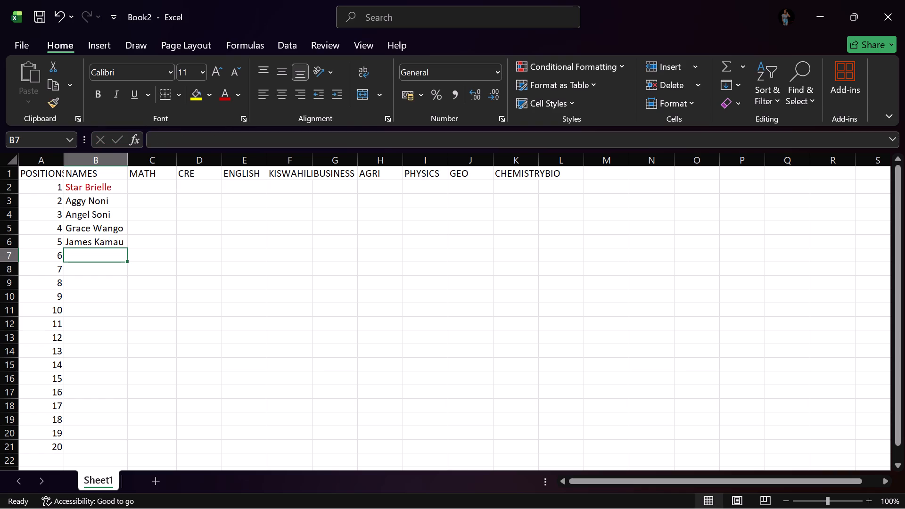
Enter the sixth student's full name in B7 beside position 6, capitalising only the initials.
double_click(75, 254)
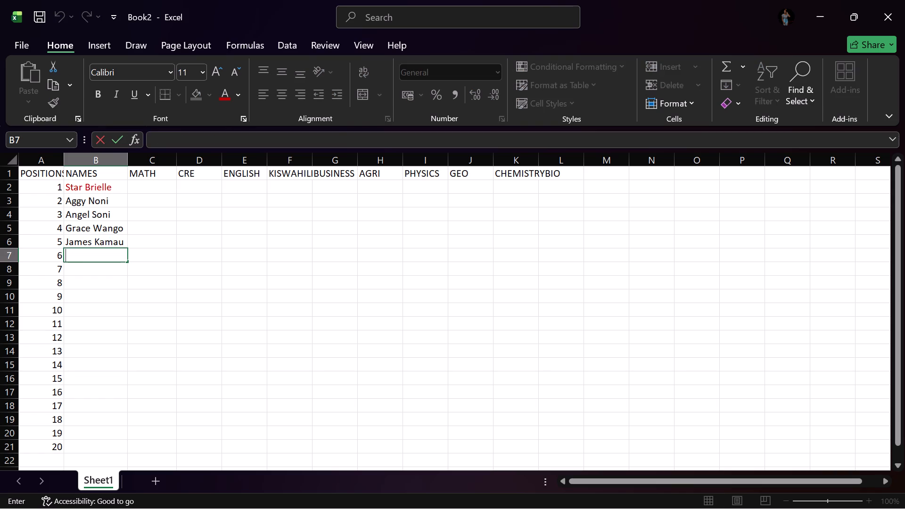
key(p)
key(BackSpace)
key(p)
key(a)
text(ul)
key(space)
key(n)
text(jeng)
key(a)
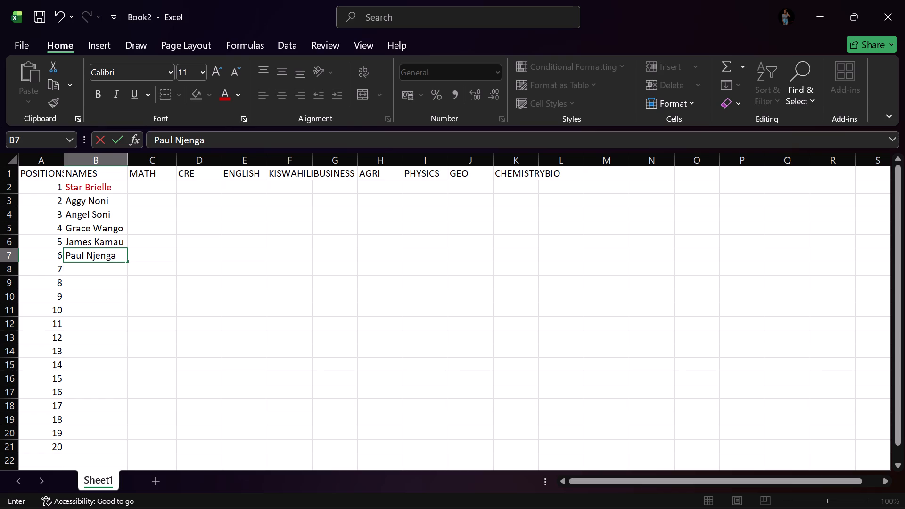
click(72, 271)
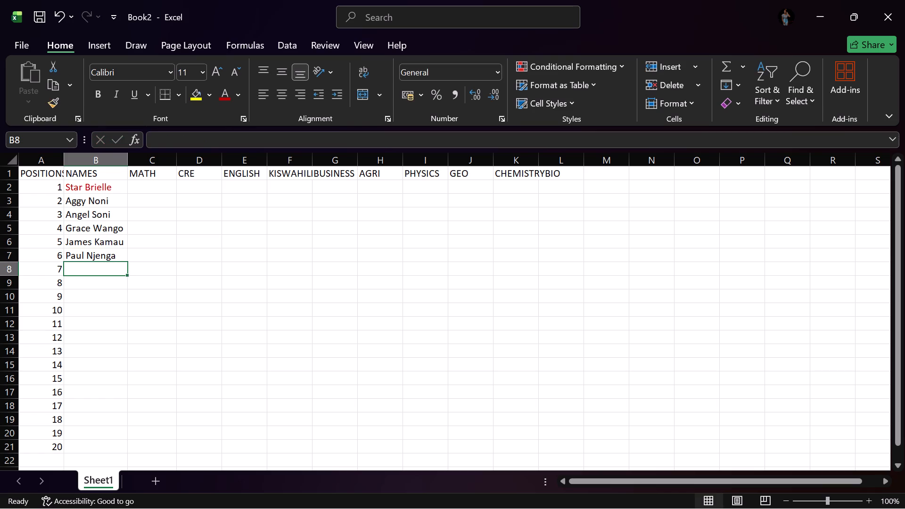
Enter the seventh student's full name in B8 beside position 7, capitalising only the initials, and move on to B9.
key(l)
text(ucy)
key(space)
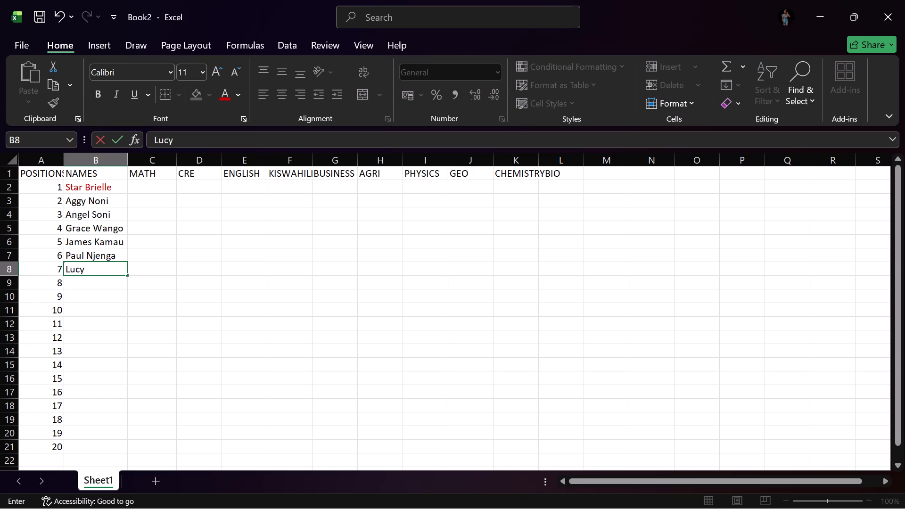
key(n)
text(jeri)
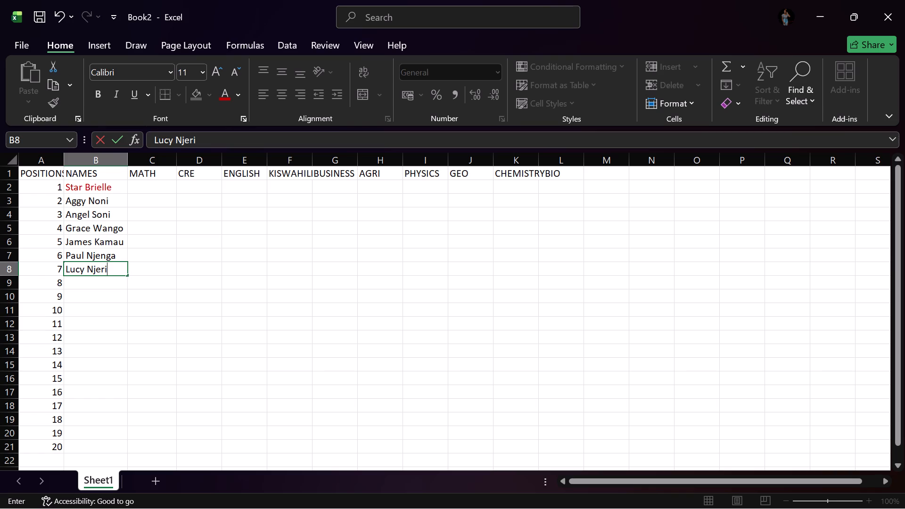
click(82, 283)
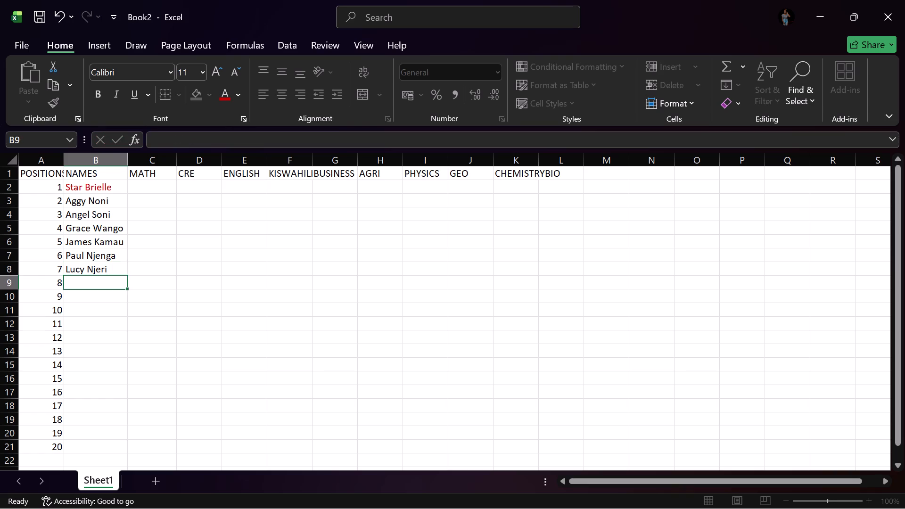
Enter the eighth student's full name in B9 beside position 8, capitalising only the initials.
click(82, 283)
triple_click(82, 283)
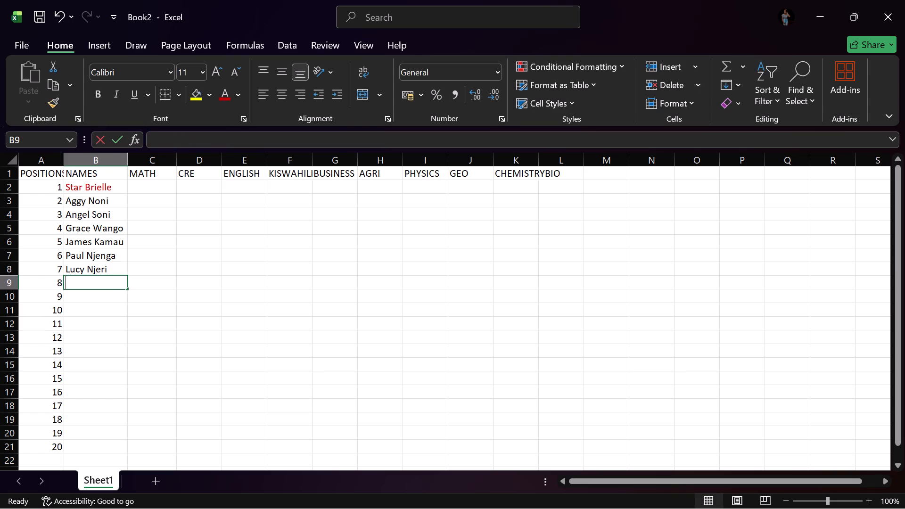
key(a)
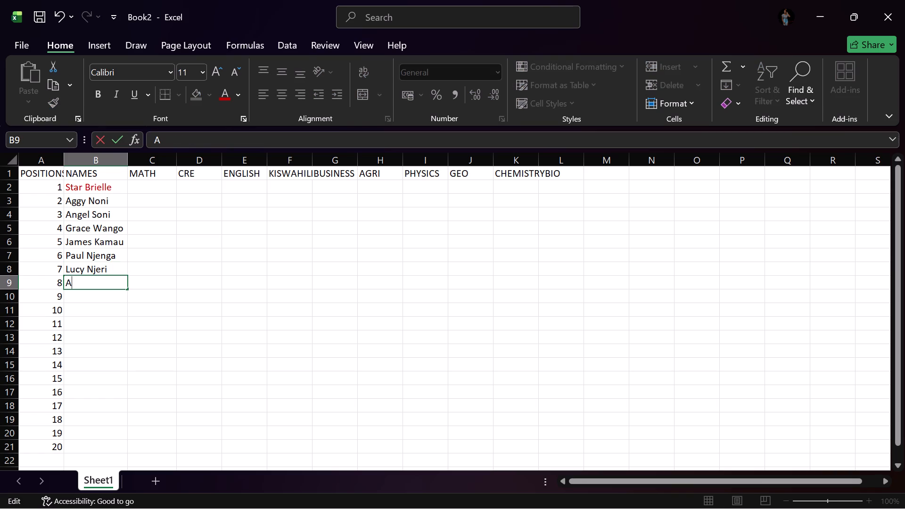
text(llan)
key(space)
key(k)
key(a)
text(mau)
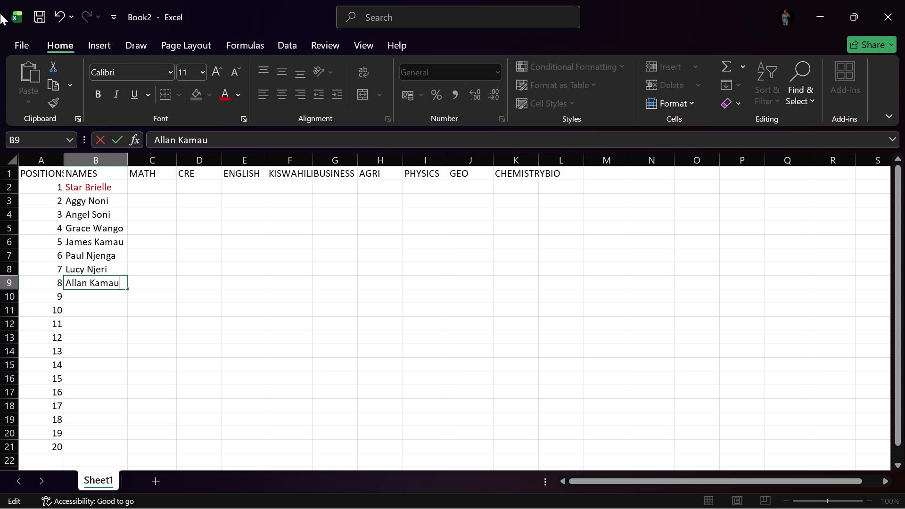
click(81, 296)
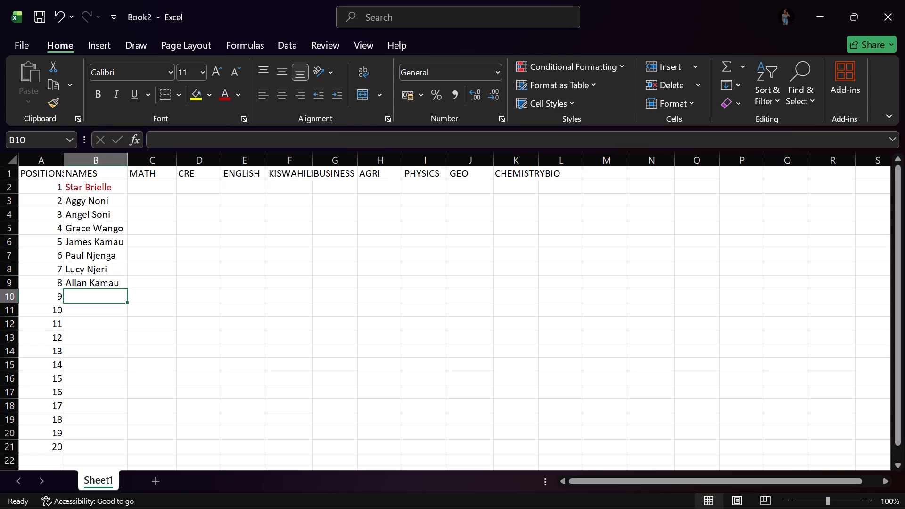
Enter the ninth student's full name in B10 beside position 9, capitalising only the initials.
click(83, 297)
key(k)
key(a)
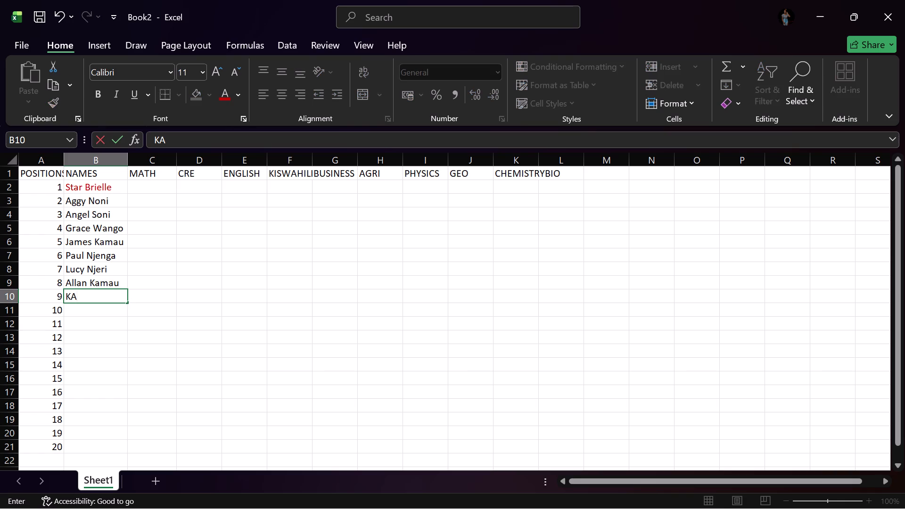
key(BackSpace)
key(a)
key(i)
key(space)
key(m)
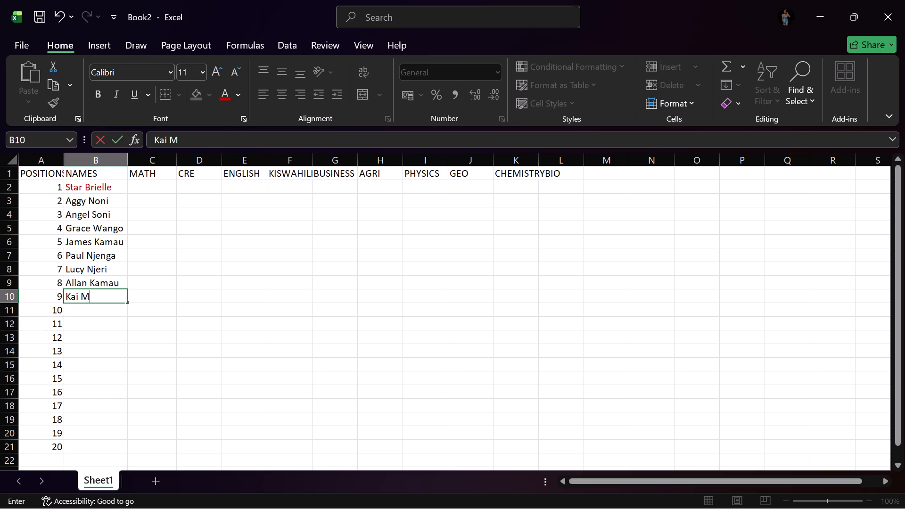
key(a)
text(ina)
click(82, 311)
Enter the tenth student's full name in B11 beside position 10, capitalising only the initials.
click(82, 311)
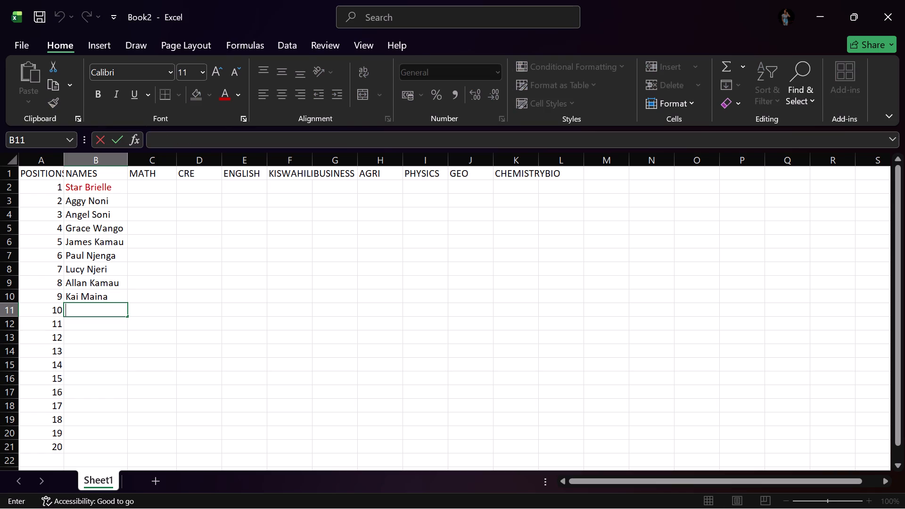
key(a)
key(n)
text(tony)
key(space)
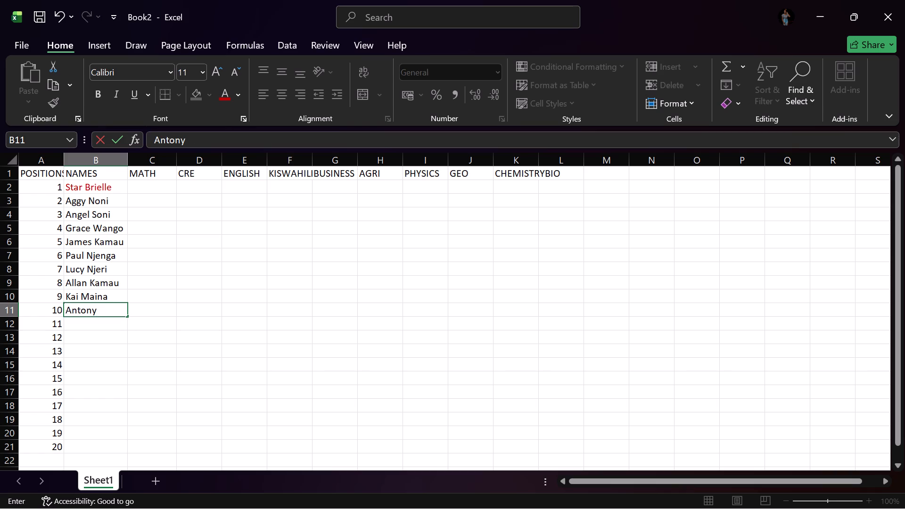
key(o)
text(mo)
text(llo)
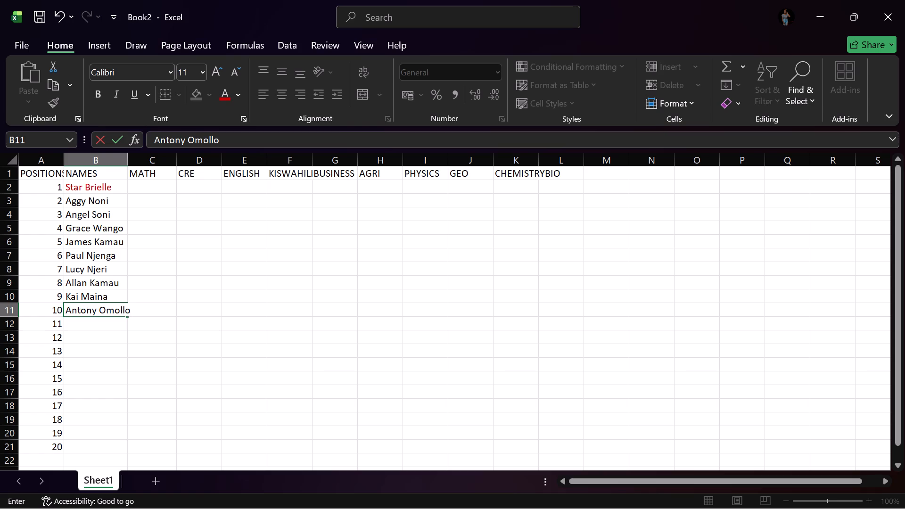
click(74, 327)
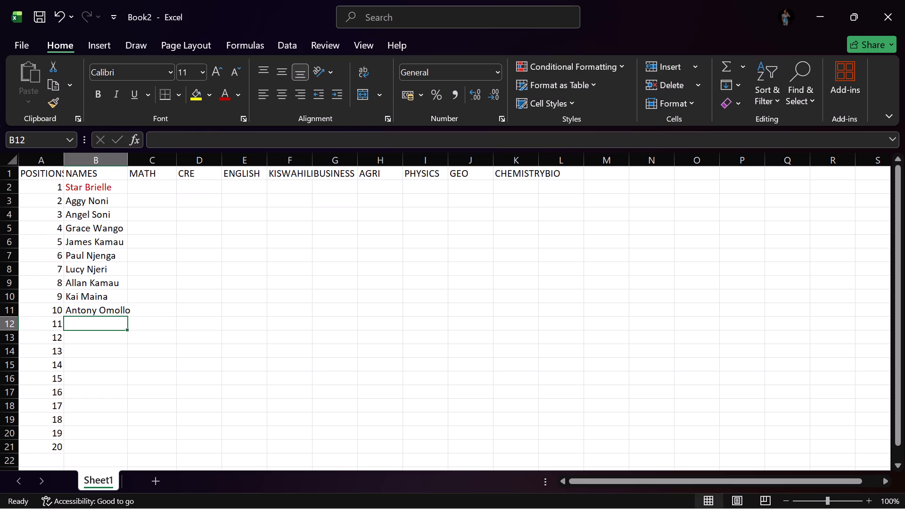
Widen the NAMES column slightly so the tenth student's full name fits within it.
click(129, 161)
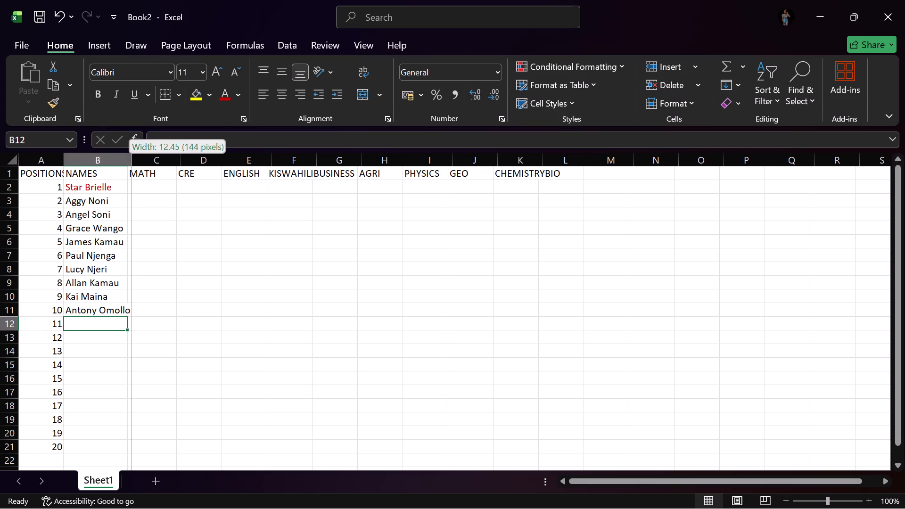
Enter the eleventh student's full name in B12 beside position 11, capitalising only the initials.
click(80, 340)
click(85, 323)
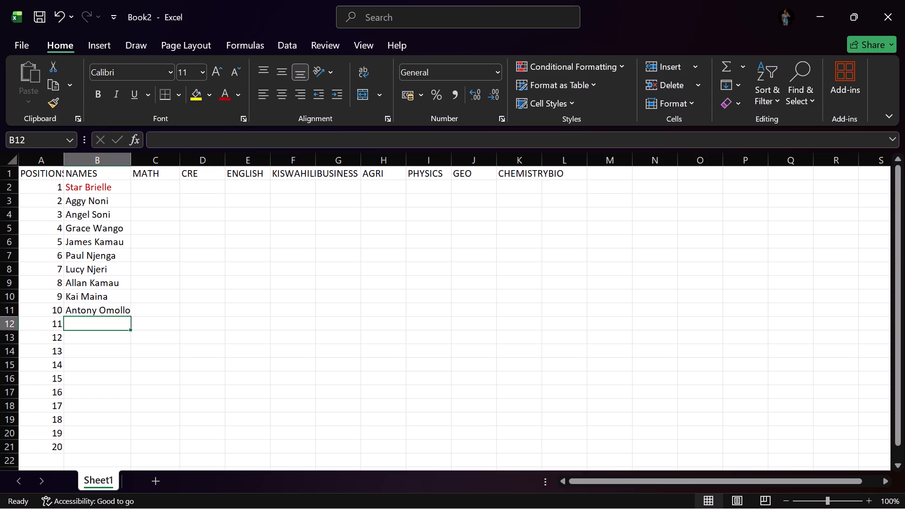
double_click(83, 323)
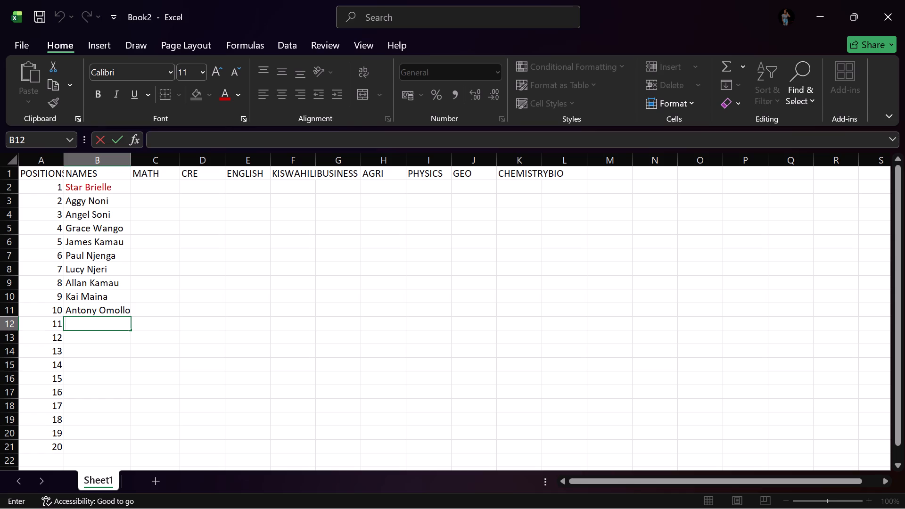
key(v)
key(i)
key(BackSpace)
key(BackSpace)
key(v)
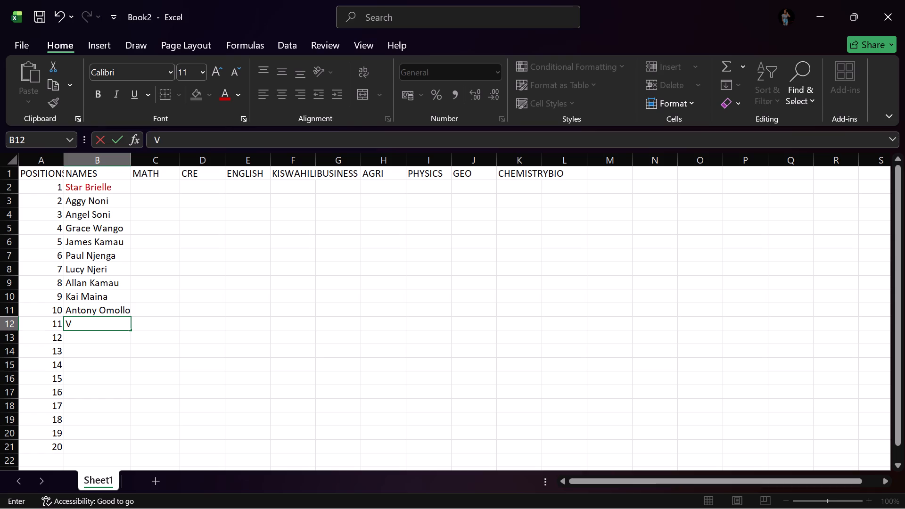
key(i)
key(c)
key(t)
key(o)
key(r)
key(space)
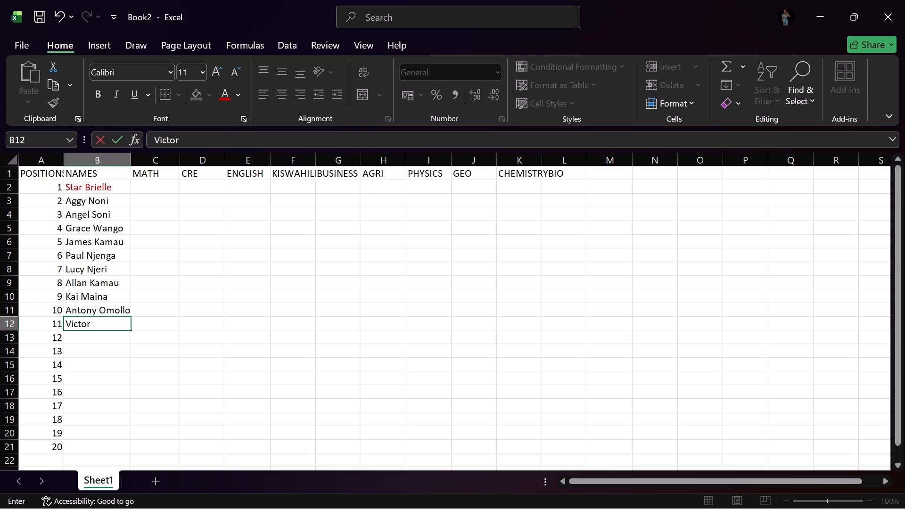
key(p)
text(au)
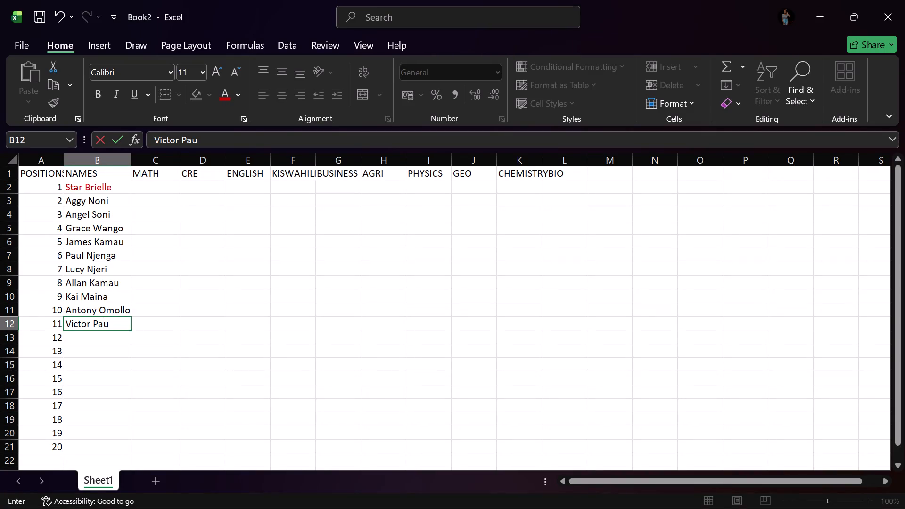
click(79, 340)
Enter the twelfth student's full name in B13 beside position 12, replacing the suggested surname with a different one.
click(79, 340)
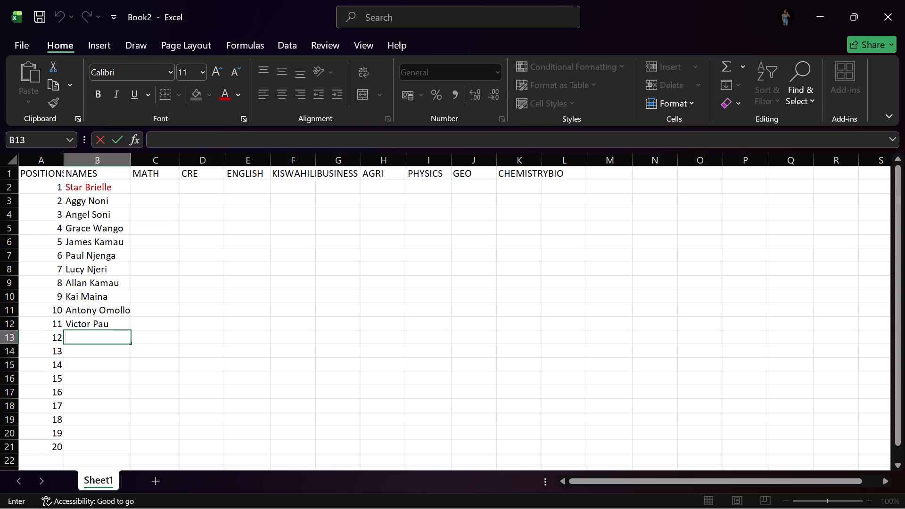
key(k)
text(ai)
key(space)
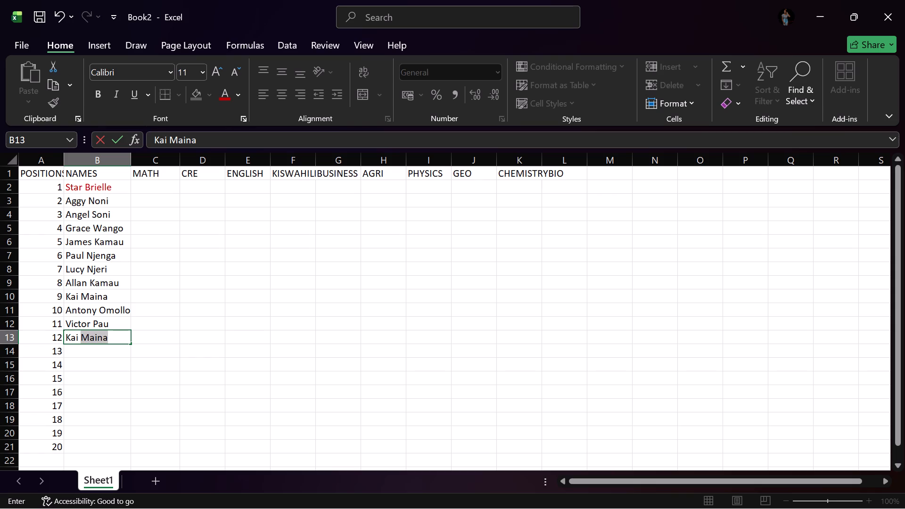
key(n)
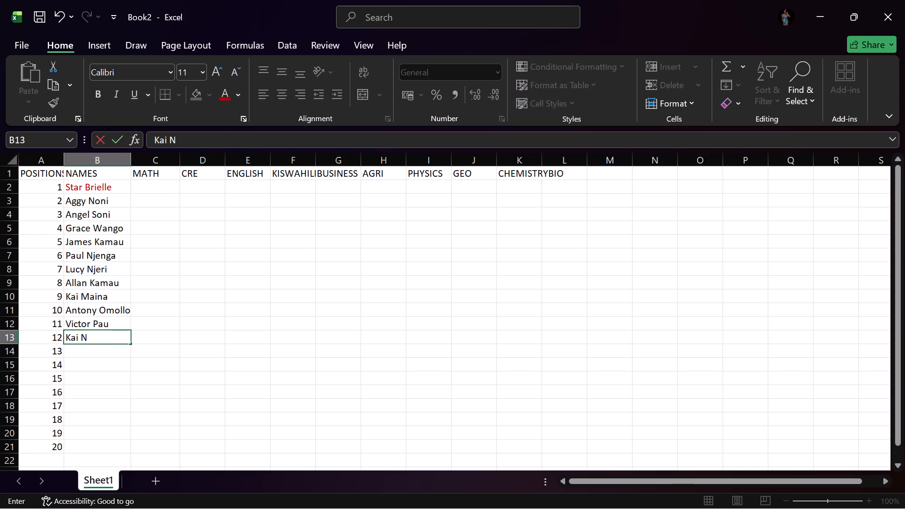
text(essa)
click(81, 356)
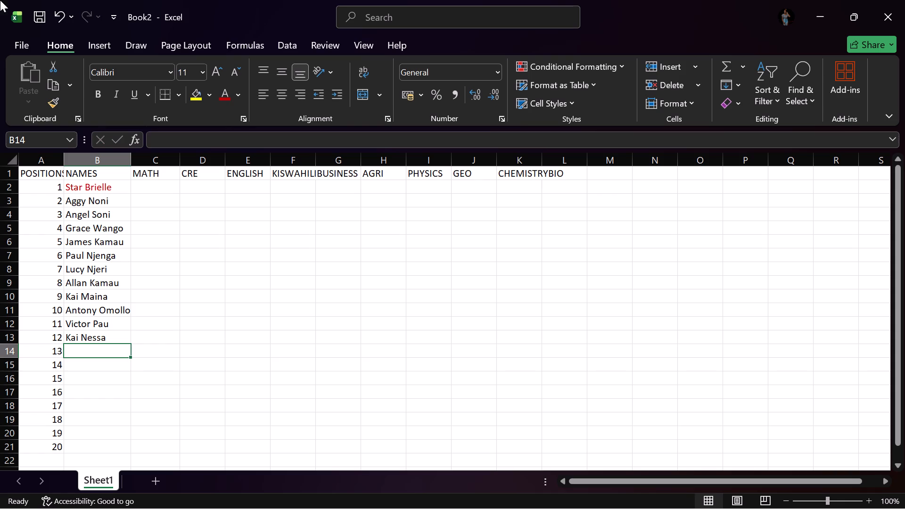
Enter the thirteenth student's full name in B14 beside position 13, all in lowercase.
scroll(714, 337, up, 1)
click(81, 350)
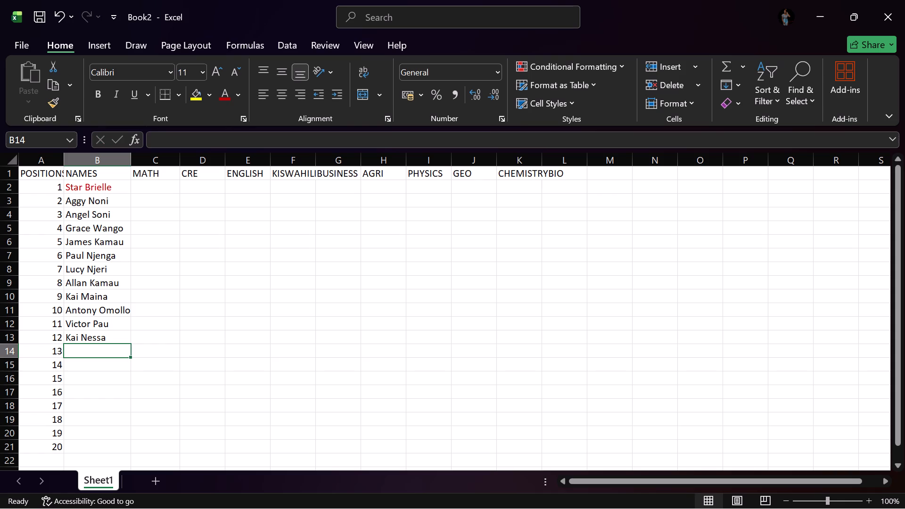
double_click(78, 351)
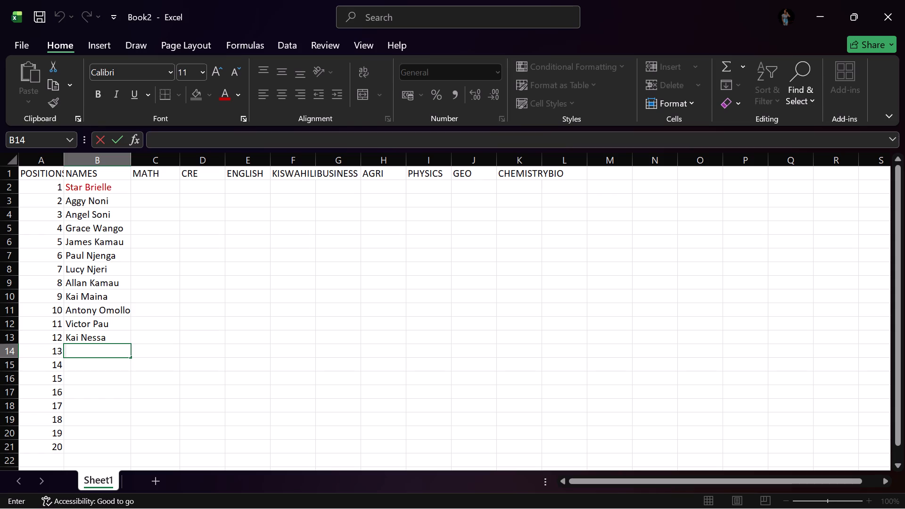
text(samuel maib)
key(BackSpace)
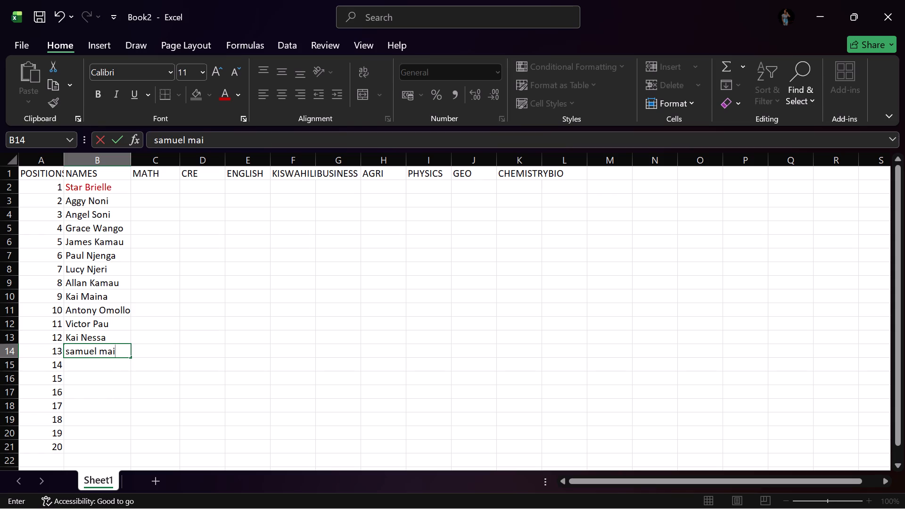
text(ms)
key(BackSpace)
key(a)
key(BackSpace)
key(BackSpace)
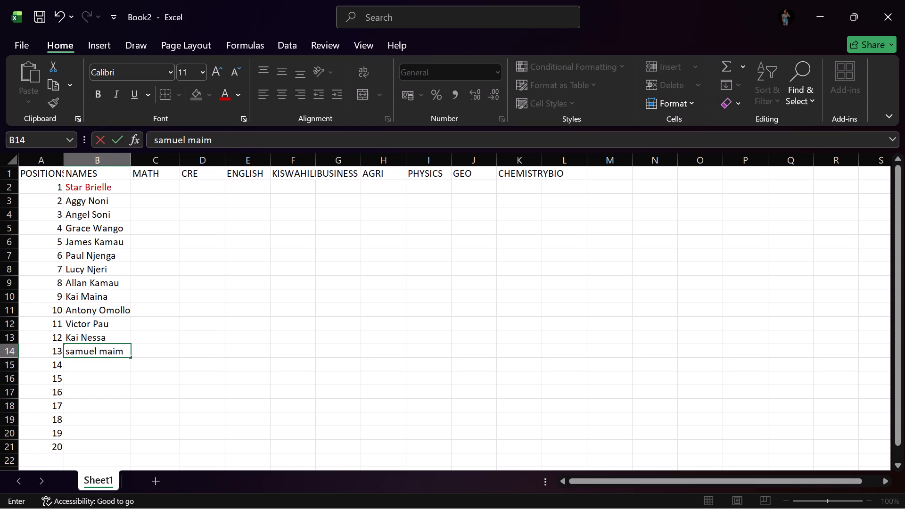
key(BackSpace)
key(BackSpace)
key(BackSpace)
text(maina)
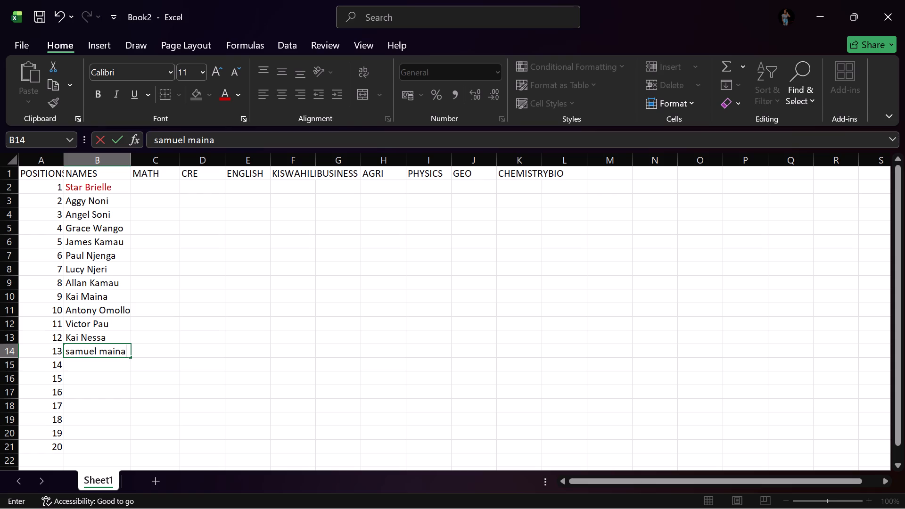
Enter the fourteenth student's full name in B15 beside position 14, all in lowercase.
click(86, 364)
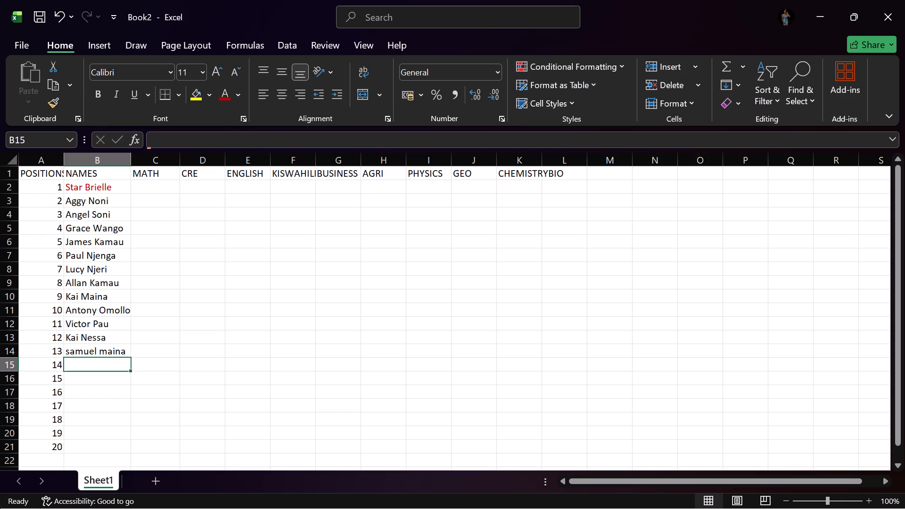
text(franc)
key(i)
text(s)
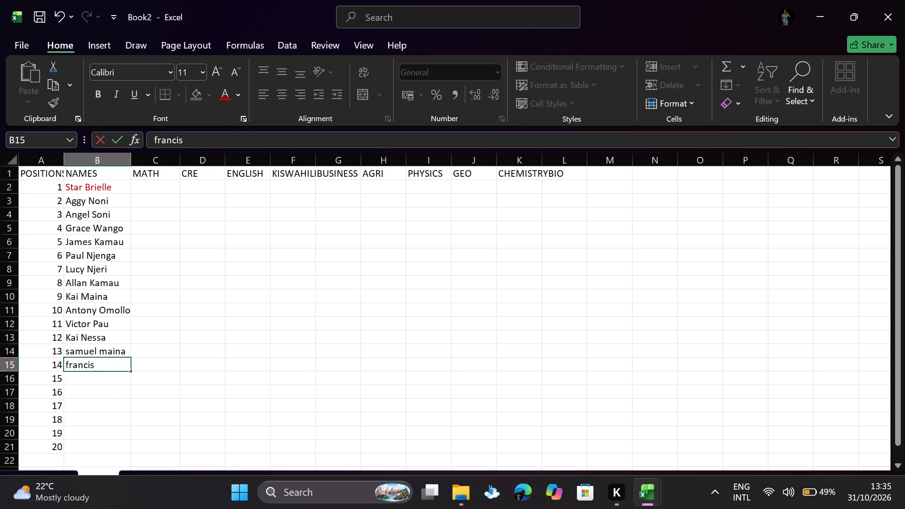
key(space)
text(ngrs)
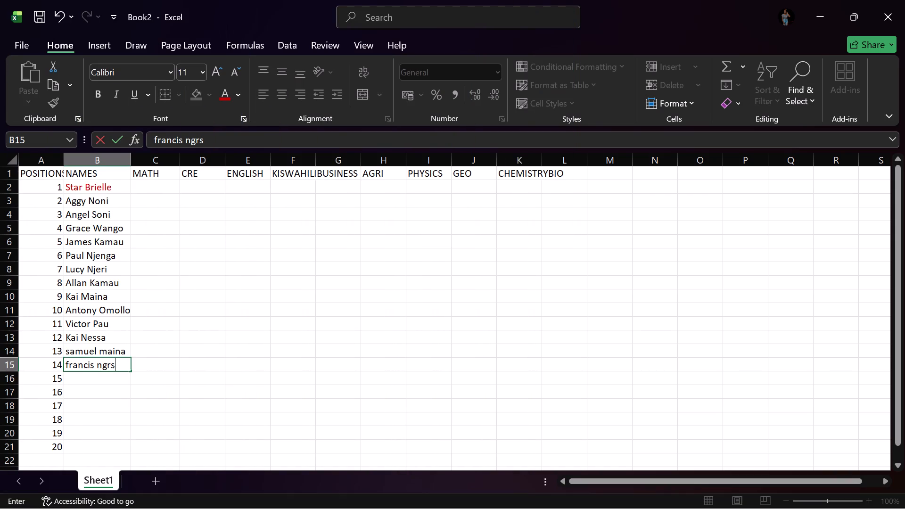
click(116, 361)
key(BackSpace)
key(BackSpace)
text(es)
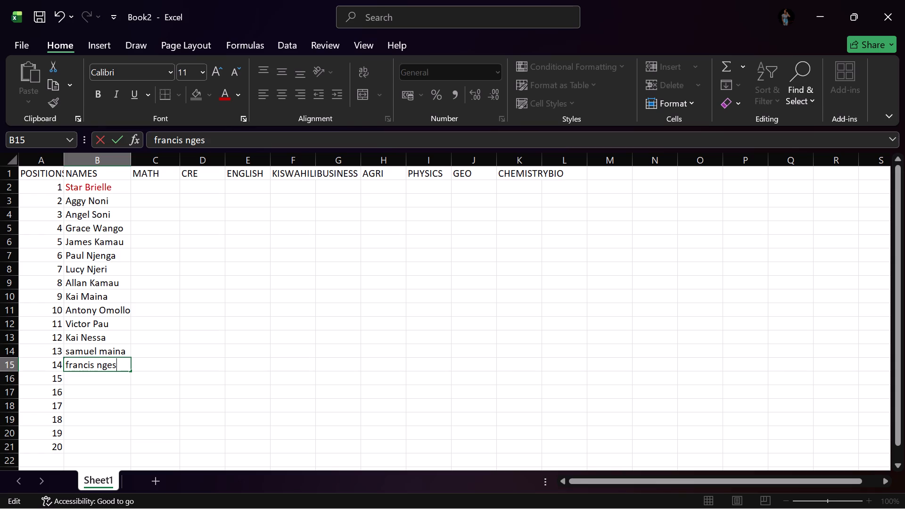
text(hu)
Enter the fifteenth student's full name in B16 beside position 15, in lowercase, reusing the fourteenth student's first name with another surname.
click(92, 376)
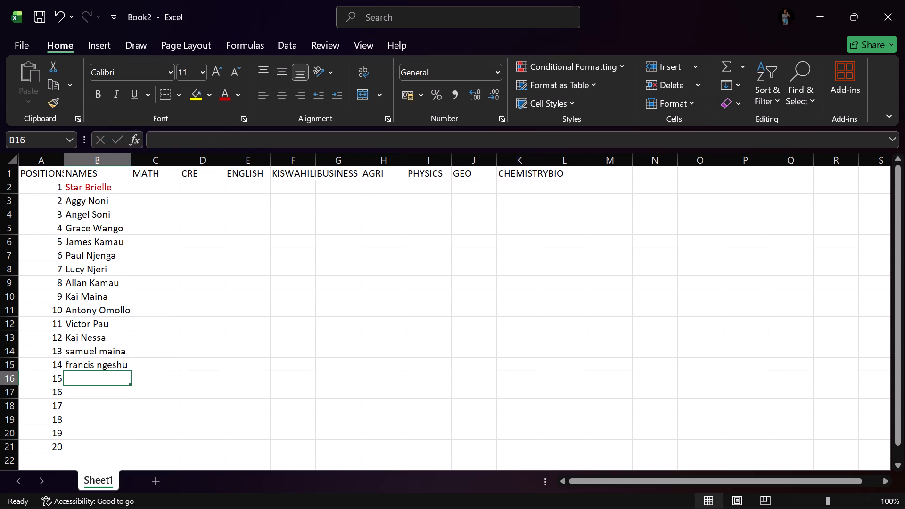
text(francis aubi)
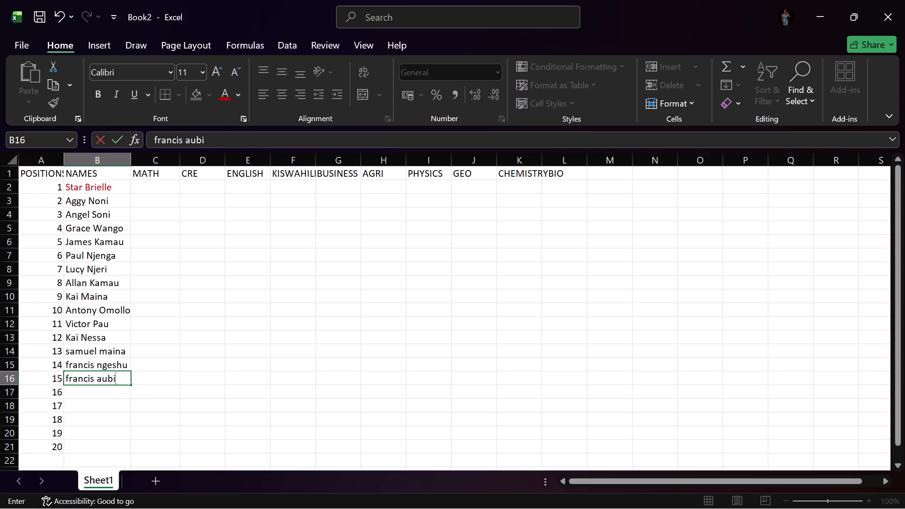
Enter the sixteenth student's full name in B17 beside position 16, in lowercase, replacing the suggested surname with a different one.
click(83, 397)
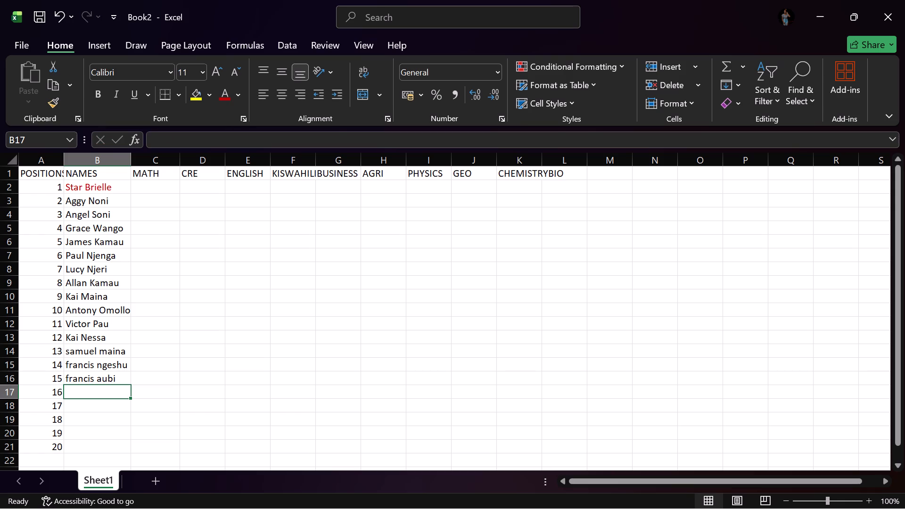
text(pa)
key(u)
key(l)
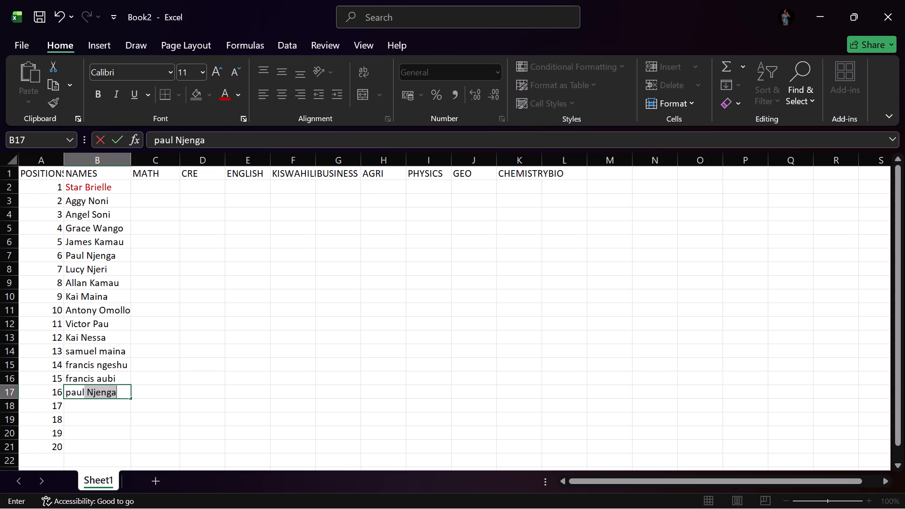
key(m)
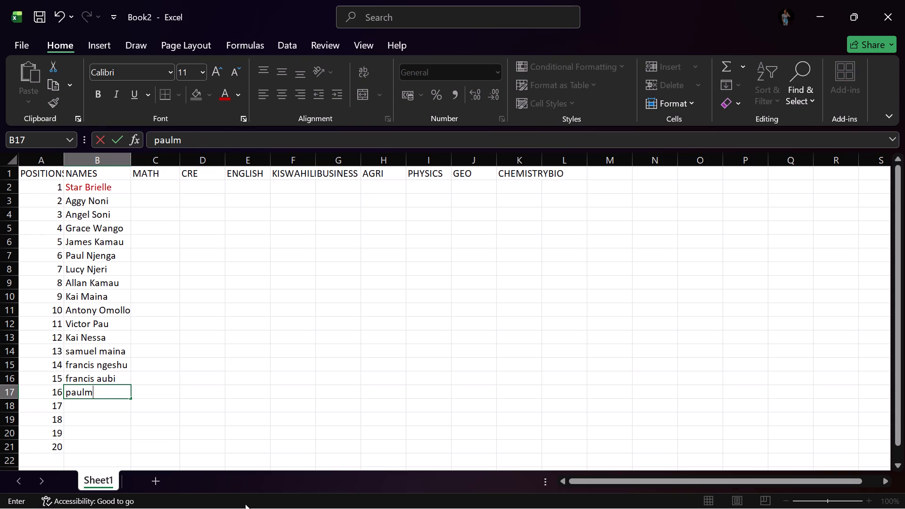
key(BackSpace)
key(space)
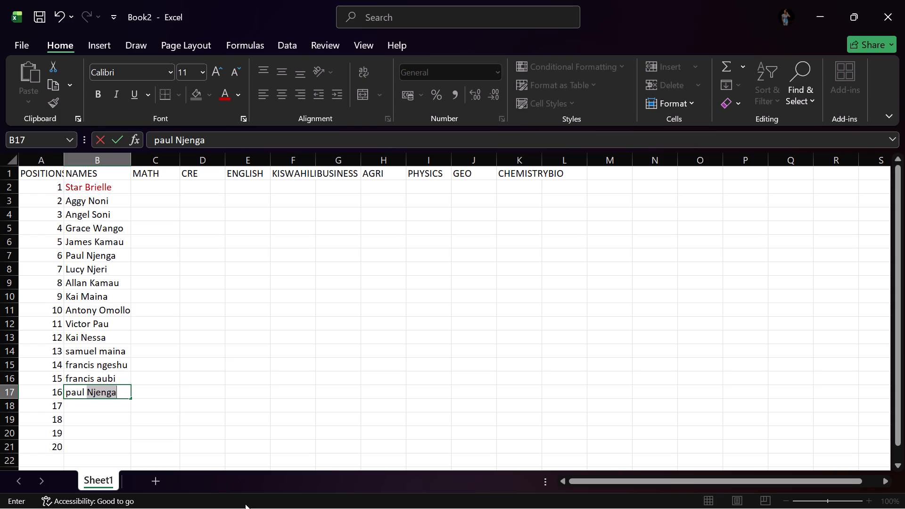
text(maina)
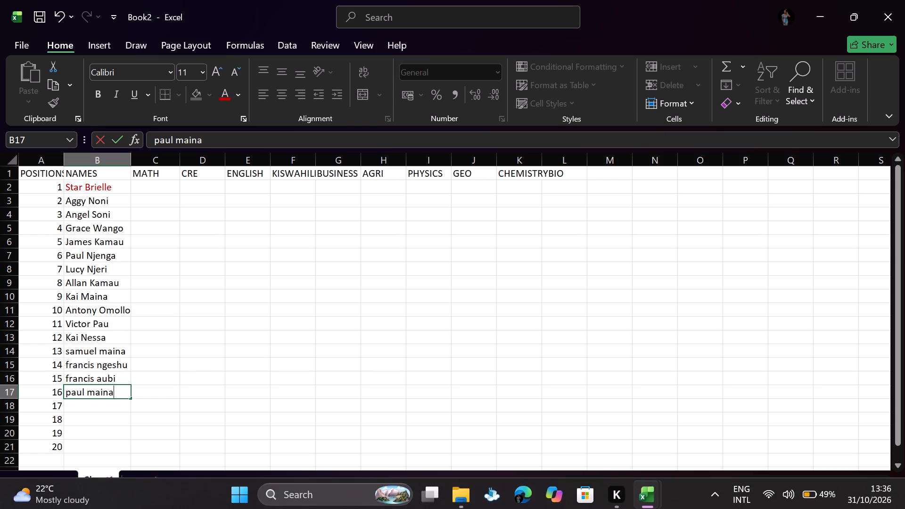
Enter the seventeenth student's full name in B18 beside position 17, all in lowercase.
click(106, 408)
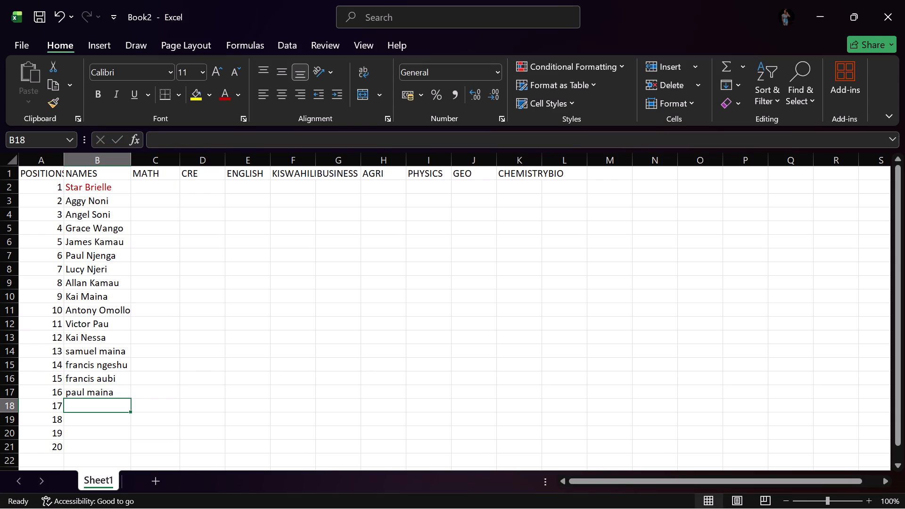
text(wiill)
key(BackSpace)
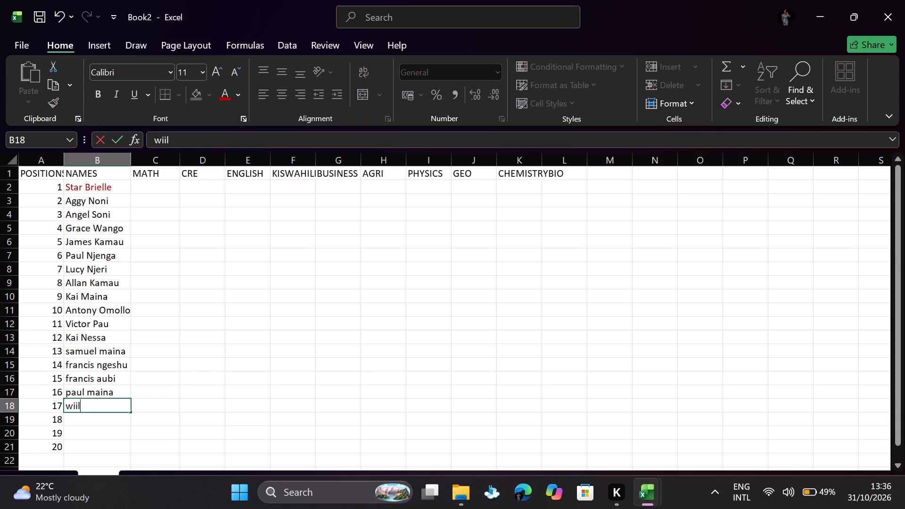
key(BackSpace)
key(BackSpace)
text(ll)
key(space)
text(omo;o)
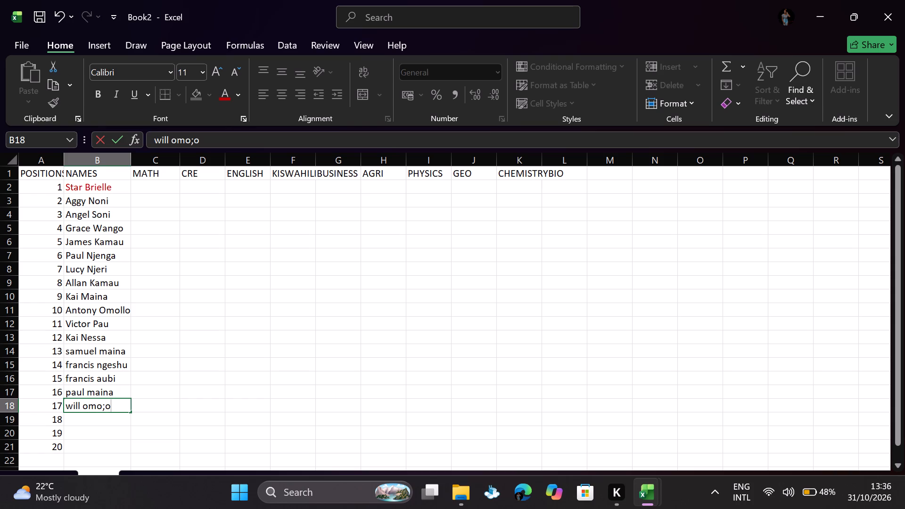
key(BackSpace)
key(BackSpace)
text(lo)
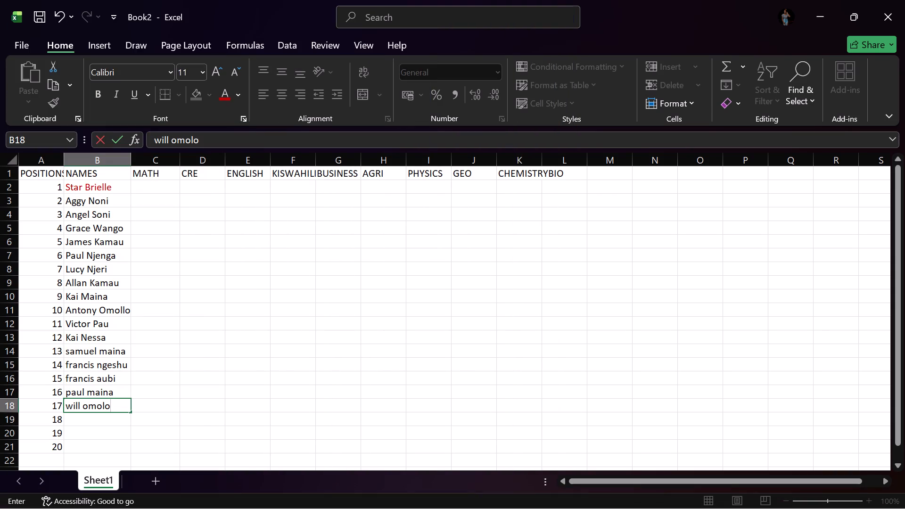
Enter the eighteenth student's full name in B19 beside position 18, with a capitalised first name and a lowercase surname replacing the suggested one.
click(103, 419)
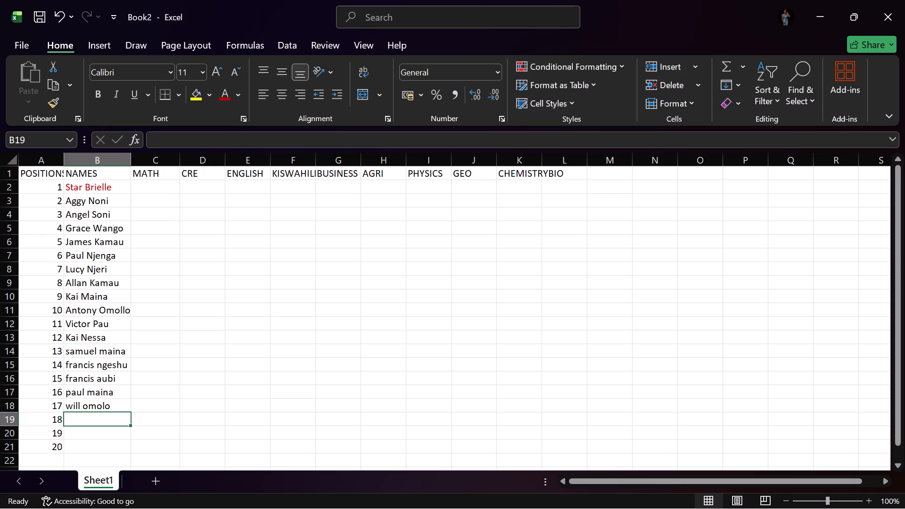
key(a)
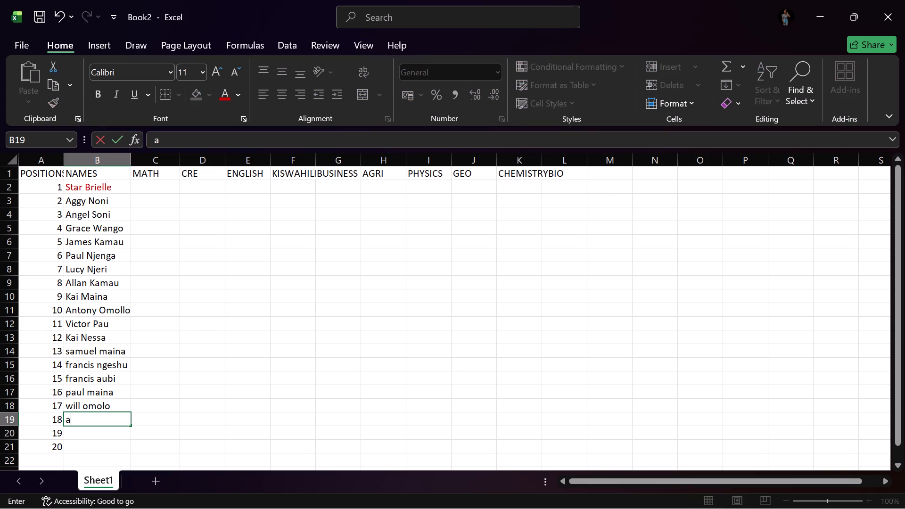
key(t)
key(BackSpace)
key(BackSpace)
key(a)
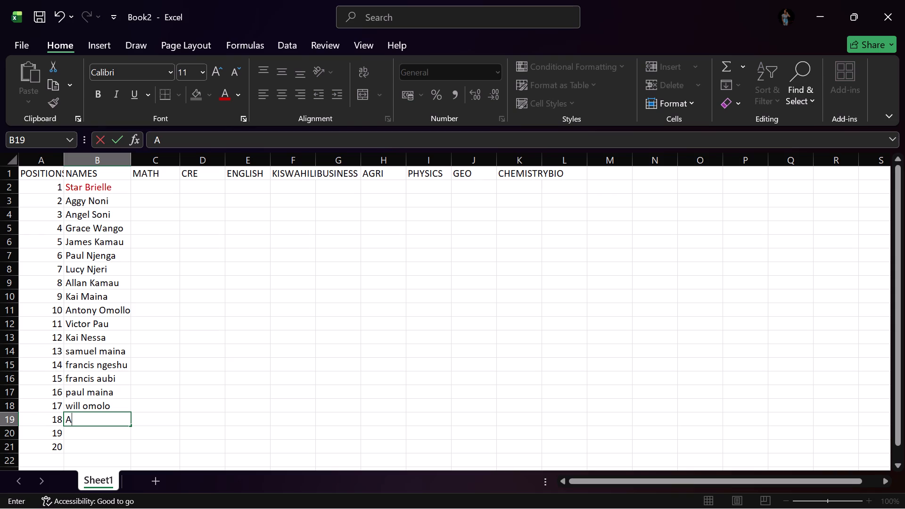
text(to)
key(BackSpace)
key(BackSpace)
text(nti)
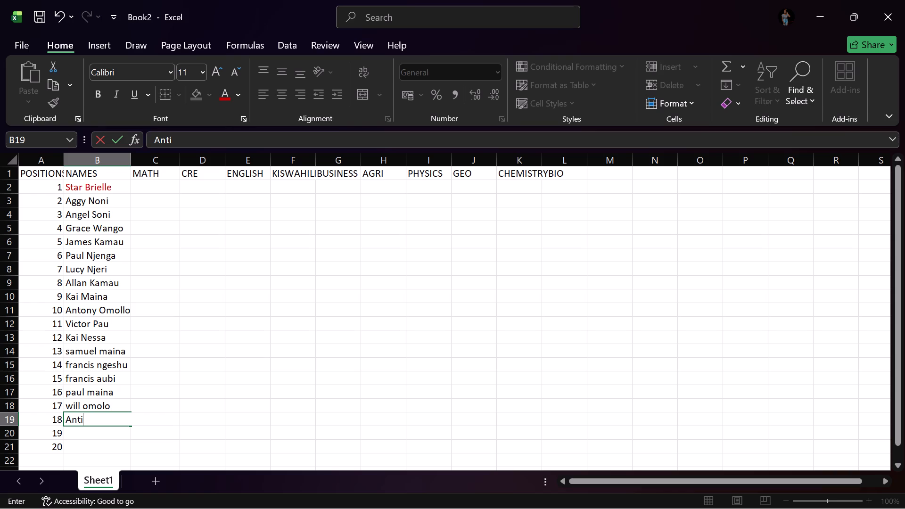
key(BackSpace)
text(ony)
scroll(176, 475, up, 1)
right_click(176, 475)
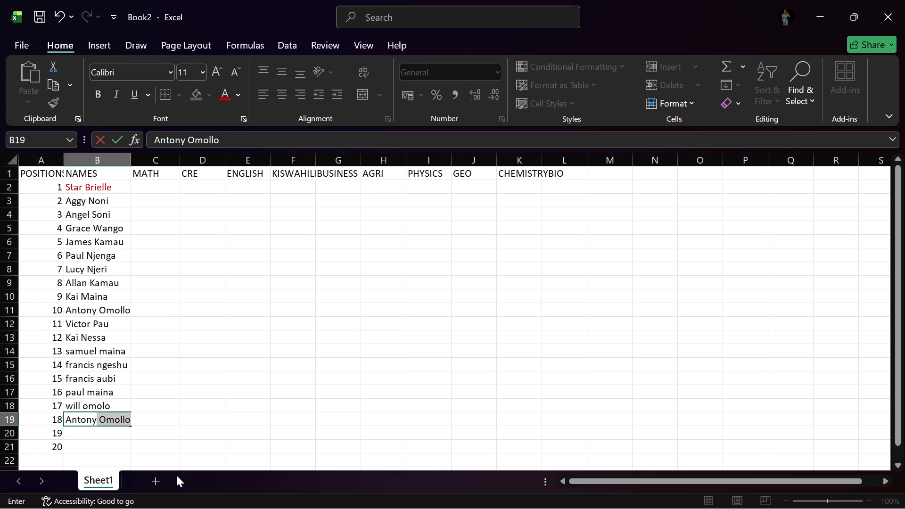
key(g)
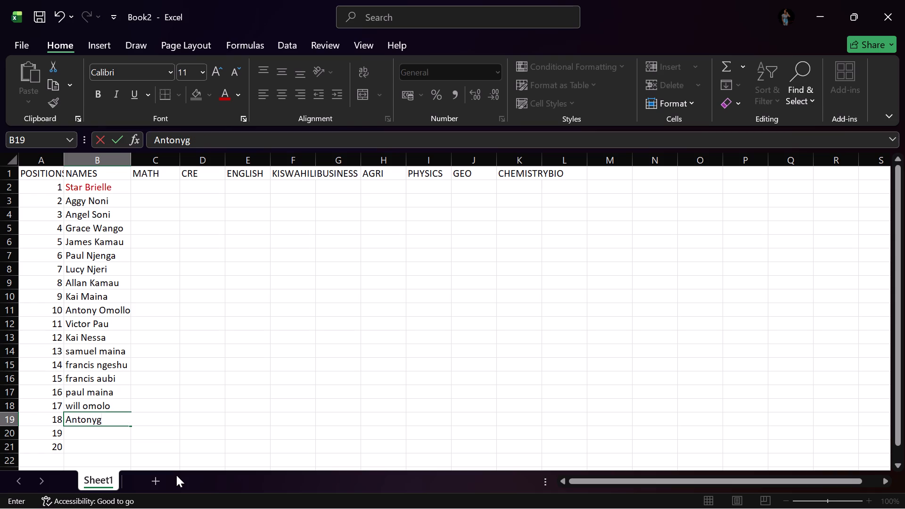
key(BackSpace)
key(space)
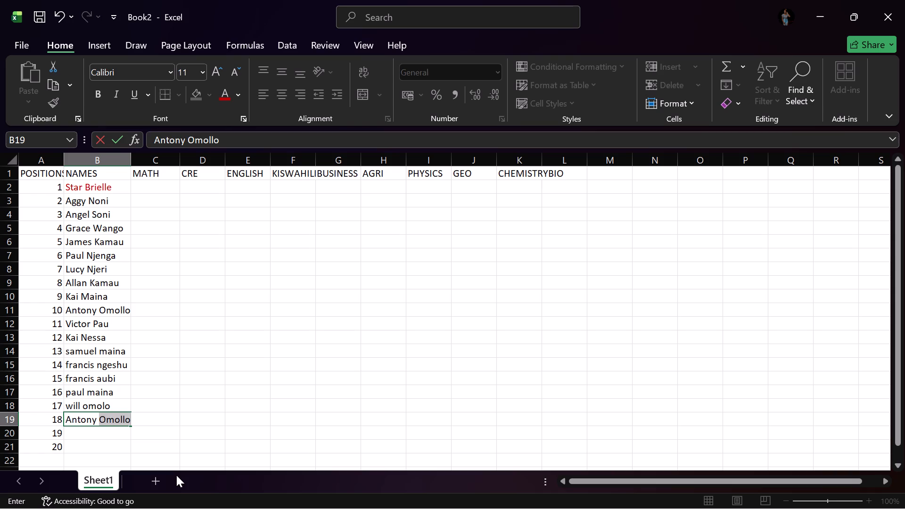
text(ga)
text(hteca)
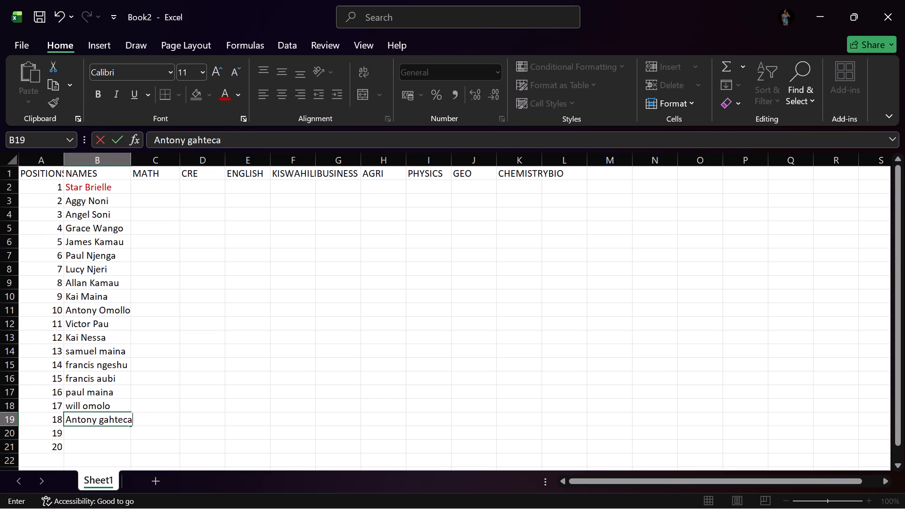
Enter the nineteenth student's full name in B20 beside position 19, all in lowercase.
click(100, 436)
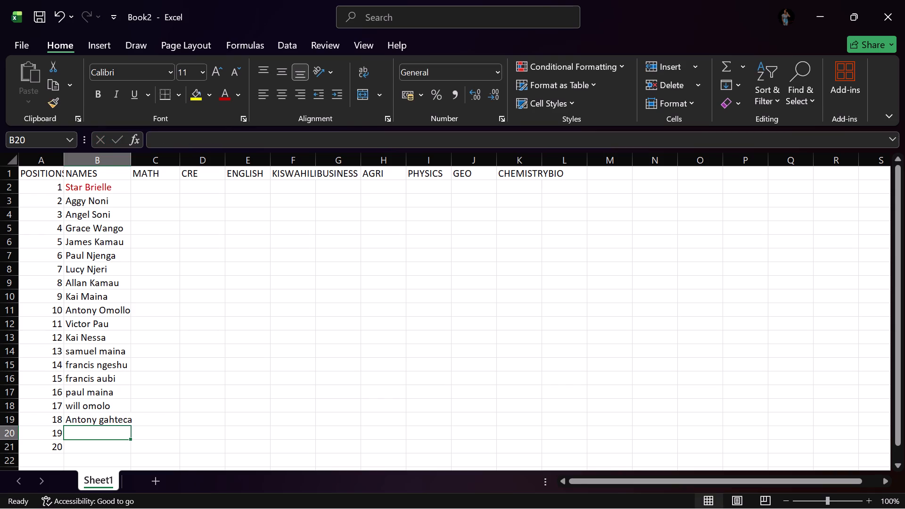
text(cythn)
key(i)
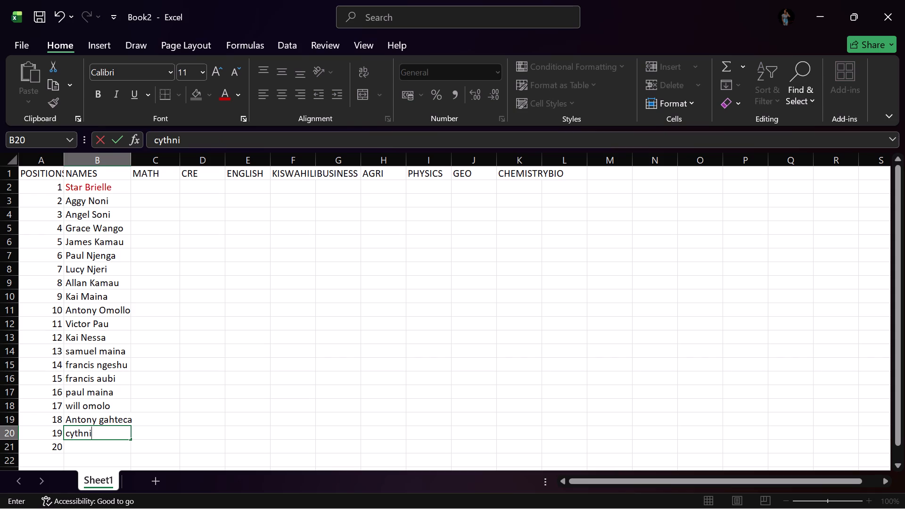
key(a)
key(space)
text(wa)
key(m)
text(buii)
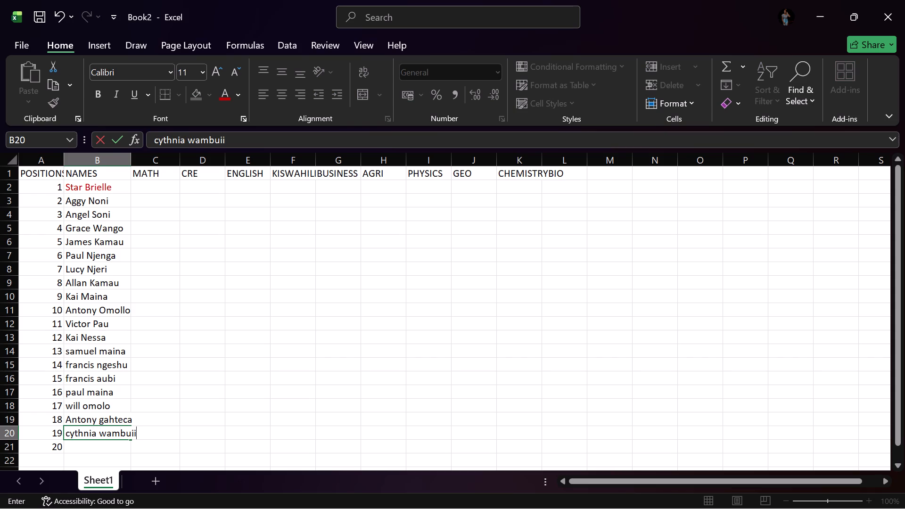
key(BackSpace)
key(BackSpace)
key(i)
Enter the twentieth student's full name in B21 beside position 20, all in lowercase.
click(99, 444)
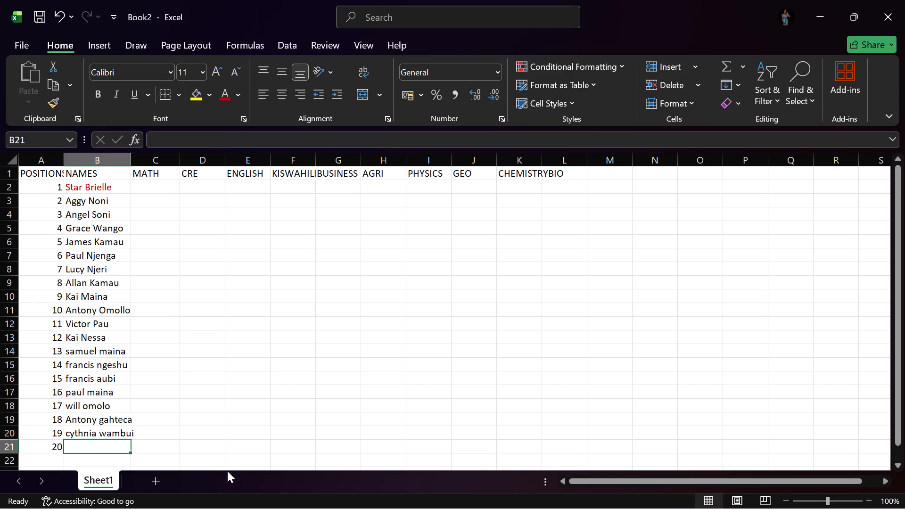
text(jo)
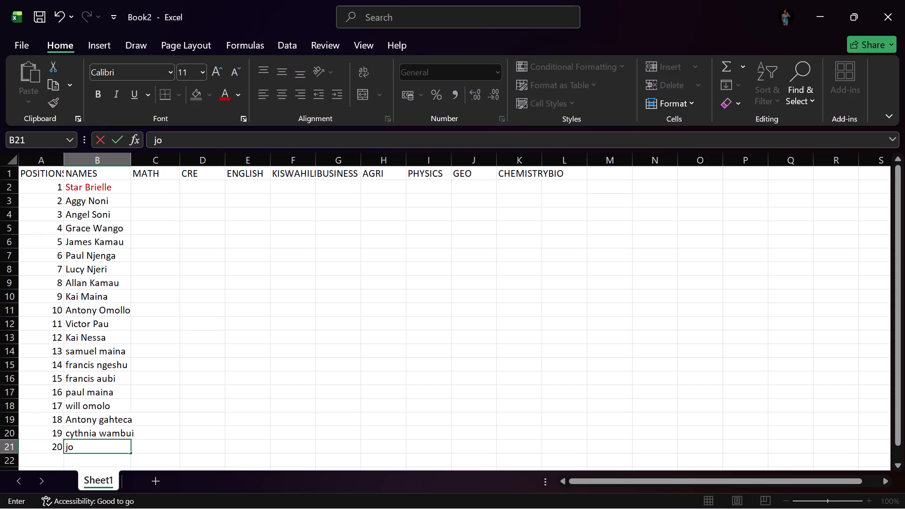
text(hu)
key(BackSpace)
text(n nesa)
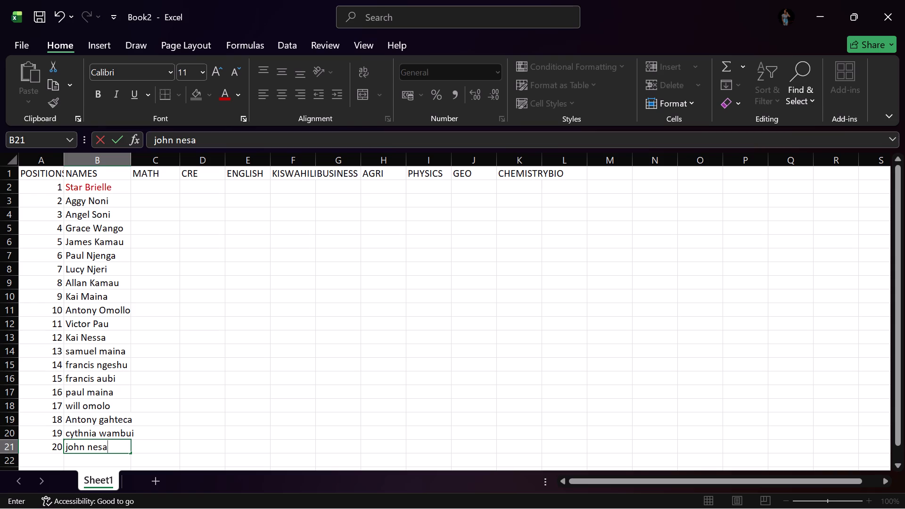
Widen the NAMES column slightly so the longest student name fits inside column B.
click(100, 166)
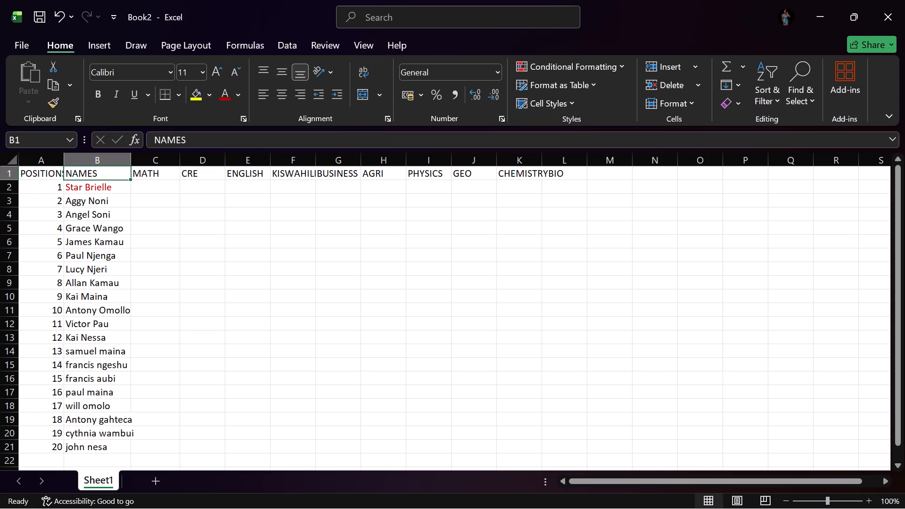
click(128, 163)
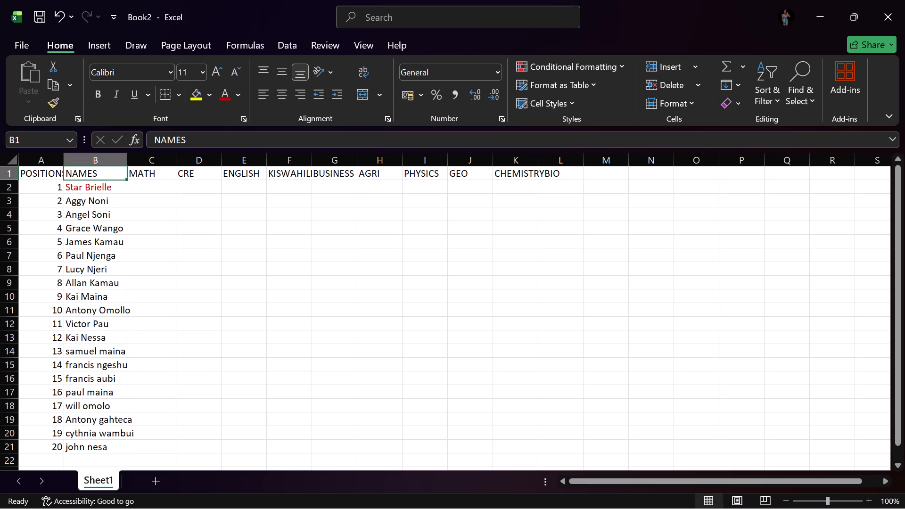
drag(127, 165, 131, 167)
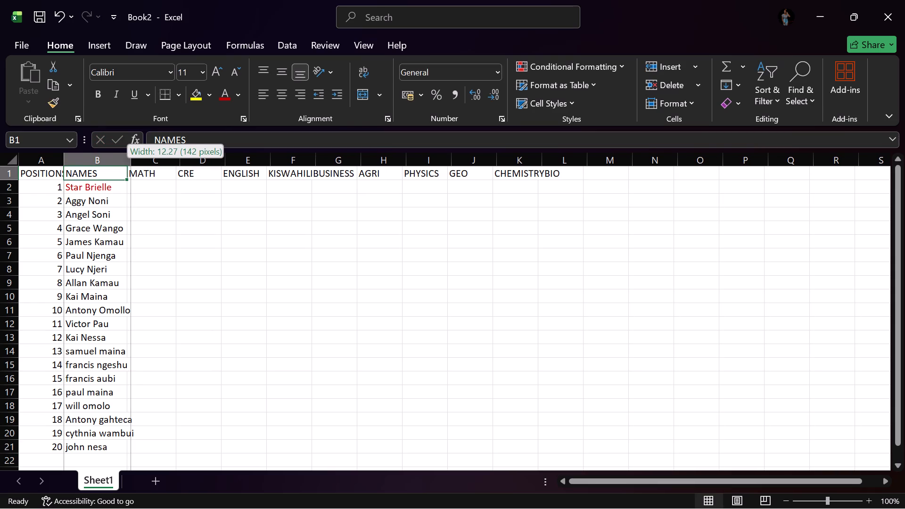
drag(131, 167, 134, 168)
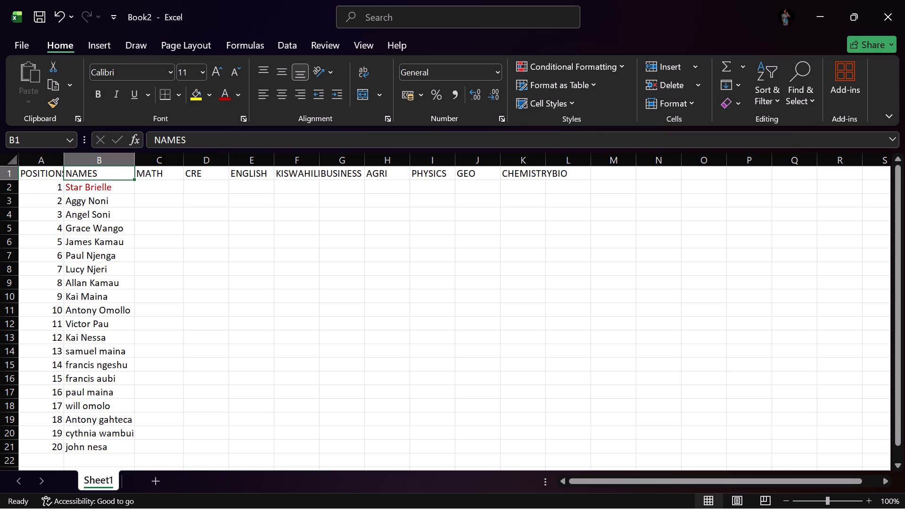
Replace the combined CHEMISTRYBIO heading in K1 with the uppercase abbreviation CHEM.
click(538, 173)
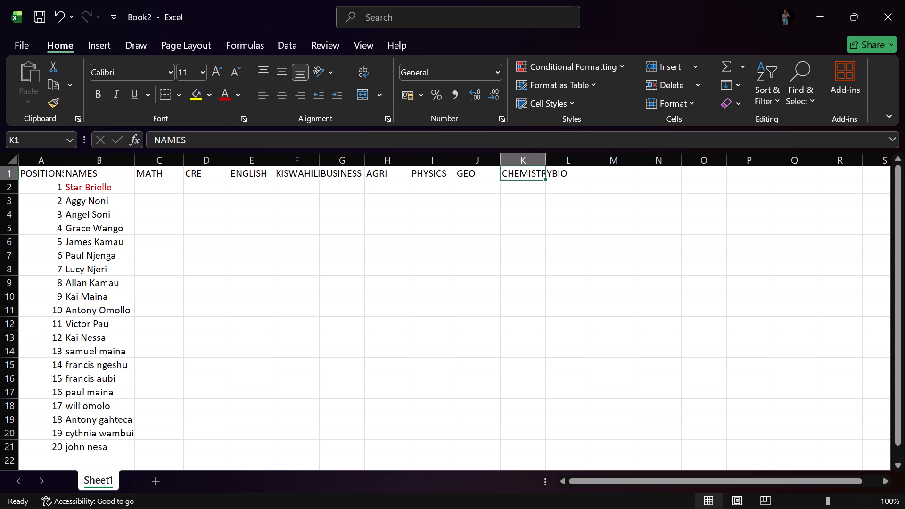
click(523, 169)
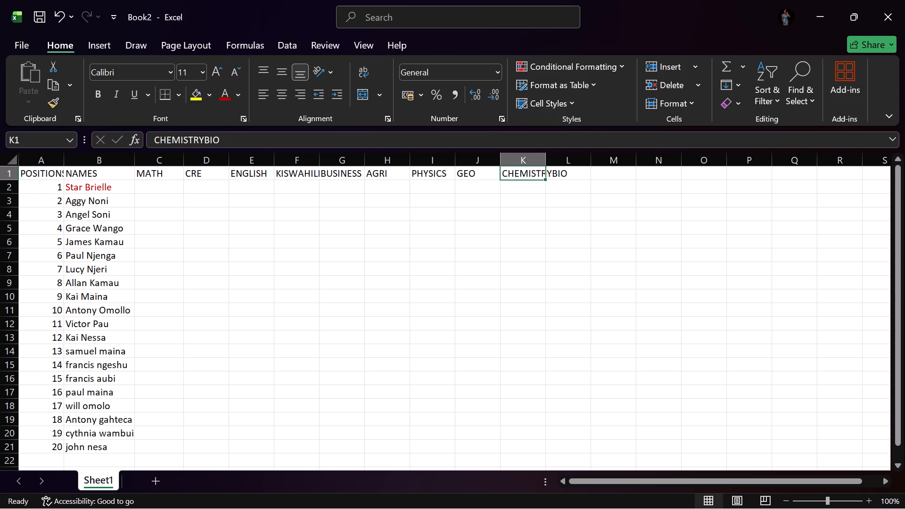
key(BackSpace)
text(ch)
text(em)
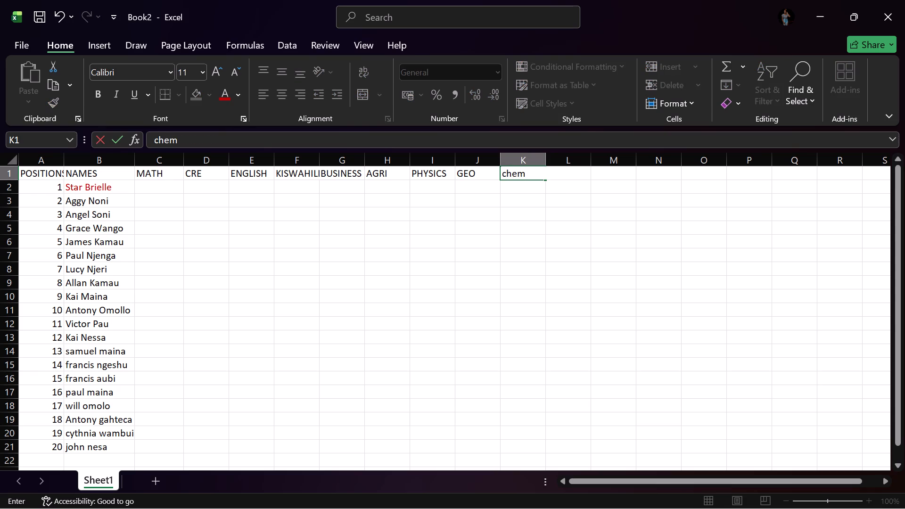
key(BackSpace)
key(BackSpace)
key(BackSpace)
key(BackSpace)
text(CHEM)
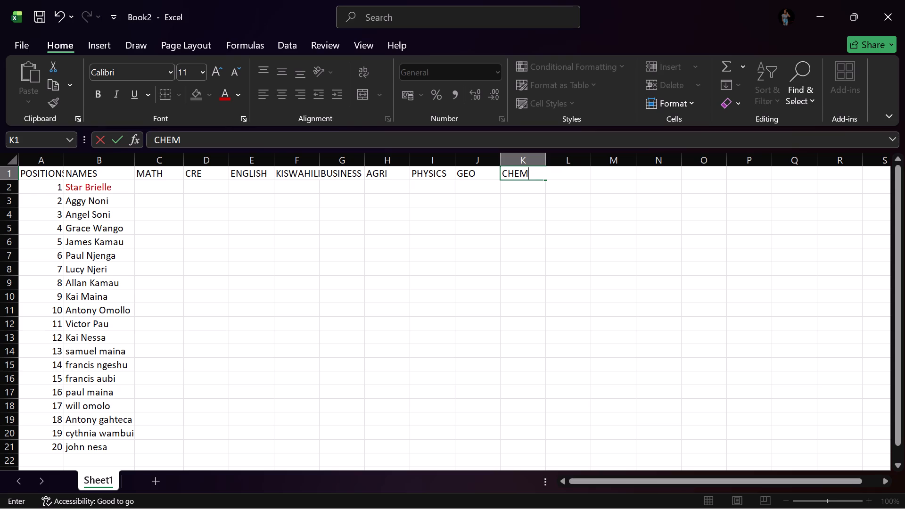
Replace the PHYSICS heading in I1 with the uppercase abbreviation PHY.
click(435, 177)
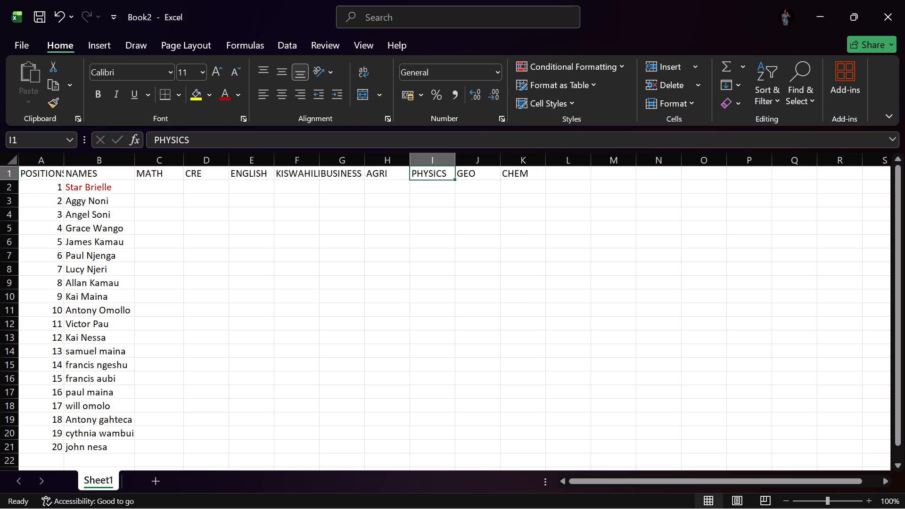
key(BackSpace)
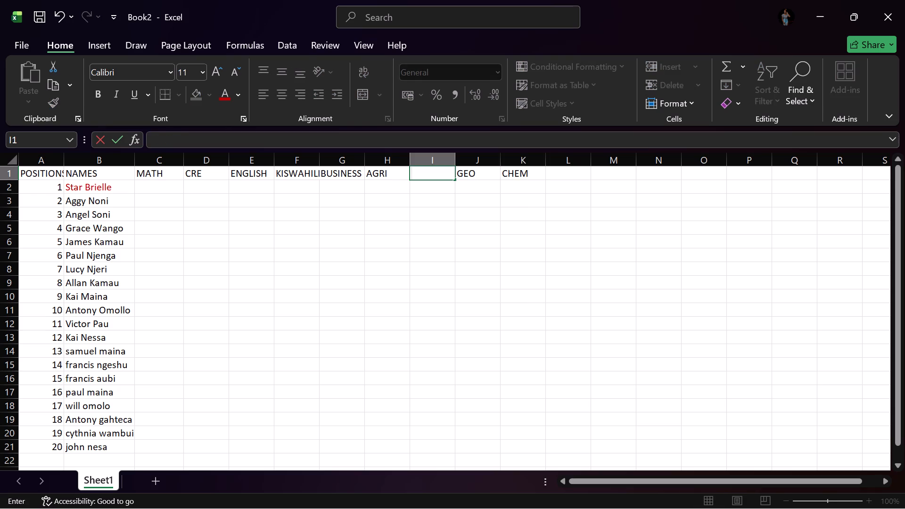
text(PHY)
Replace the combined KISWAHILIBUSINESS heading in F1 with the uppercase abbreviation KISW.
click(314, 175)
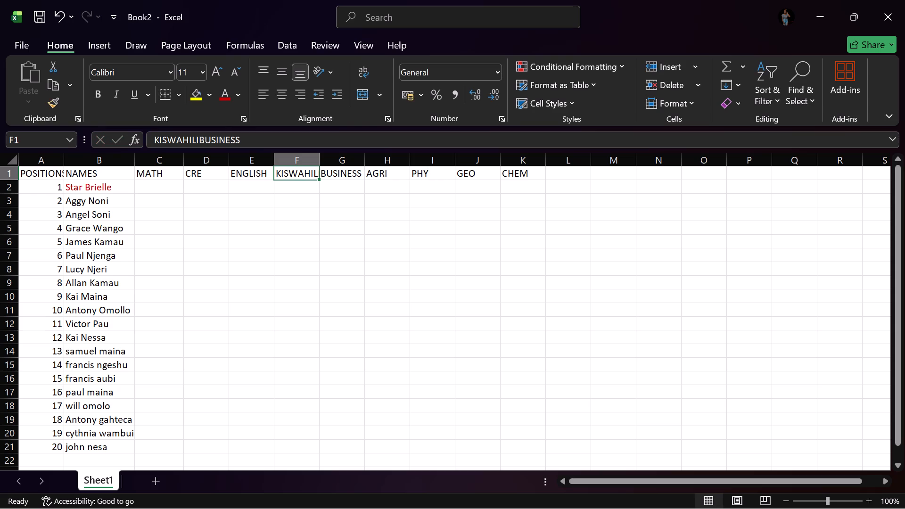
key(BackSpace)
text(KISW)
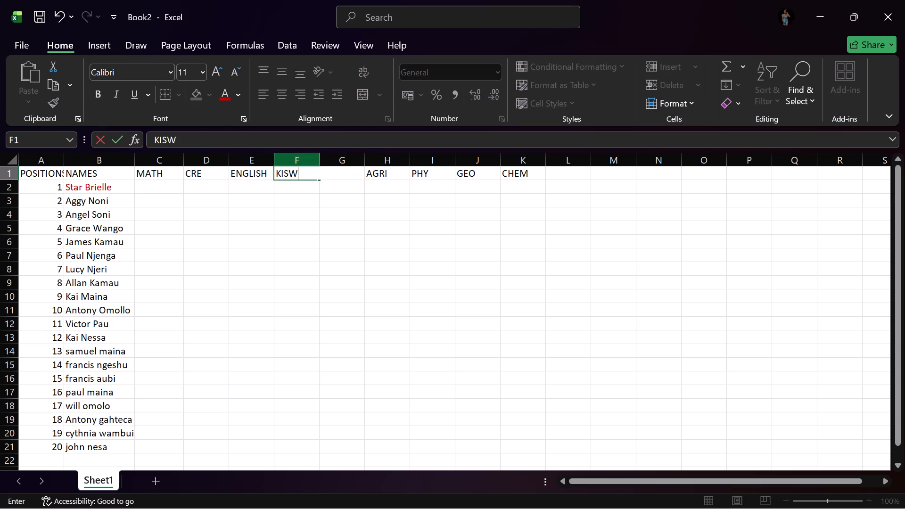
Shorten the ENGLISH heading in E1 to the uppercase abbreviation ENG.
click(261, 178)
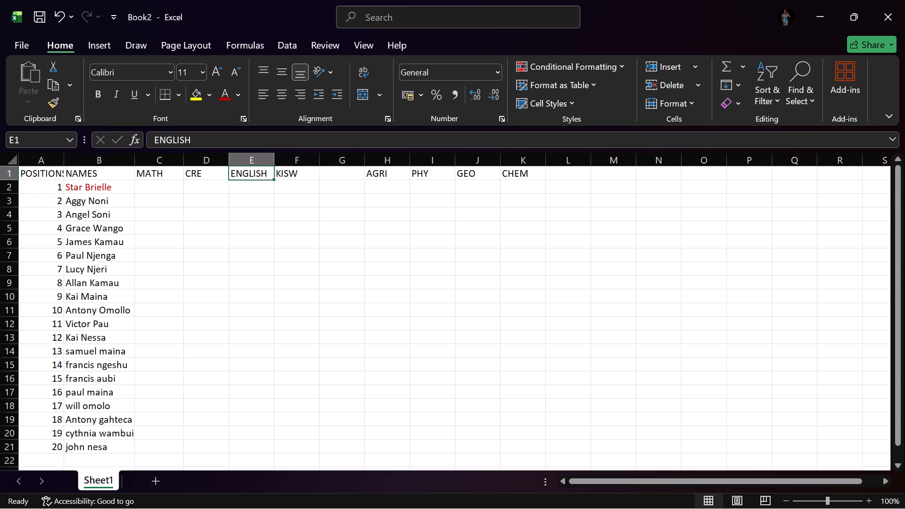
key(BackSpace)
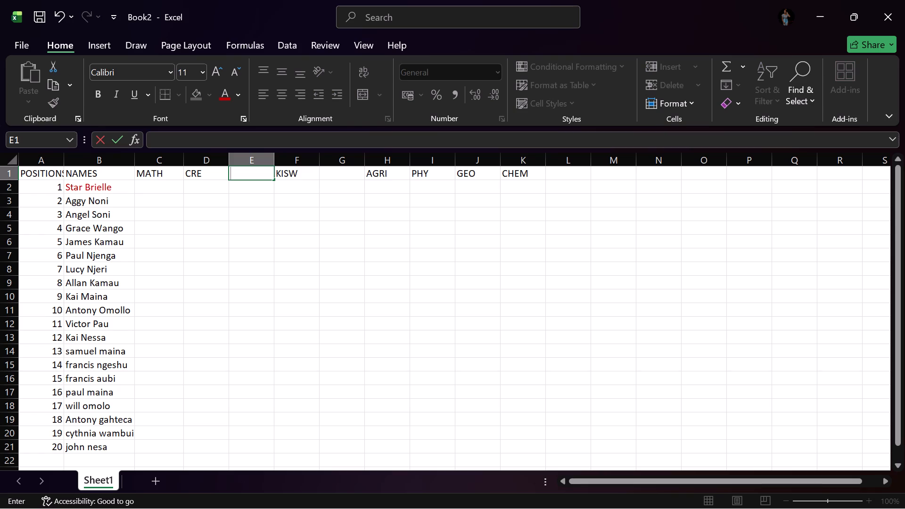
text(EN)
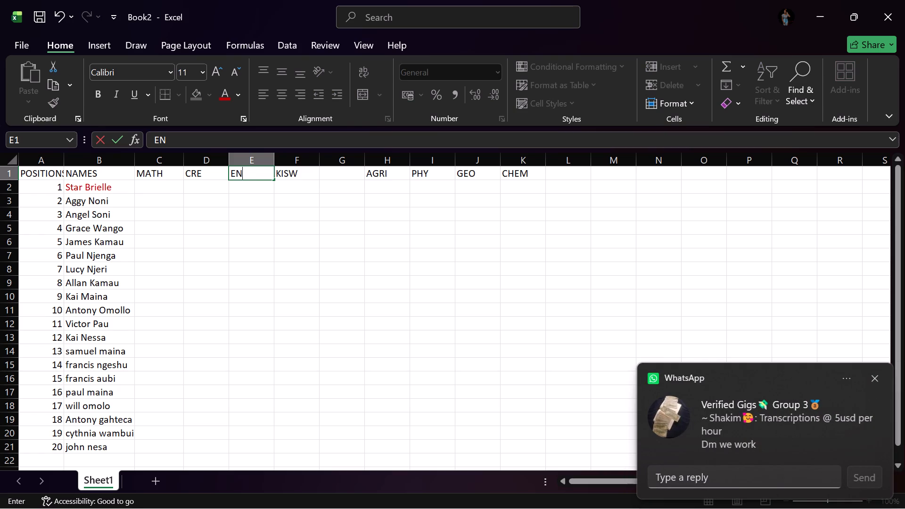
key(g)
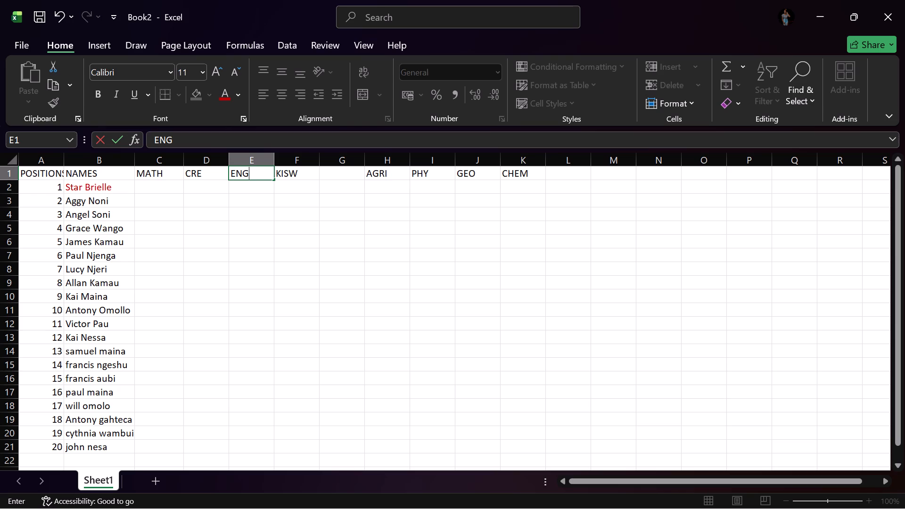
Enter the business subject heading BSS in the empty cell G1, between KISW and AGRI.
click(337, 175)
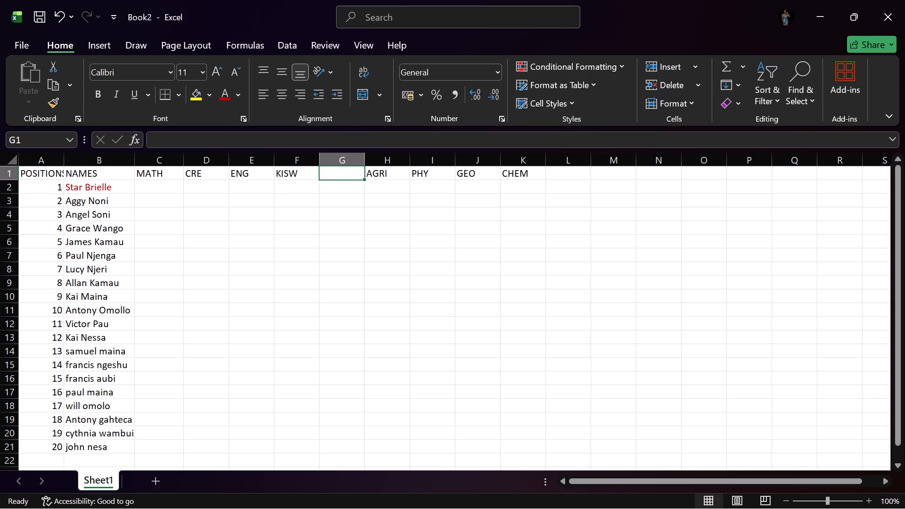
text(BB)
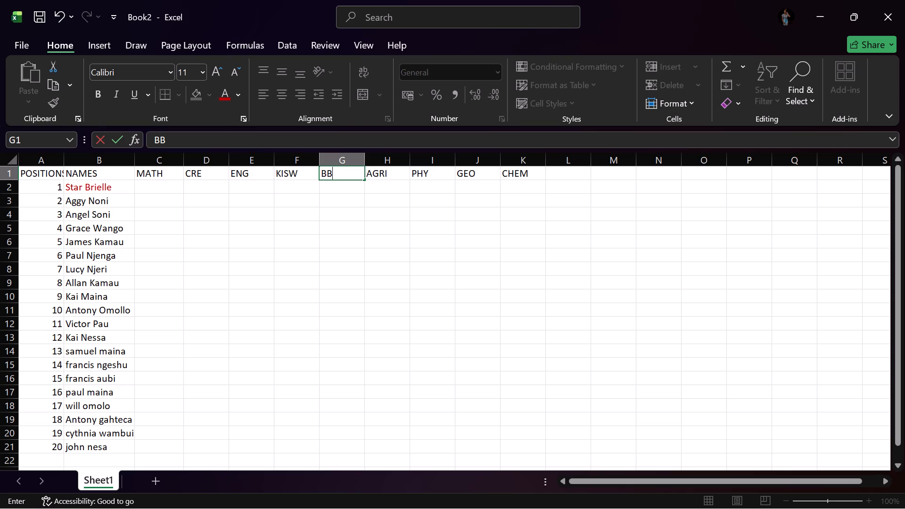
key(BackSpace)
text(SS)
Enter the MATH marks for positions 1 to 5 in C2:C6 as 70, 88, 78, 34 and 67.
click(162, 182)
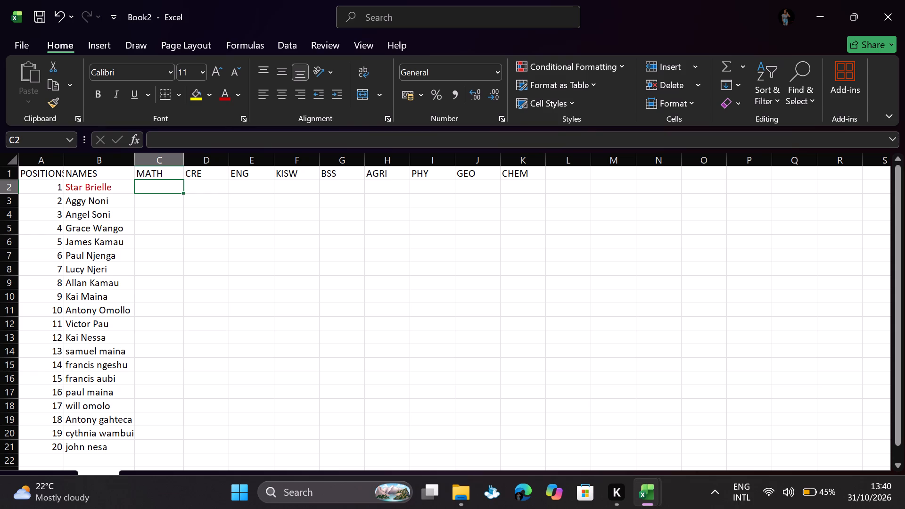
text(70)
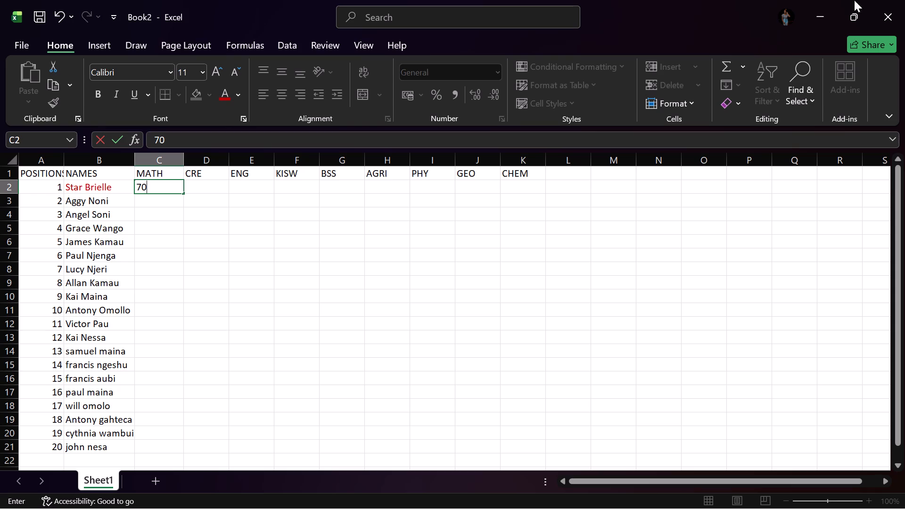
click(137, 255)
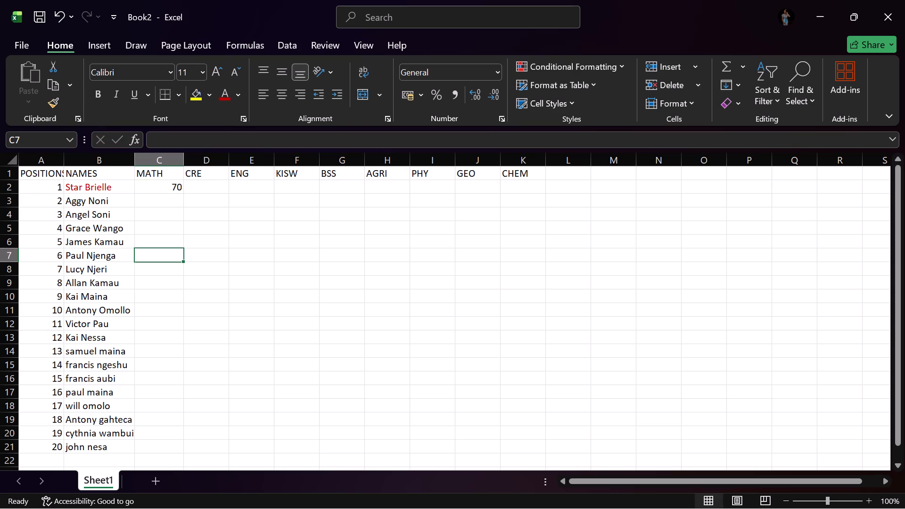
click(158, 197)
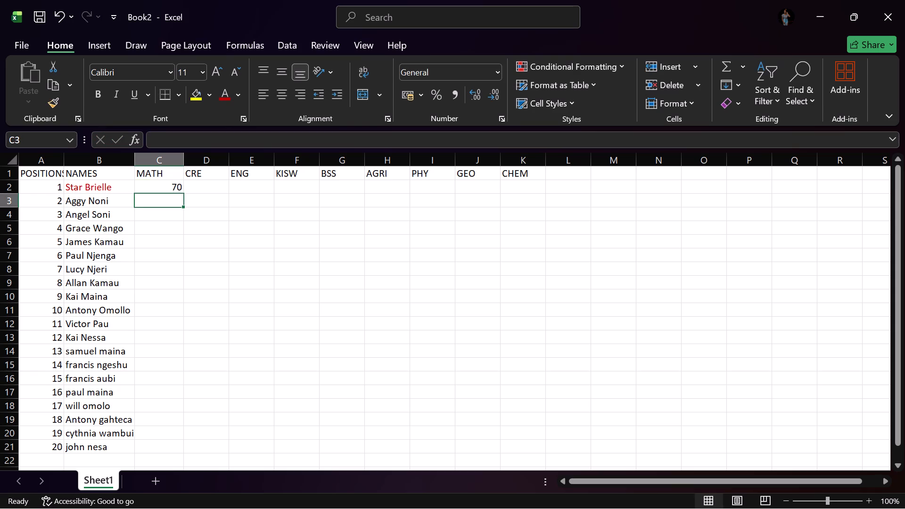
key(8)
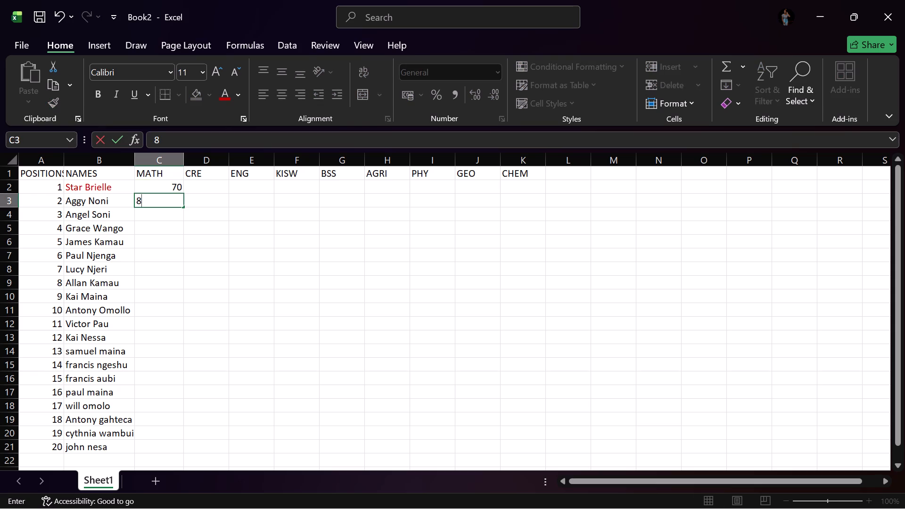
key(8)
click(175, 217)
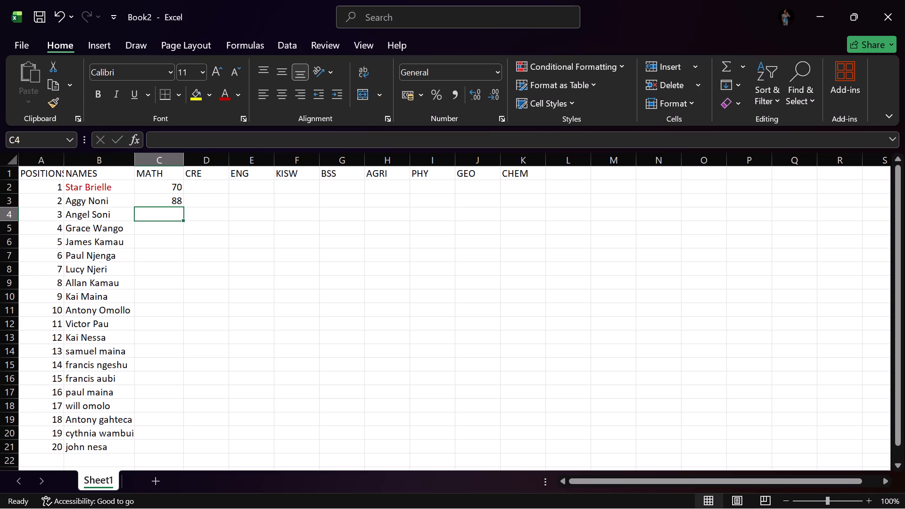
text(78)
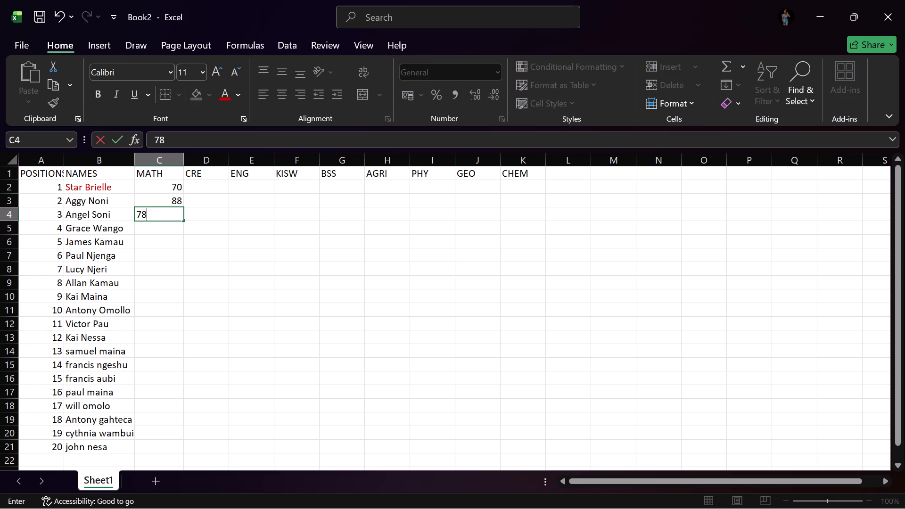
click(145, 226)
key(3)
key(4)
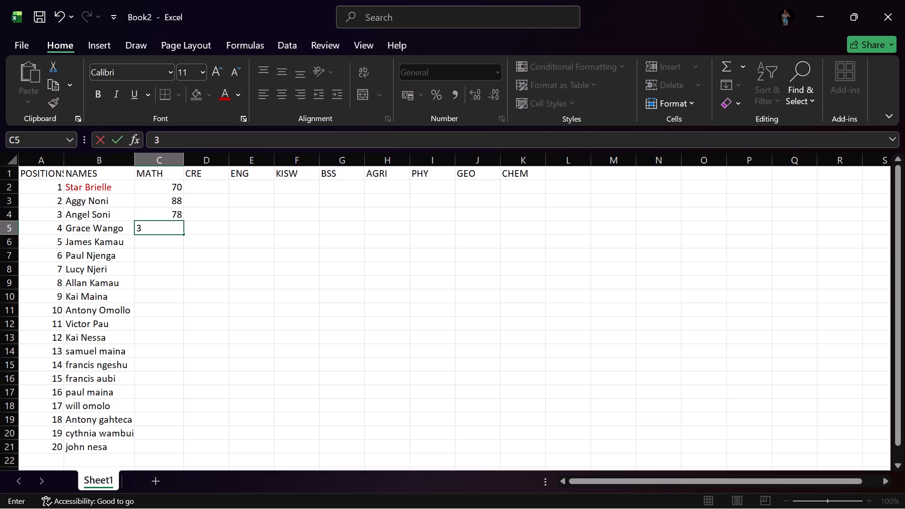
click(170, 248)
click(169, 237)
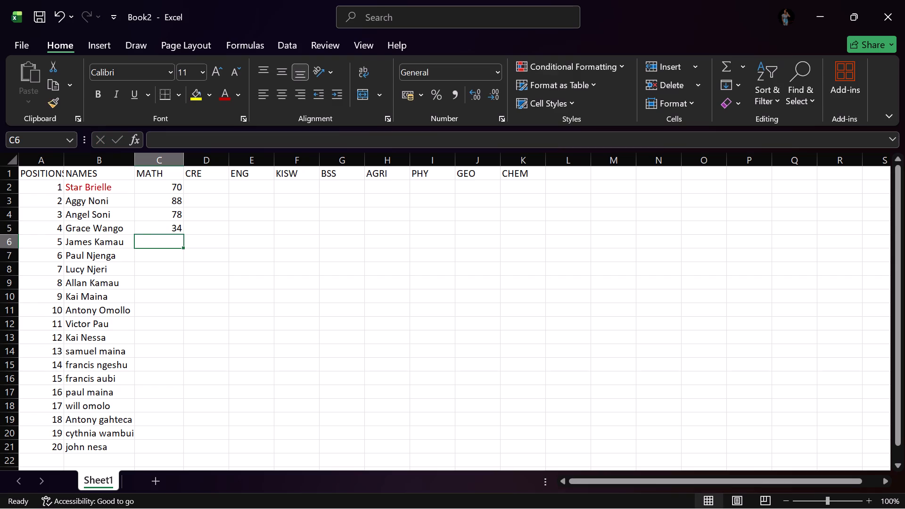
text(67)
Enter the MATH marks for positions 6 to 10 in C7:C11 as 45, 65, 51, 56 and 78.
click(177, 258)
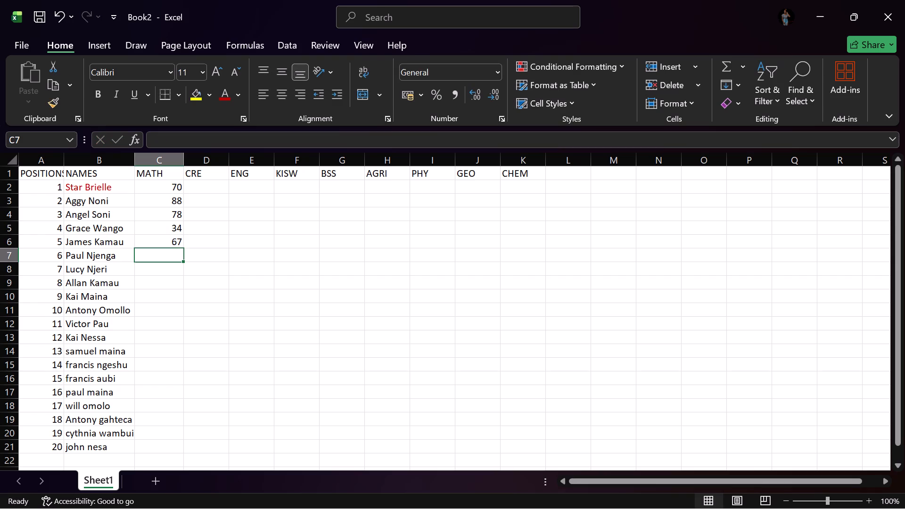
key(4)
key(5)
click(173, 270)
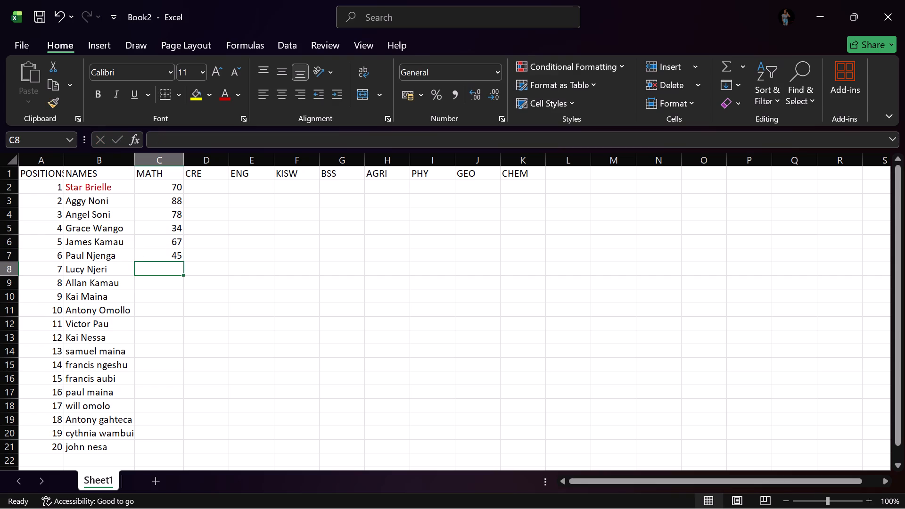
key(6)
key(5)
click(176, 280)
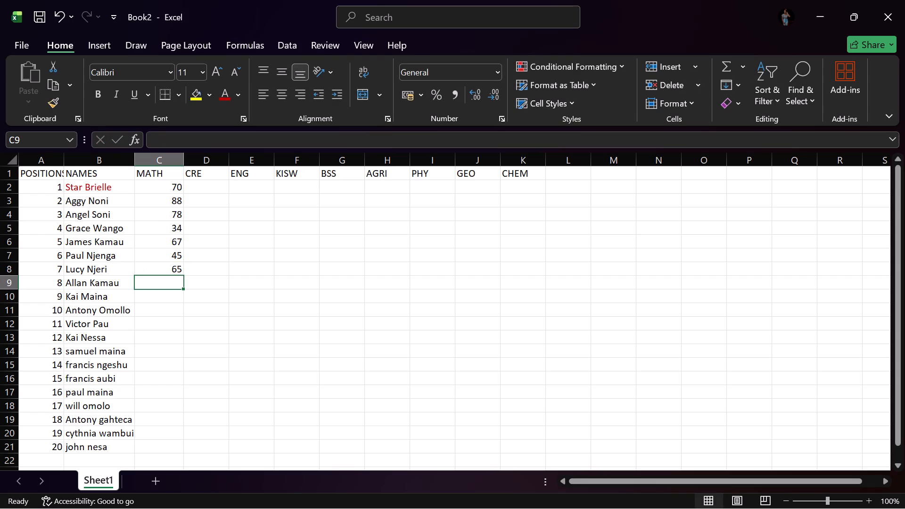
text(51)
drag(182, 300, 187, 282)
click(171, 297)
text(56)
click(171, 307)
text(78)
Enter the MATH marks for positions 11 to 15 in C12:C16 as 78, 66, 45, 55 and 45.
click(175, 320)
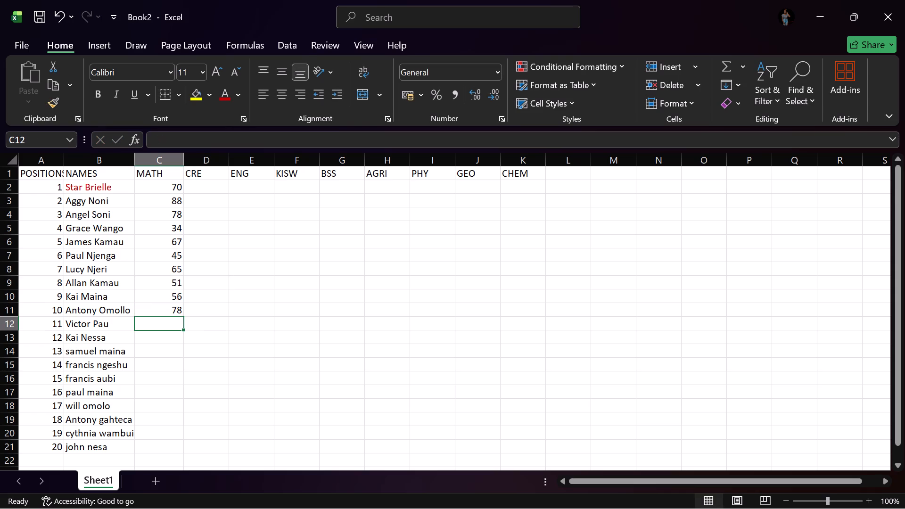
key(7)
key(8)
click(176, 346)
click(174, 336)
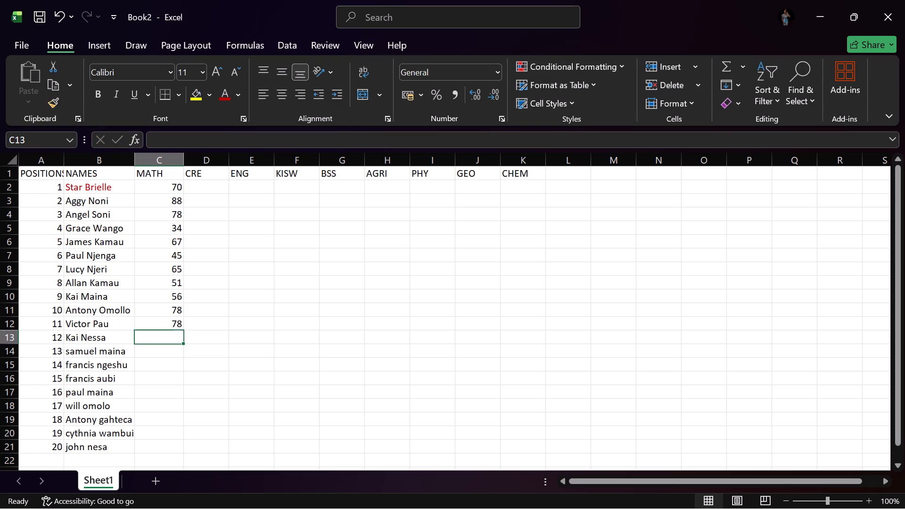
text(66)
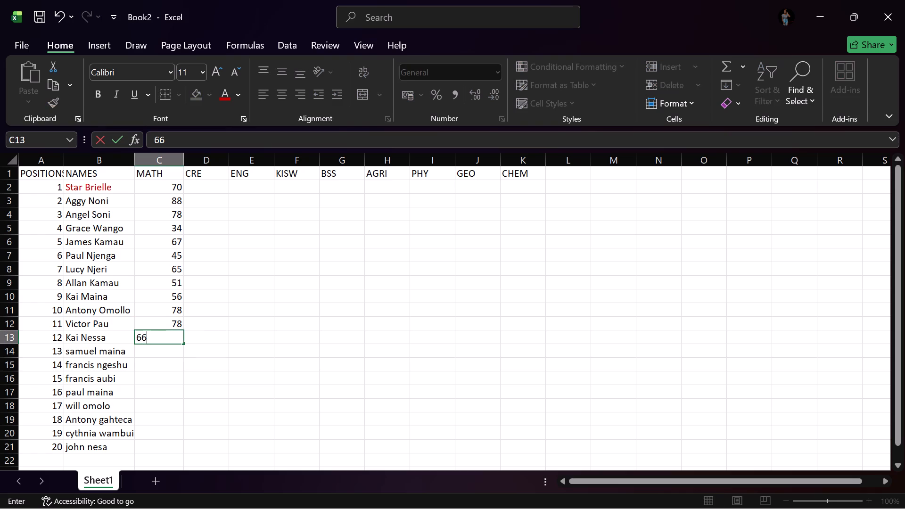
click(168, 354)
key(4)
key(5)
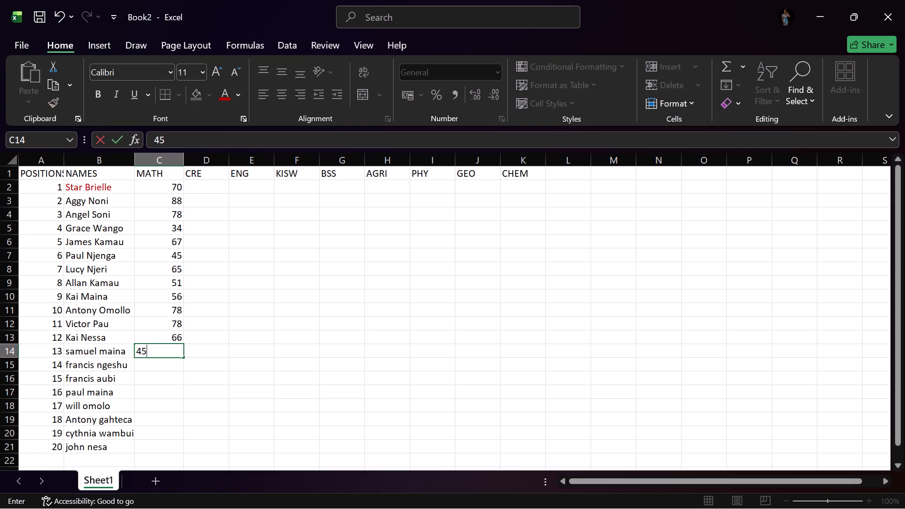
click(167, 372)
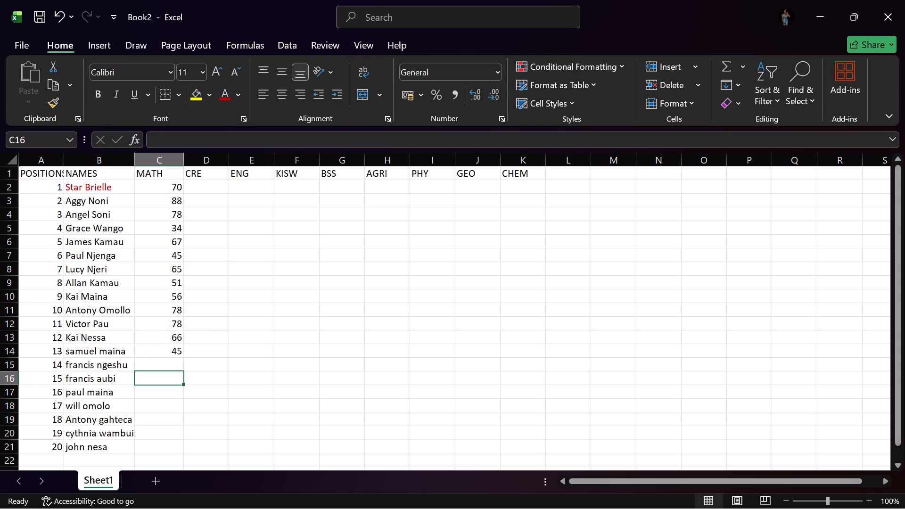
click(173, 362)
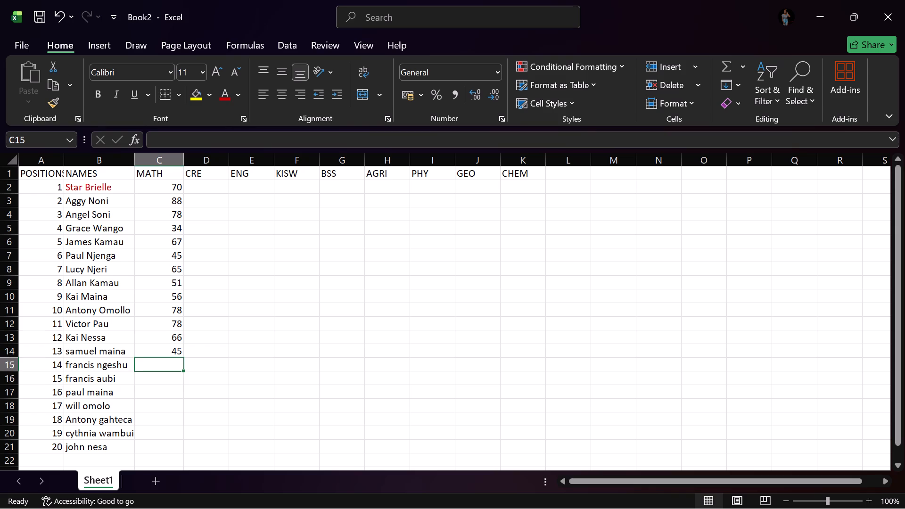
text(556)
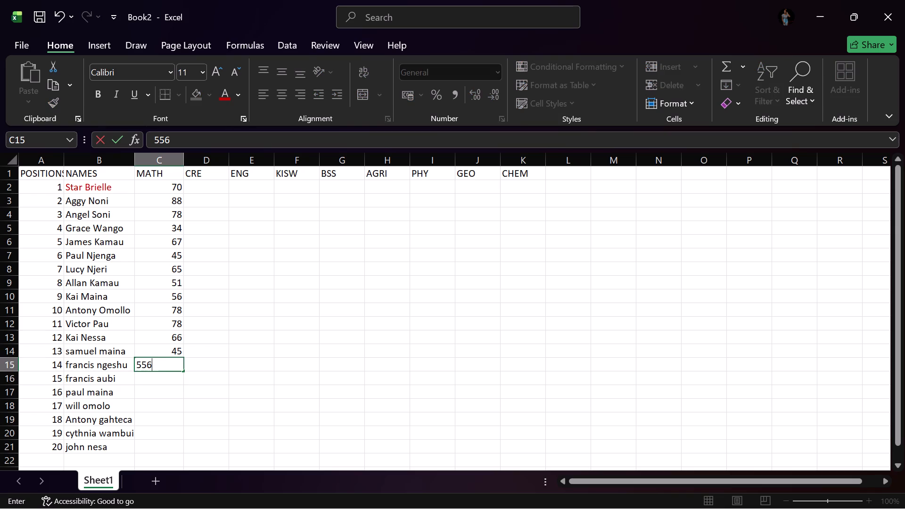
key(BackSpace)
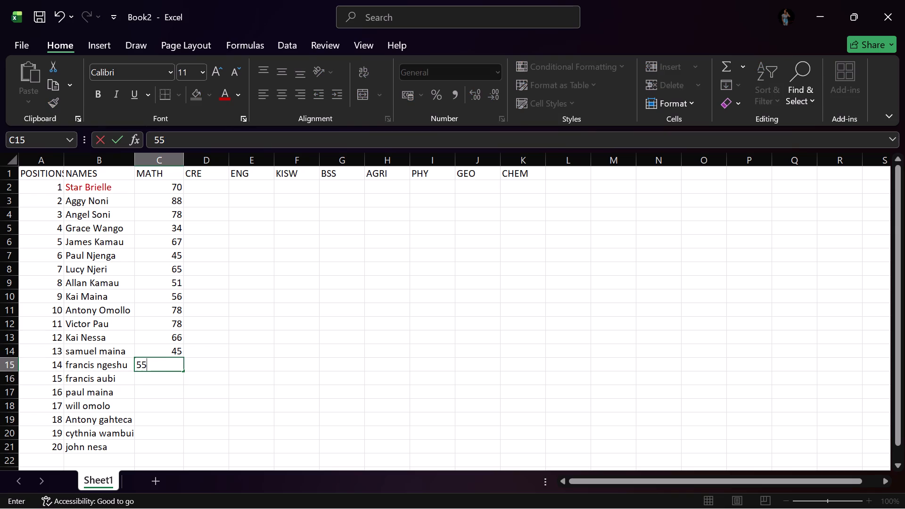
click(153, 383)
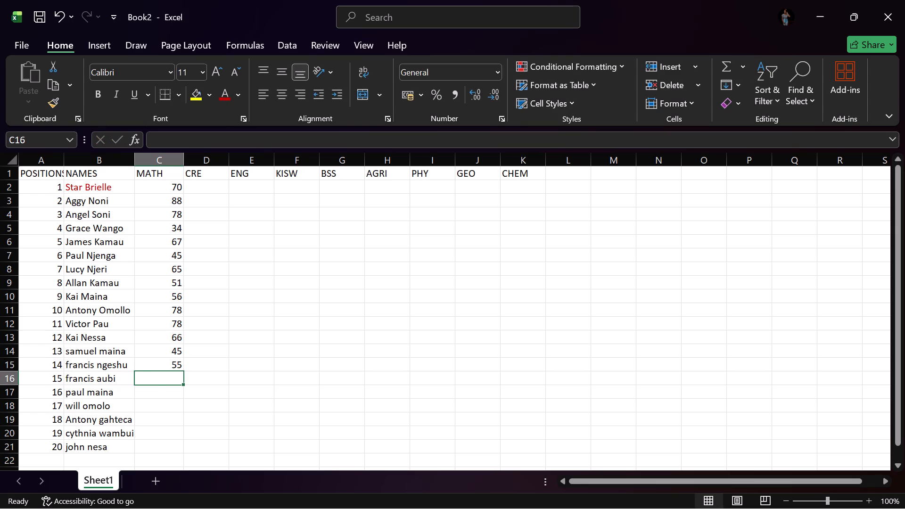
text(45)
Enter the MATH marks for positions 16 to 20 in C17:C21 as 67, 78, 56, 78 and 67.
click(155, 390)
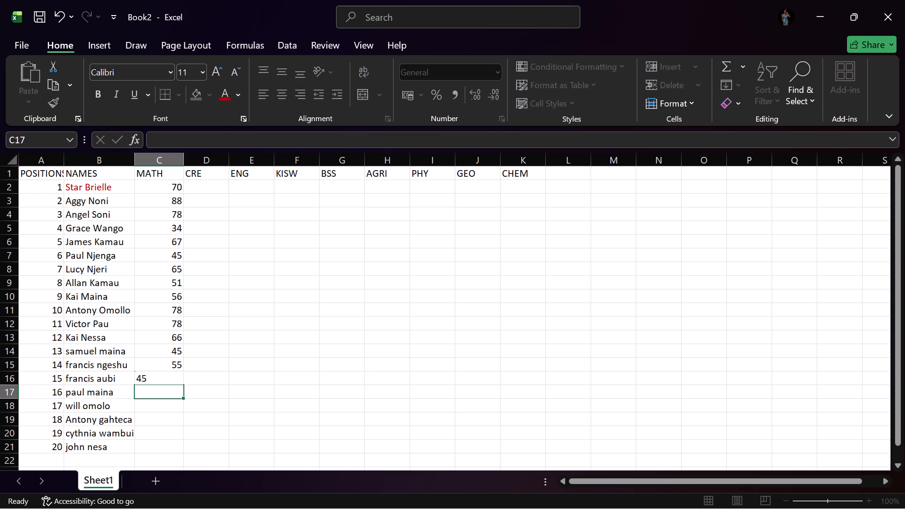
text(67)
click(157, 400)
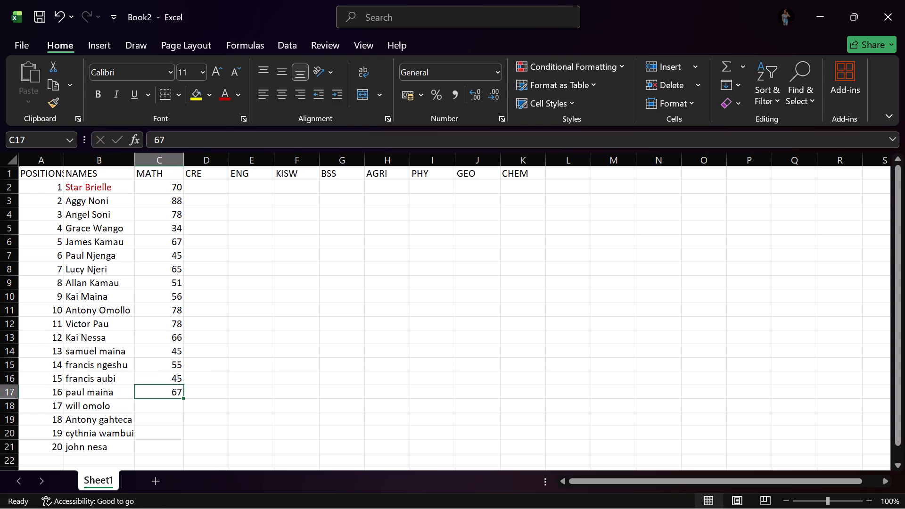
click(161, 418)
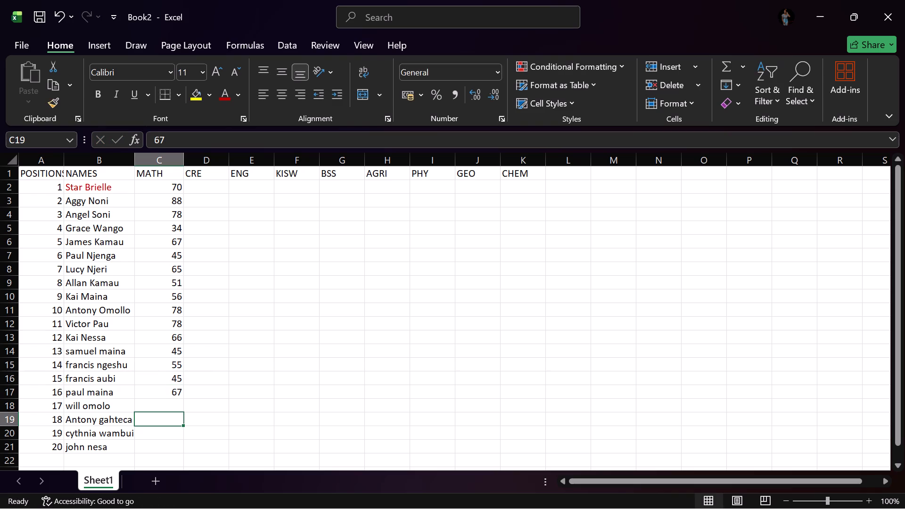
click(167, 404)
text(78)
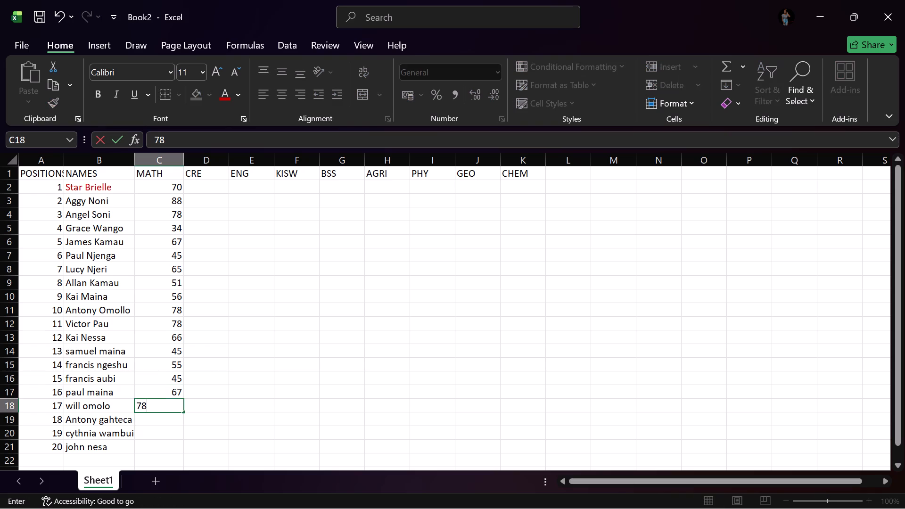
click(172, 421)
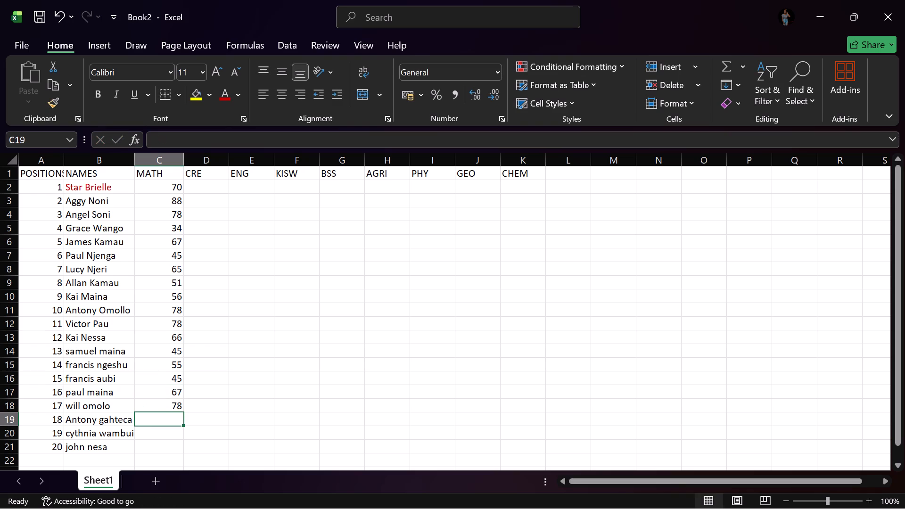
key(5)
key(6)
click(173, 429)
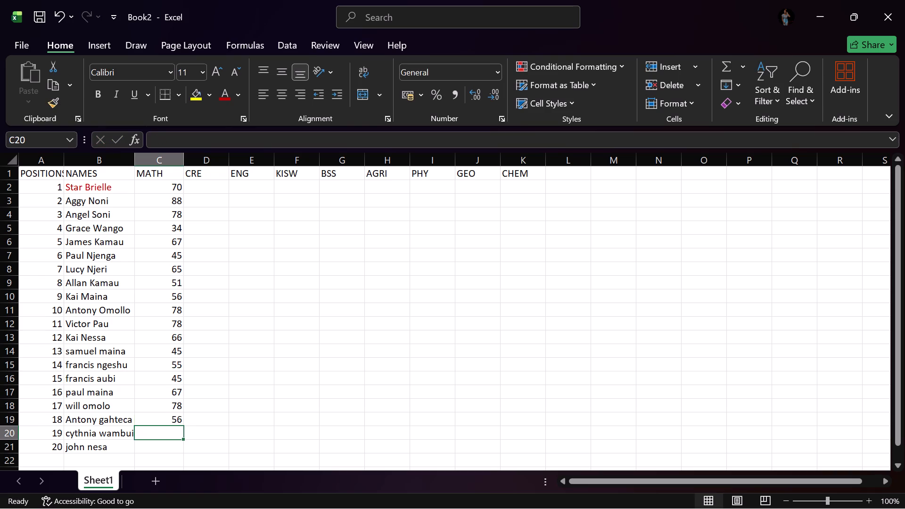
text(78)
click(170, 441)
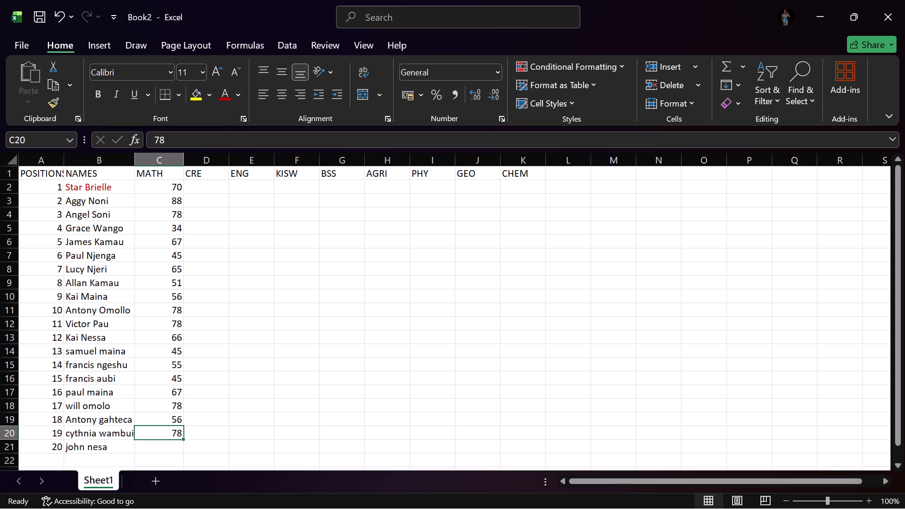
click(169, 444)
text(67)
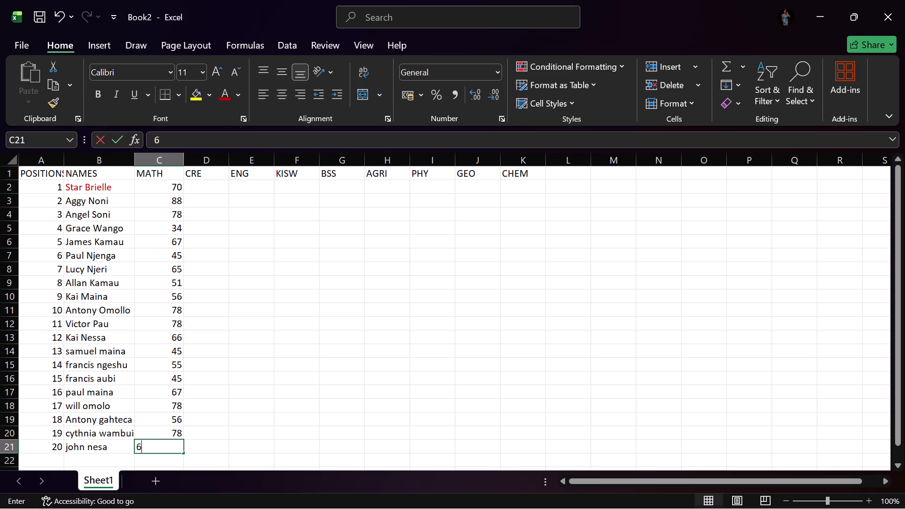
Enter the CRE marks for positions 1 to 5 in D2:D6 as 65, 55, 66, 34 and 56.
click(202, 182)
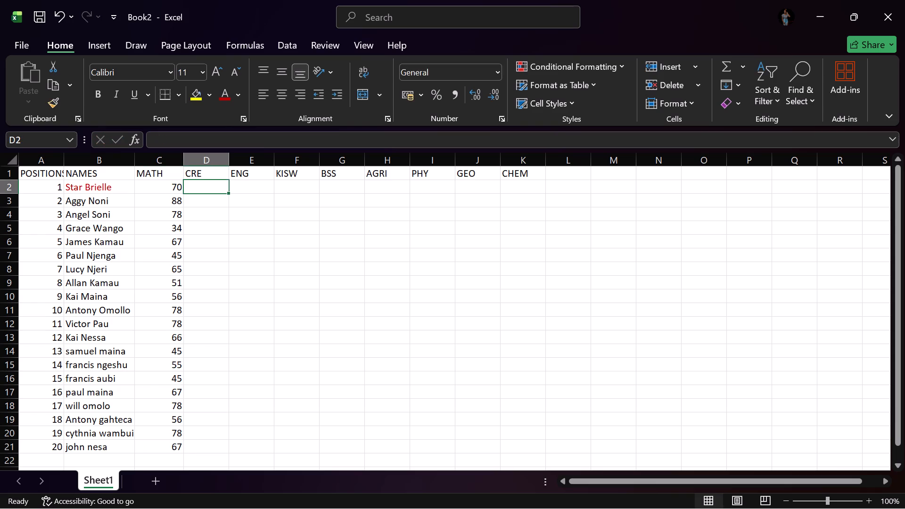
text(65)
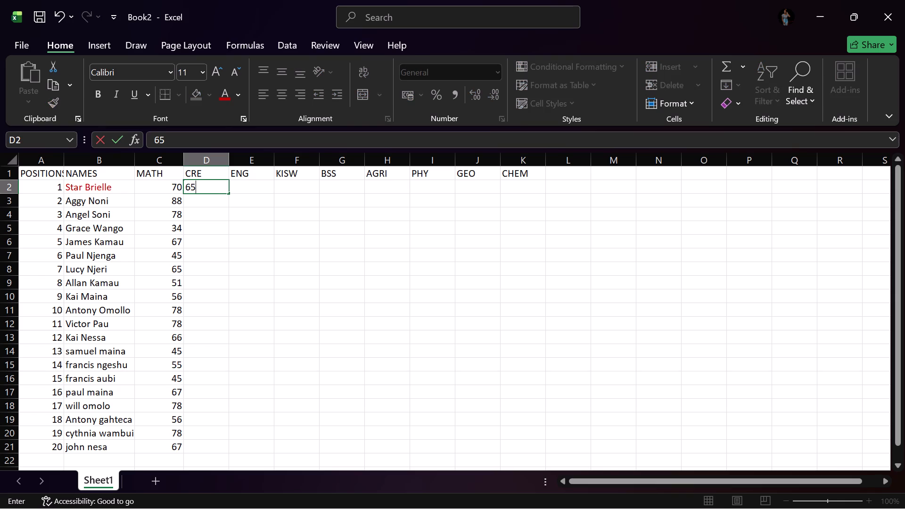
click(221, 207)
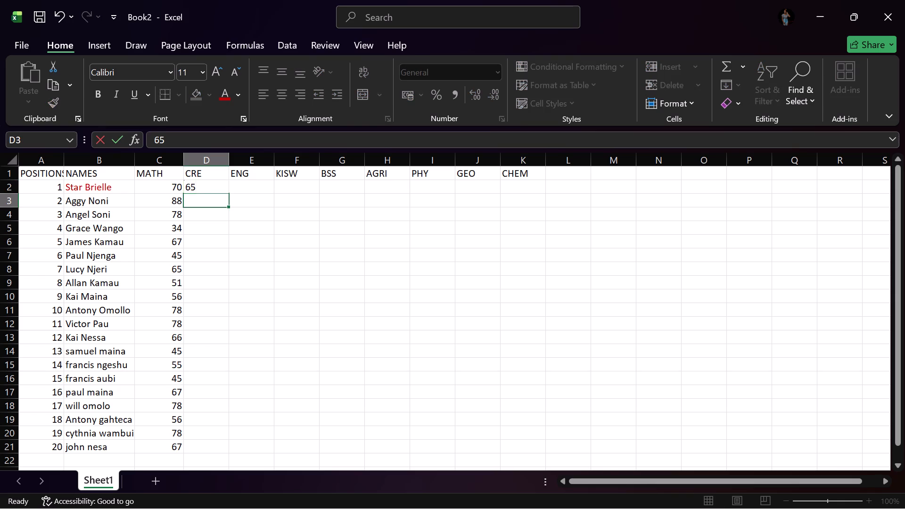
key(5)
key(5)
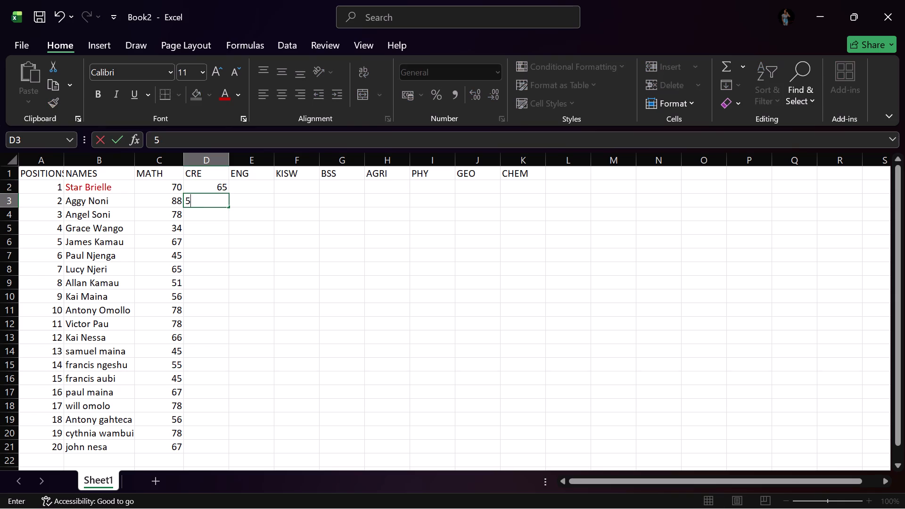
click(213, 216)
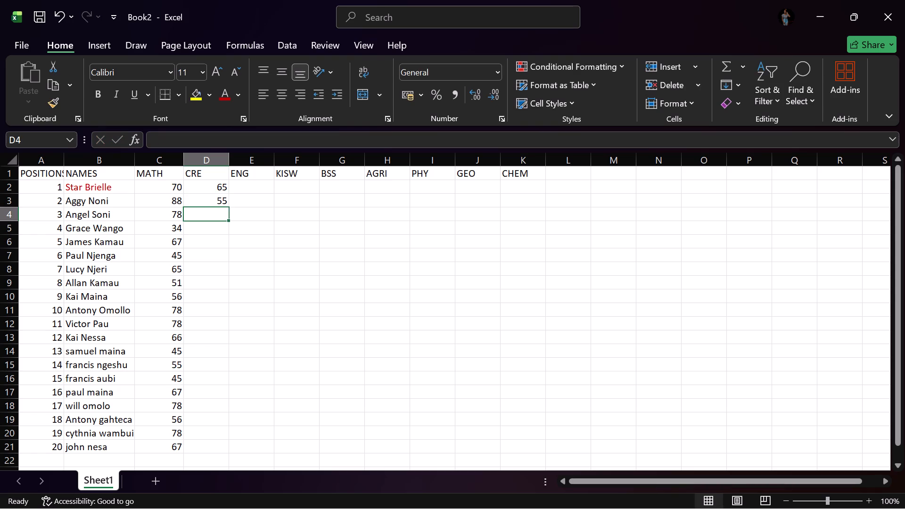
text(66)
click(220, 225)
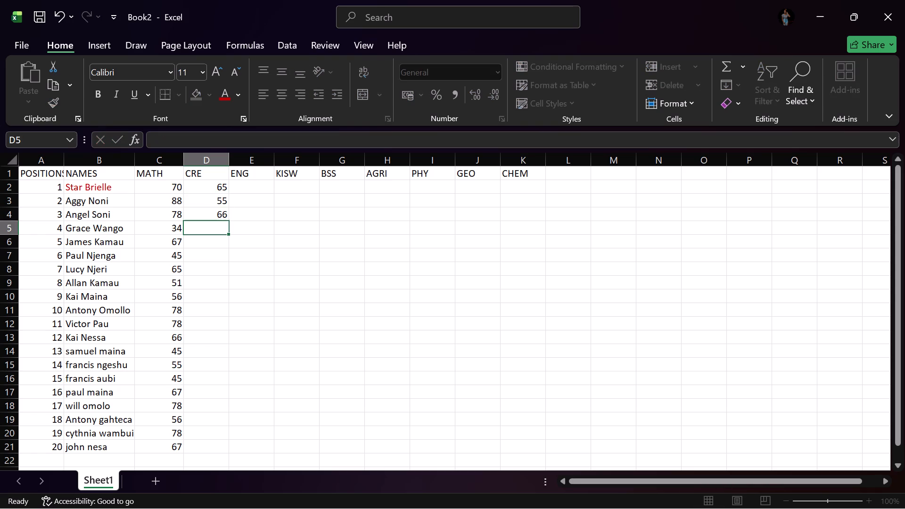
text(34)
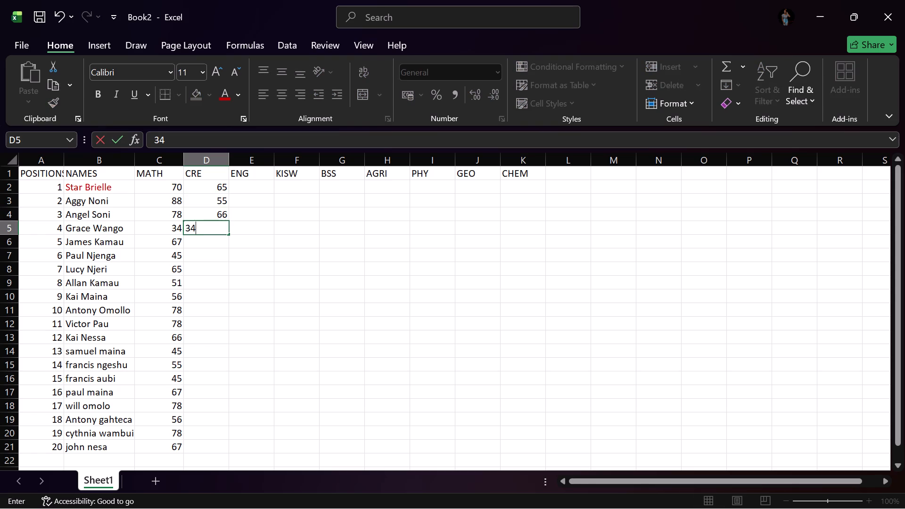
click(208, 241)
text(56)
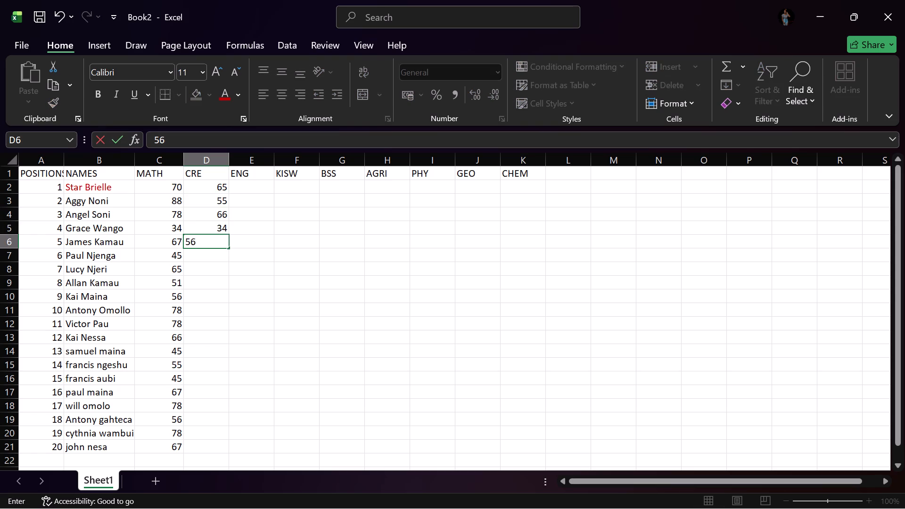
Enter the CRE marks for positions 6 to 10 in D7:D11 as 64, 44, 54, 78 and 63.
click(208, 249)
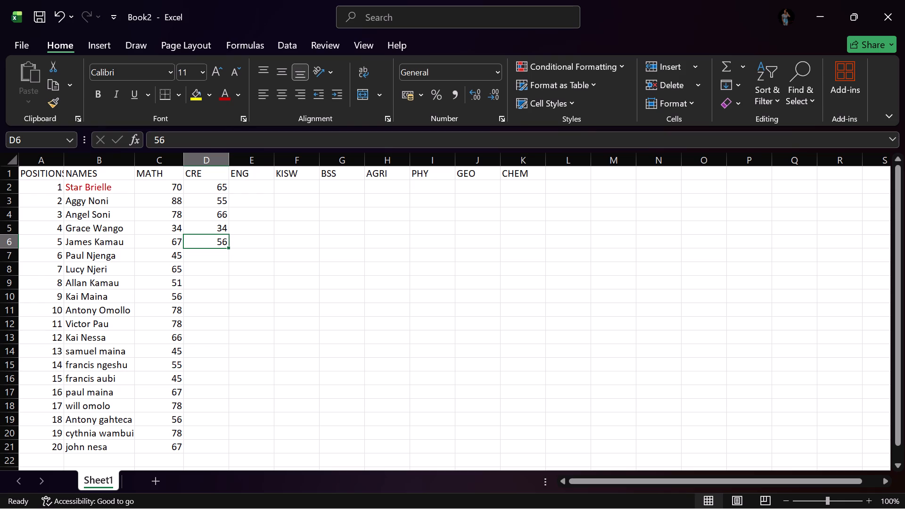
click(211, 253)
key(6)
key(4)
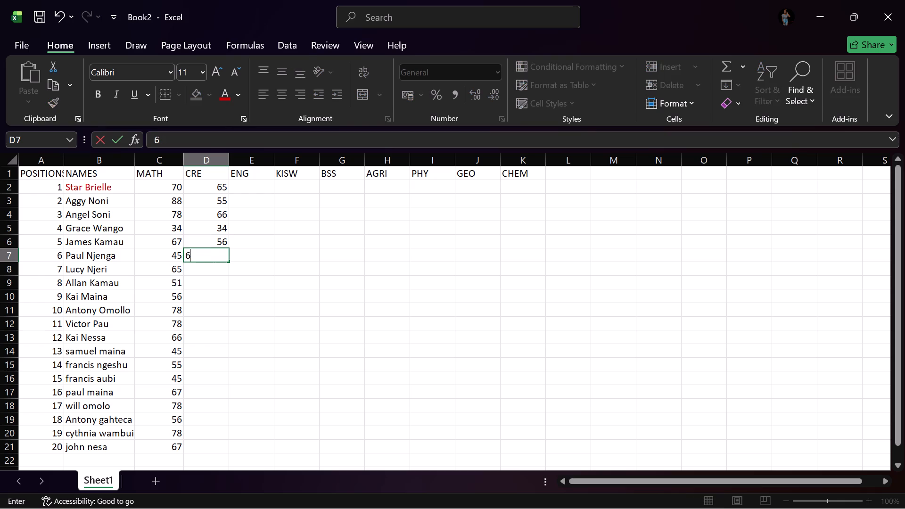
click(210, 270)
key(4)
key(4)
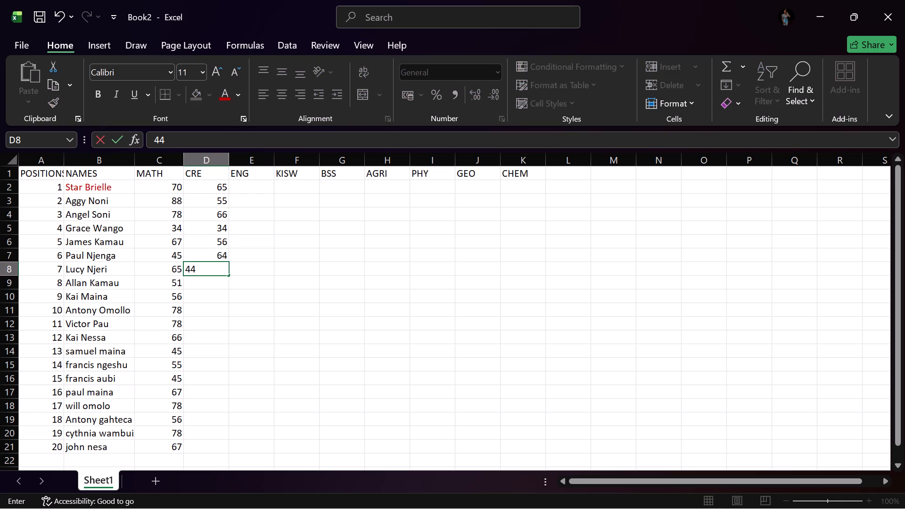
click(214, 279)
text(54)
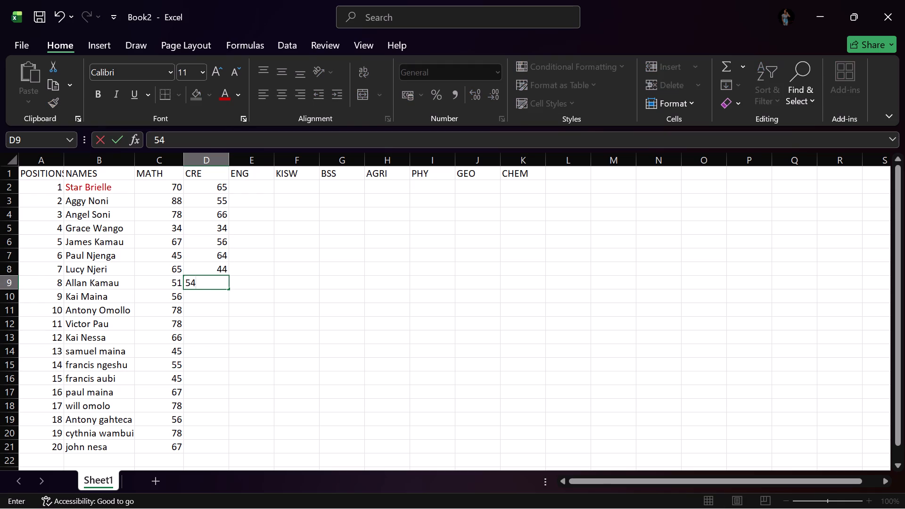
click(220, 295)
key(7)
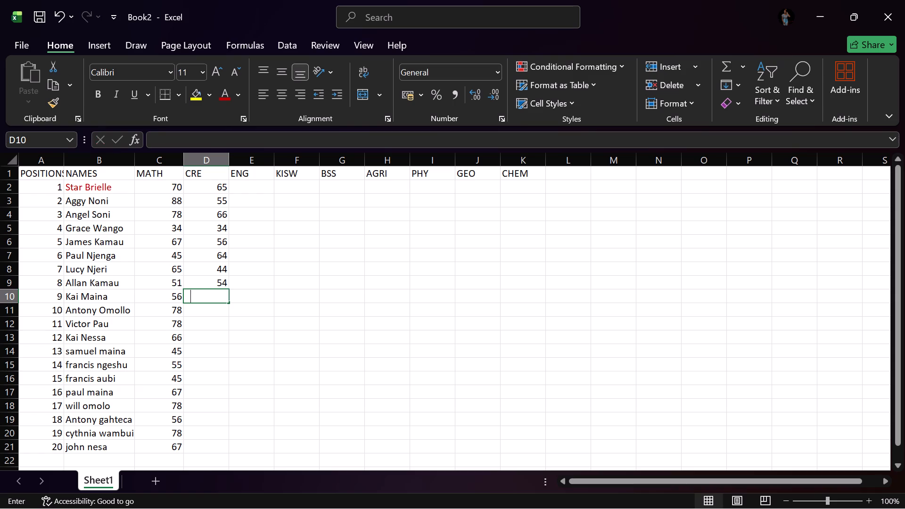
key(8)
click(197, 315)
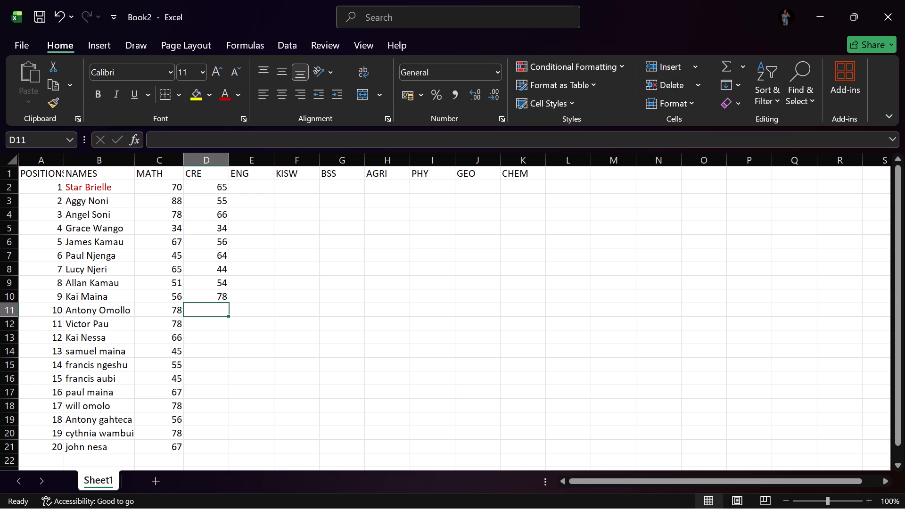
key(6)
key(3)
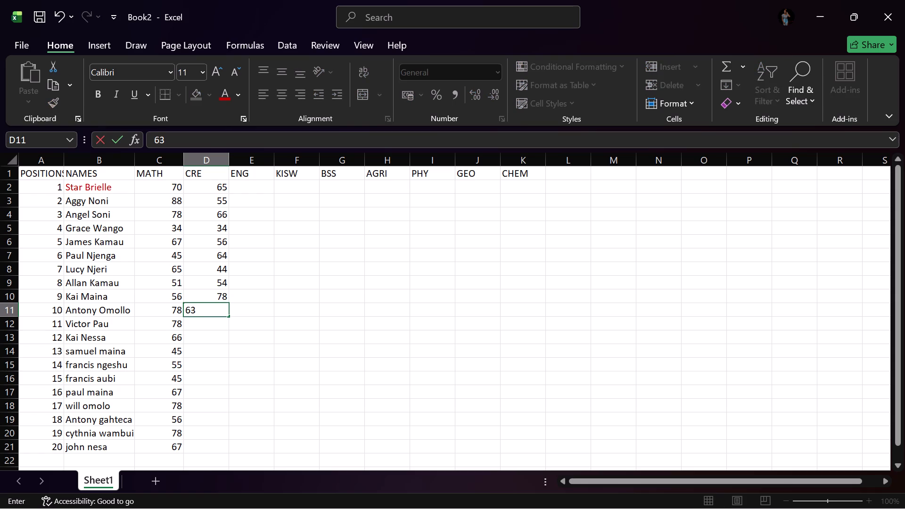
Enter the CRE marks for positions 11 to 15 in D12:D16 as 55, 67, 90, 76 and 53.
click(213, 318)
click(212, 322)
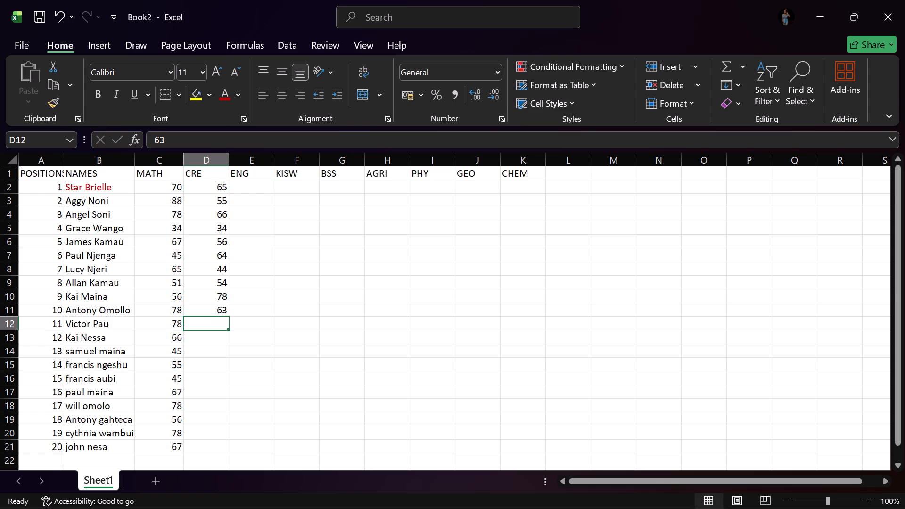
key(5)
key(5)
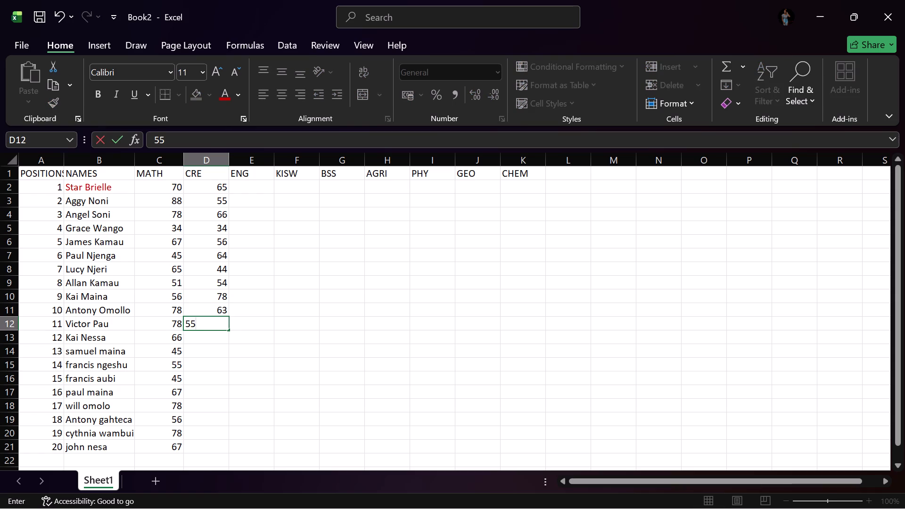
click(226, 338)
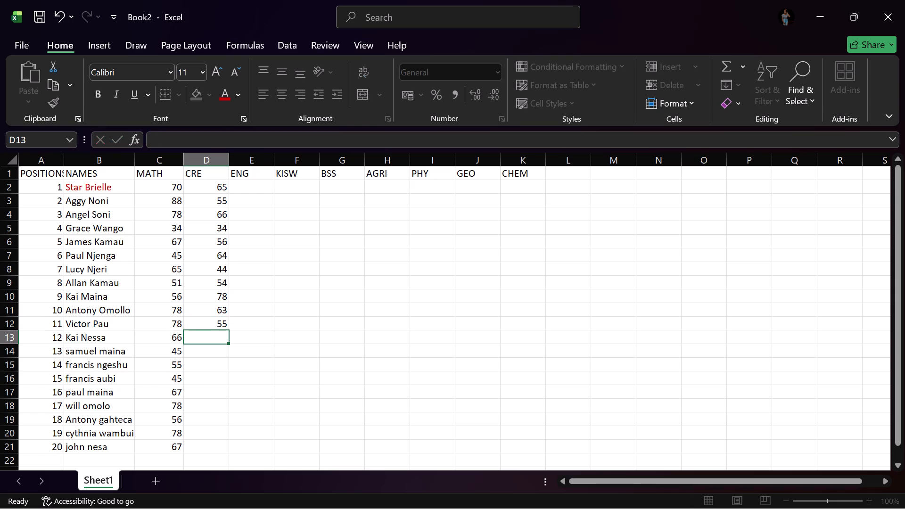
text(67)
click(212, 348)
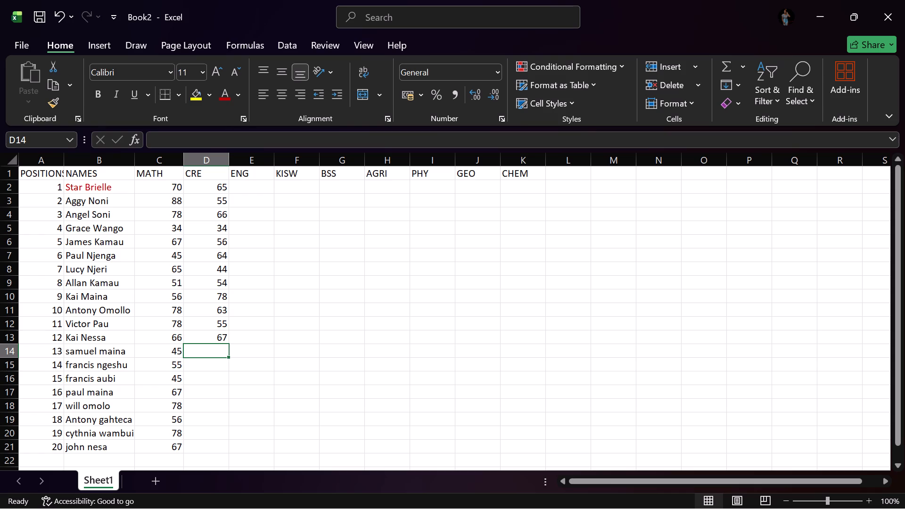
click(206, 359)
click(205, 355)
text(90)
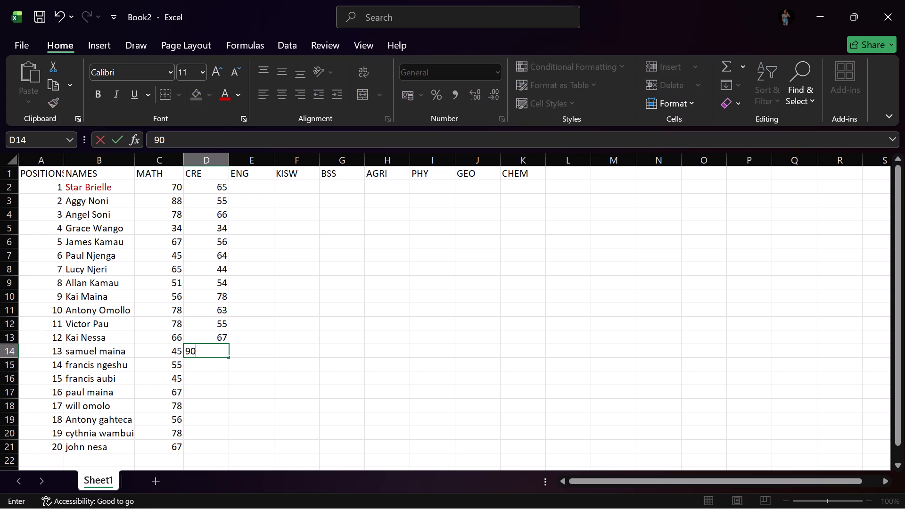
click(209, 367)
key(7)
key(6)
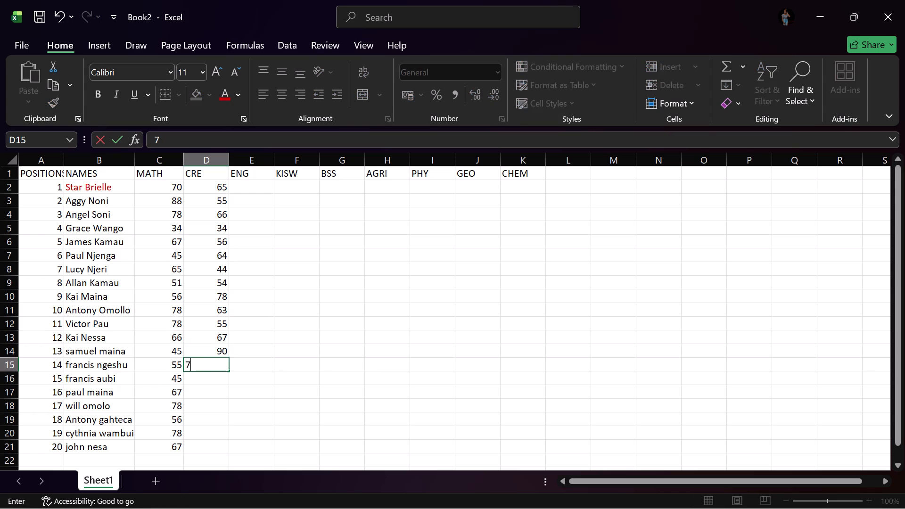
click(199, 381)
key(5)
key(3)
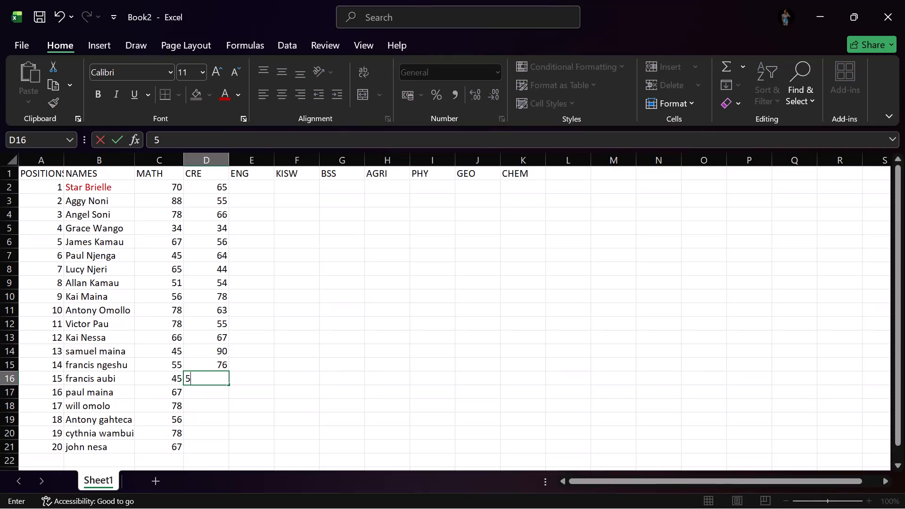
Enter the CRE marks for positions 16 to 20 in D17:D21 as 67, 87, 53, 65 and 79.
click(189, 389)
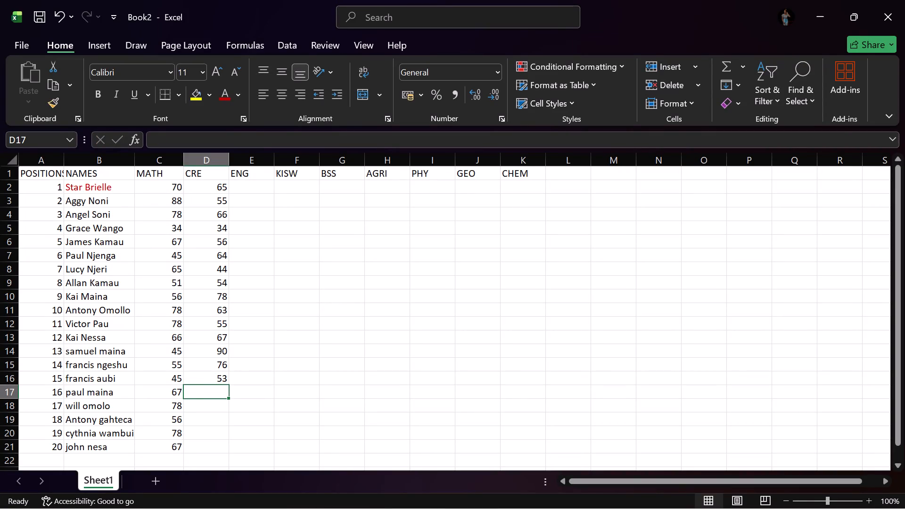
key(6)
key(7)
click(202, 403)
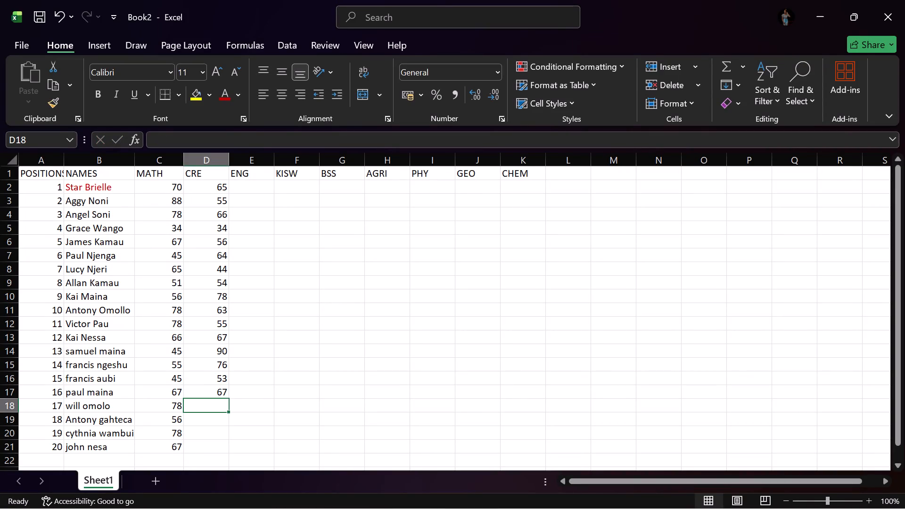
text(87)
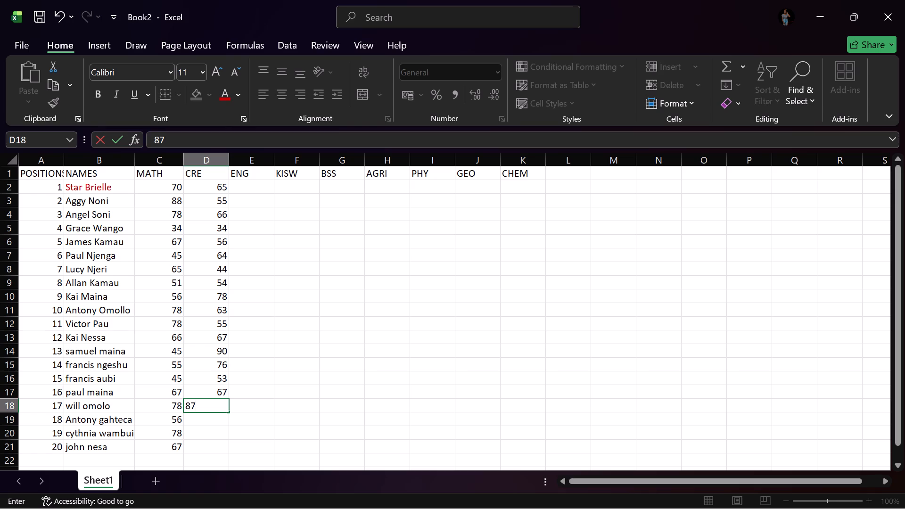
click(191, 428)
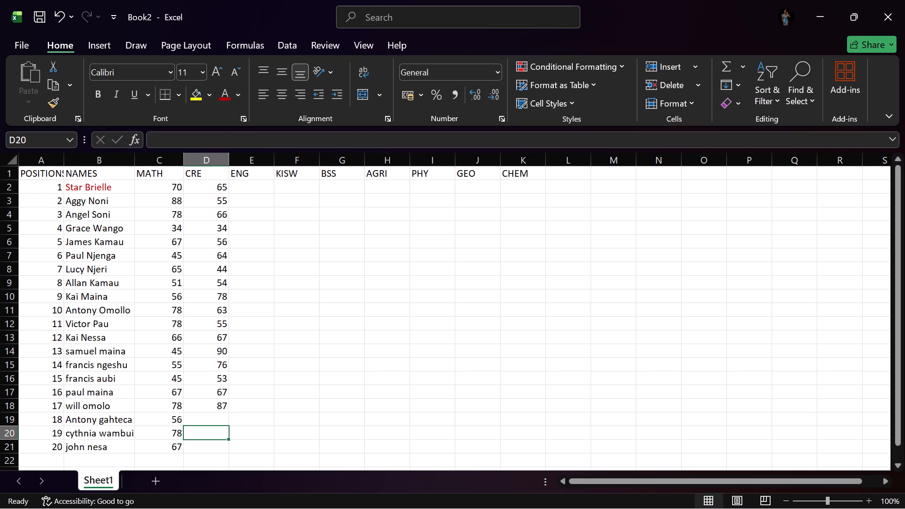
click(189, 422)
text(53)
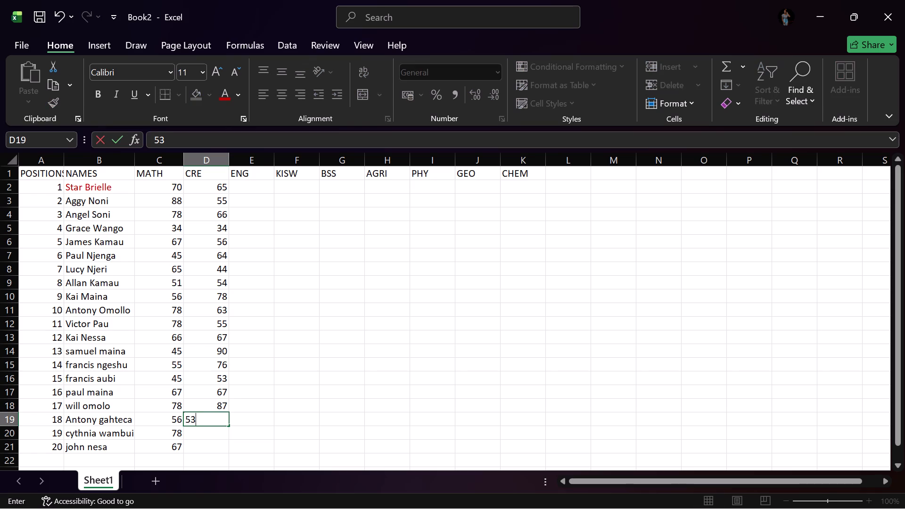
click(191, 433)
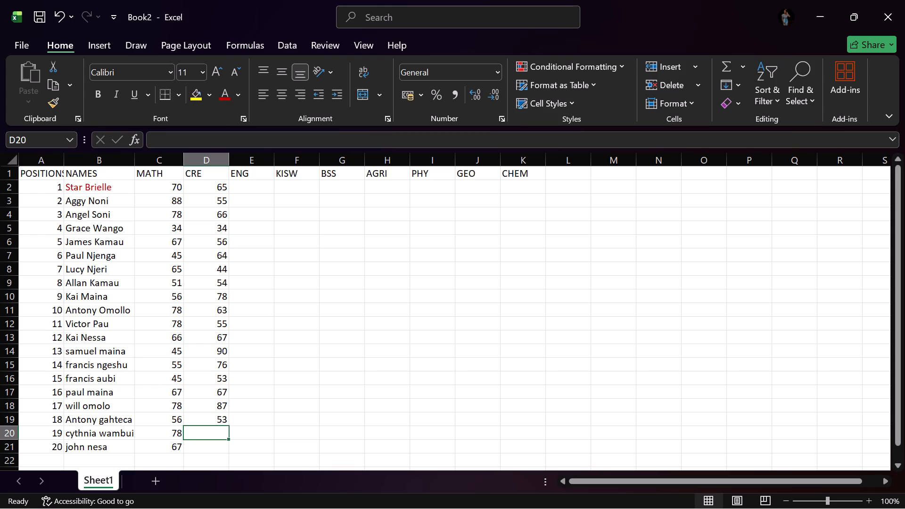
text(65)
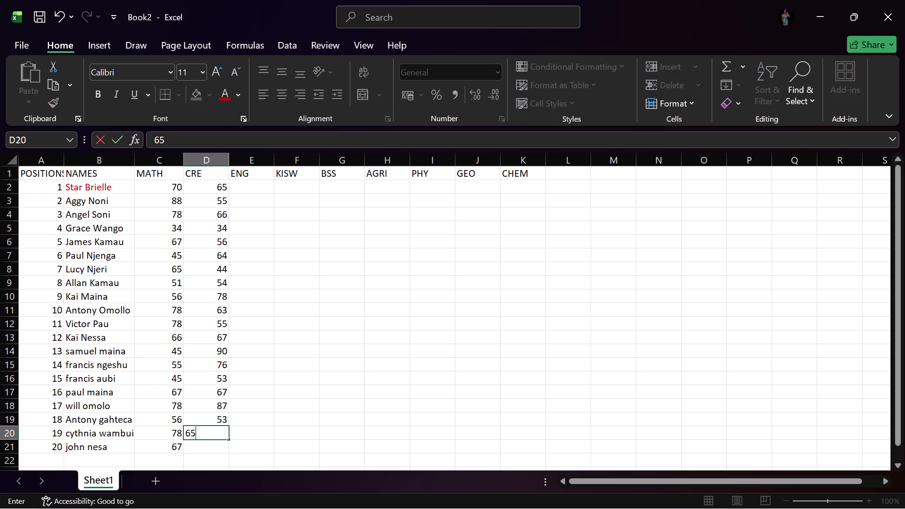
click(210, 448)
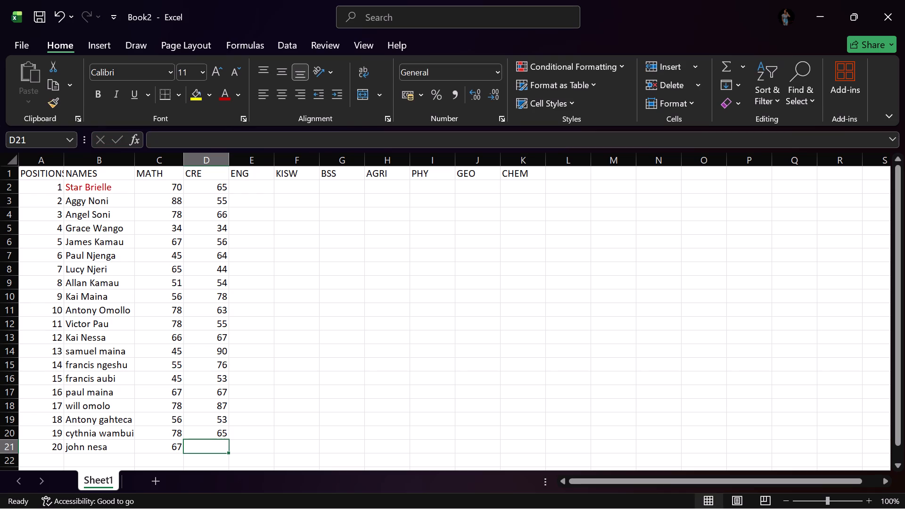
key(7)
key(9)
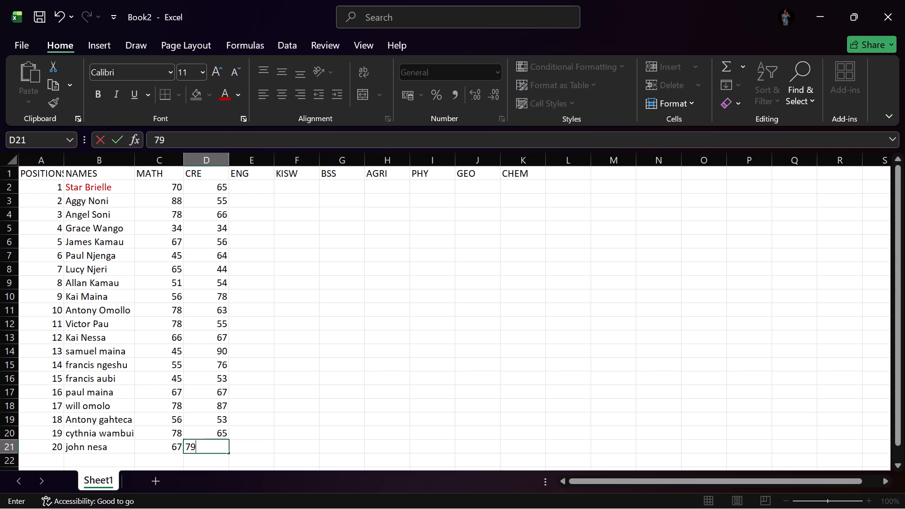
Enter the ENG marks for positions 1 to 5 in E2:E6 as 56, 76, 65, 44 and 98.
click(232, 190)
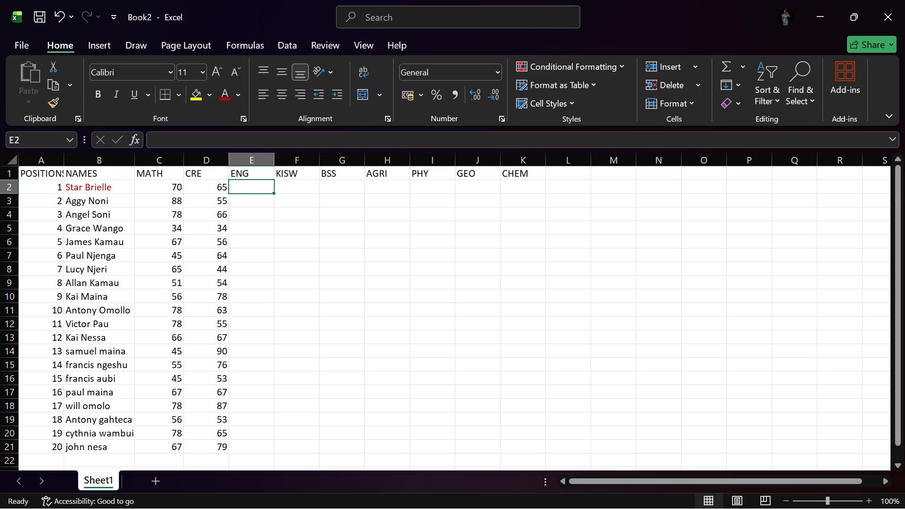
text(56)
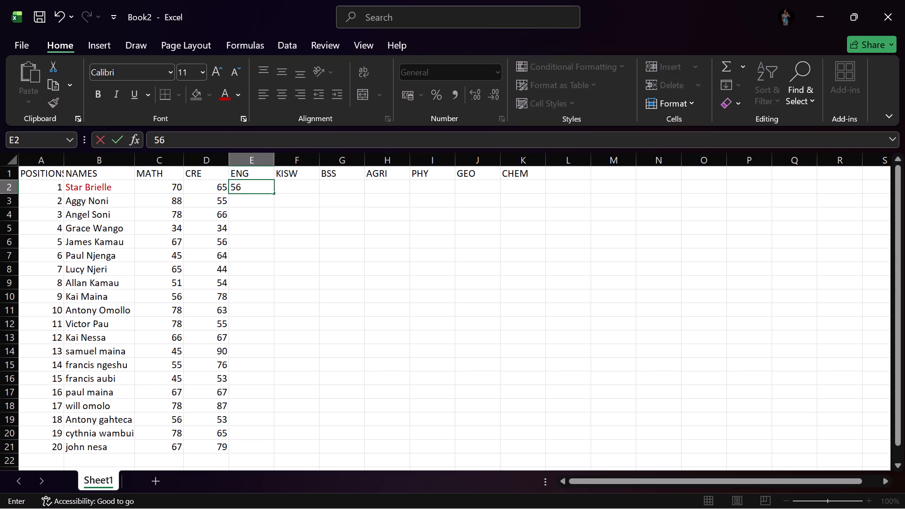
click(247, 198)
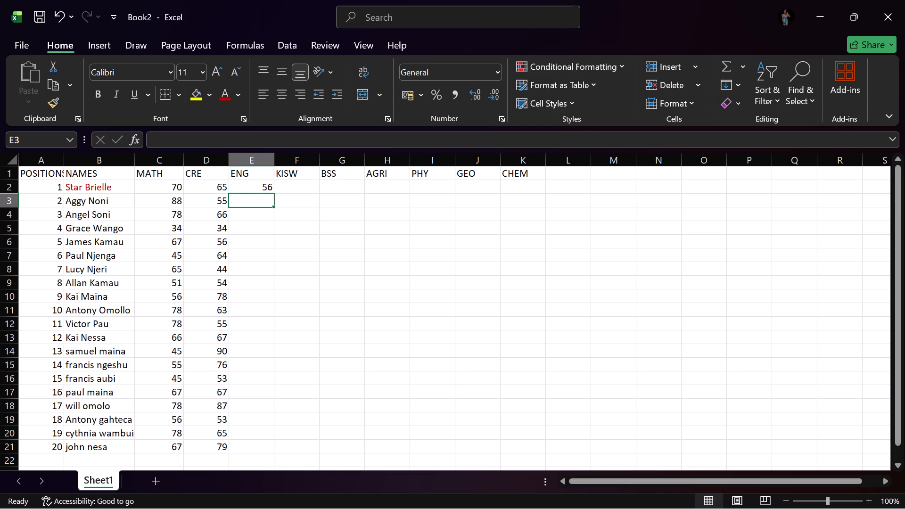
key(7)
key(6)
click(261, 217)
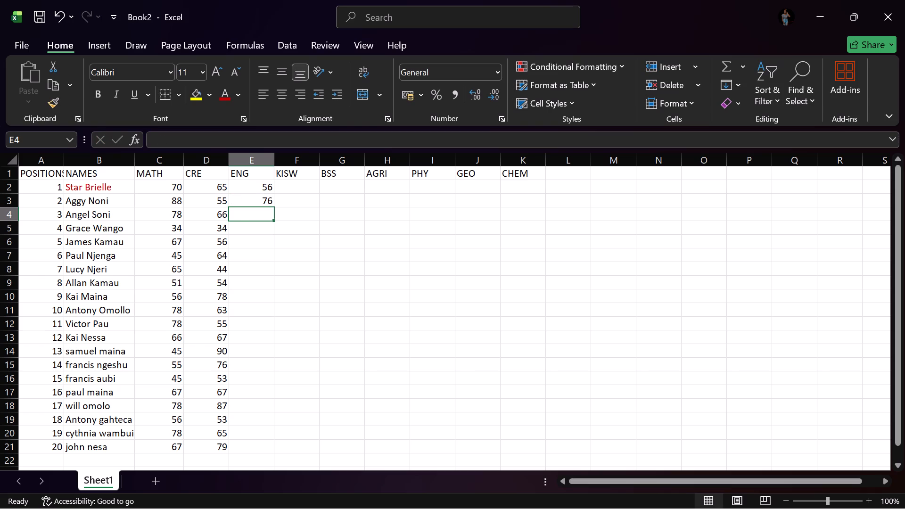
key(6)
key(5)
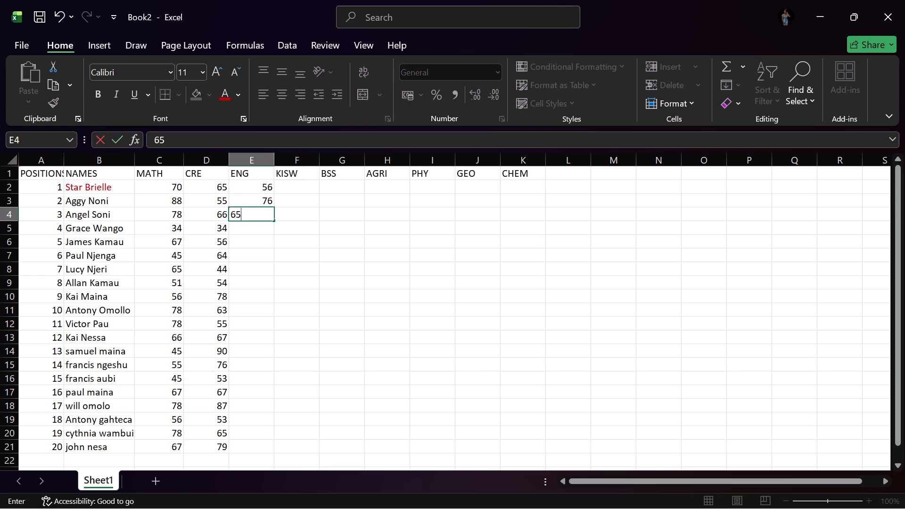
click(259, 224)
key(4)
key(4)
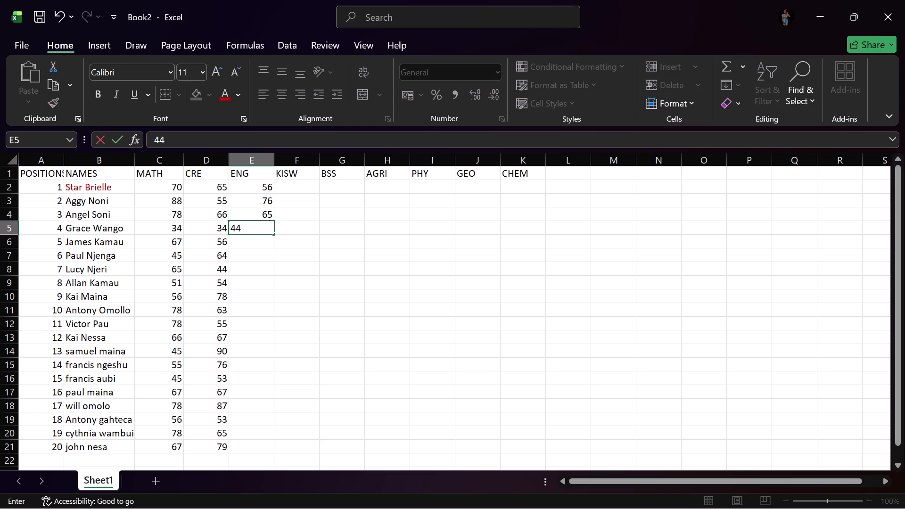
click(259, 238)
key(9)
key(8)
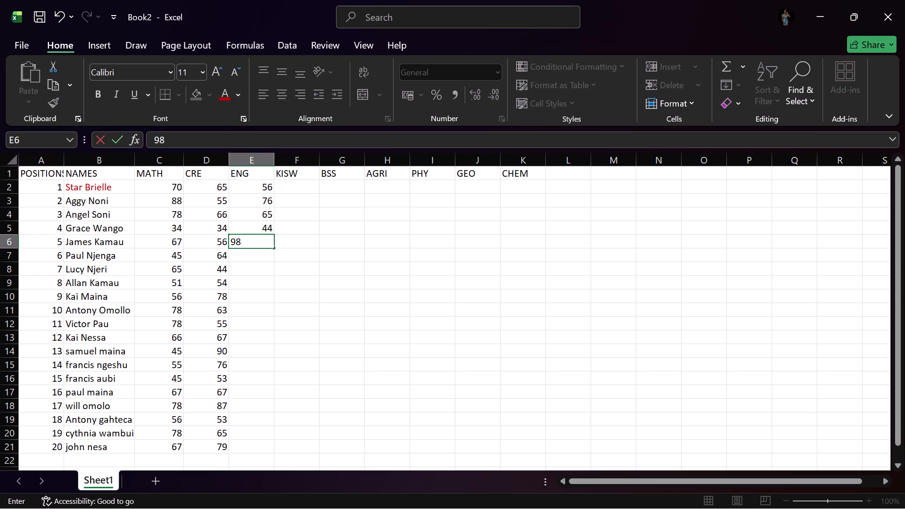
Enter the ENG marks for positions 6 to 10 in E7:E11 as 100, 67, 54, 66 and 54.
click(269, 261)
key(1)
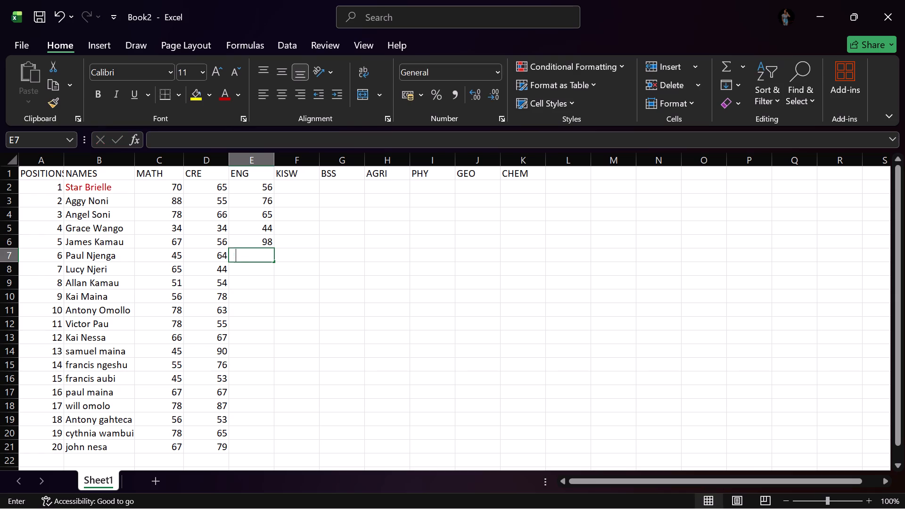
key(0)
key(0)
click(263, 264)
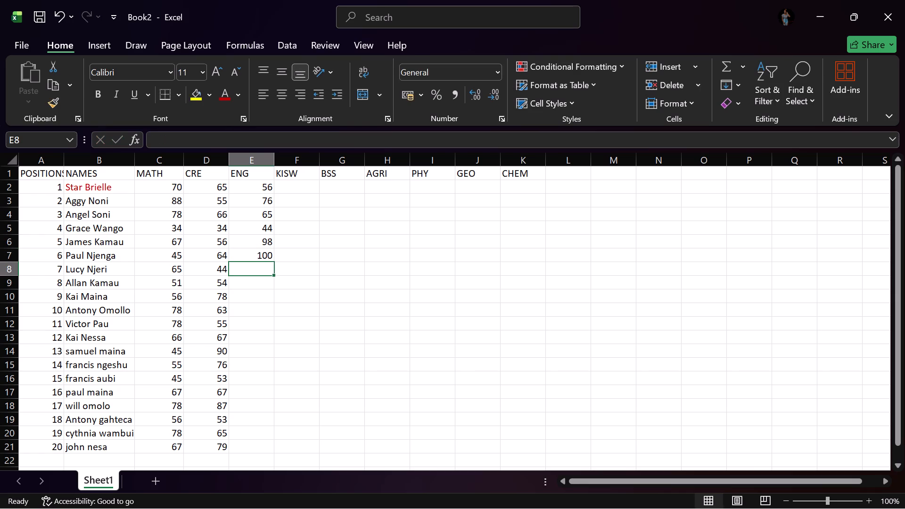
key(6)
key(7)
click(257, 286)
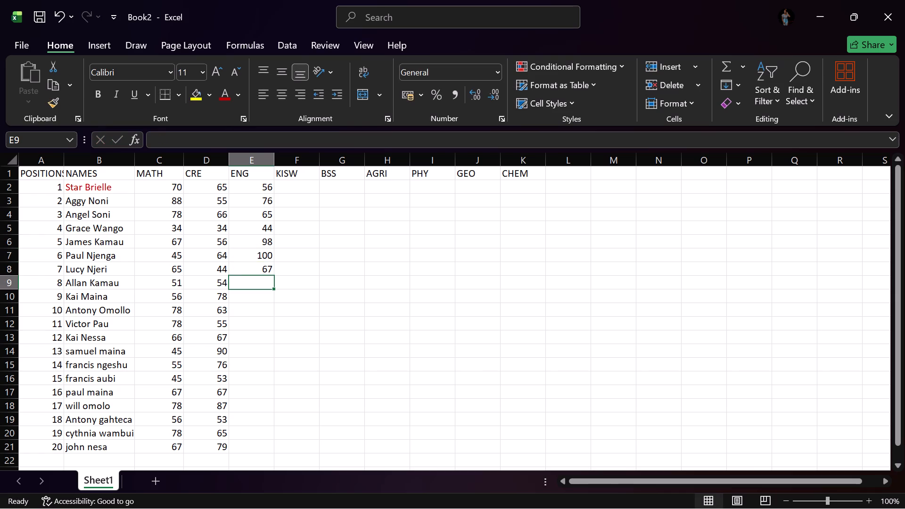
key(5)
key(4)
click(243, 296)
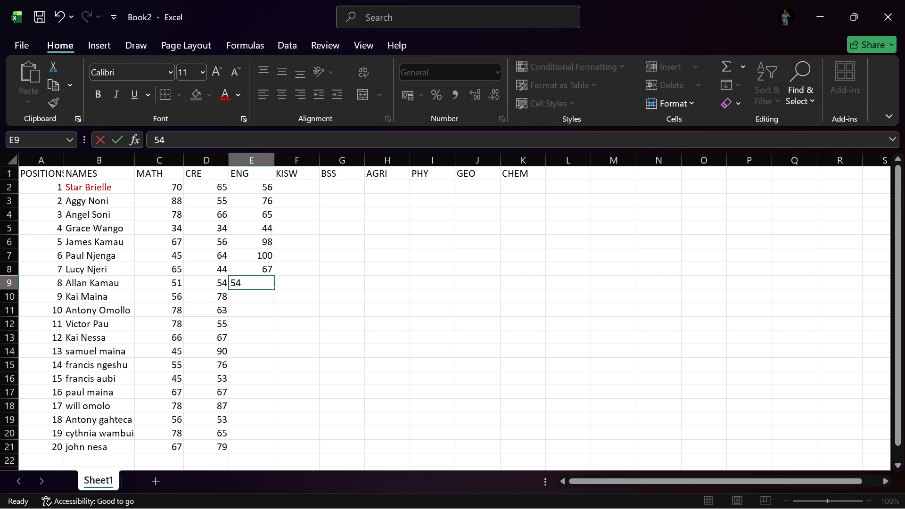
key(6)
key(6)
click(244, 306)
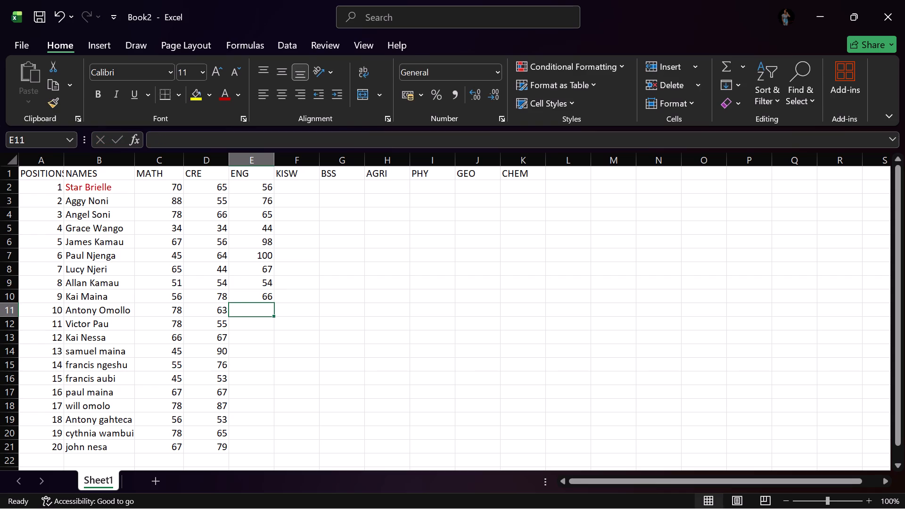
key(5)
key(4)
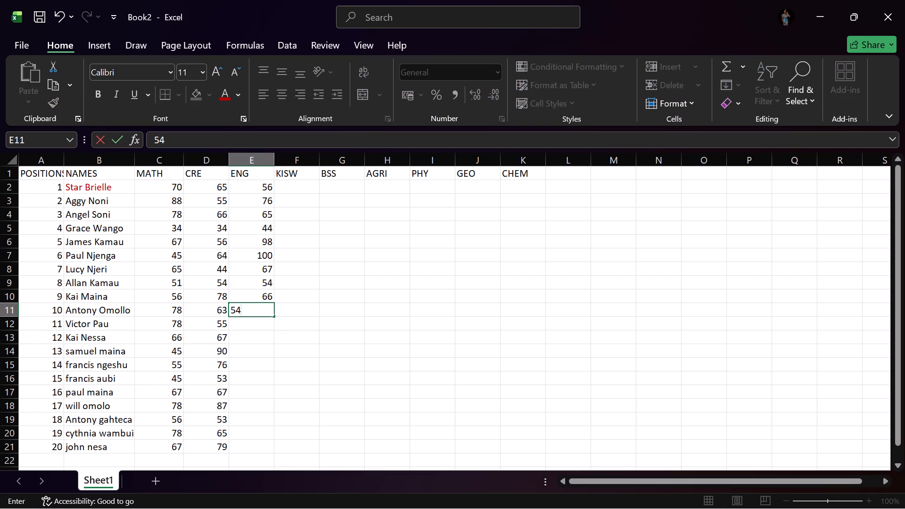
Enter the ENG marks for positions 11 to 15 in E12:E16 as 33, 43, 76, 56 and 76.
click(241, 319)
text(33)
click(250, 331)
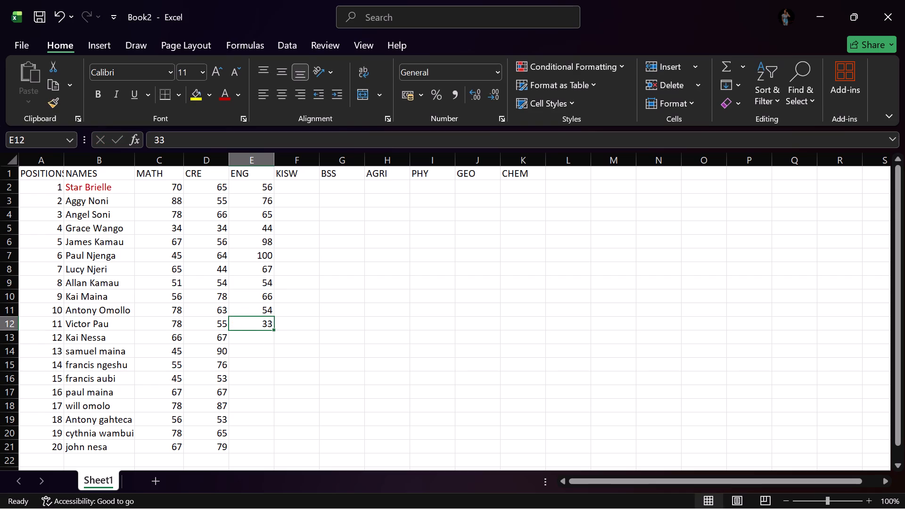
click(256, 338)
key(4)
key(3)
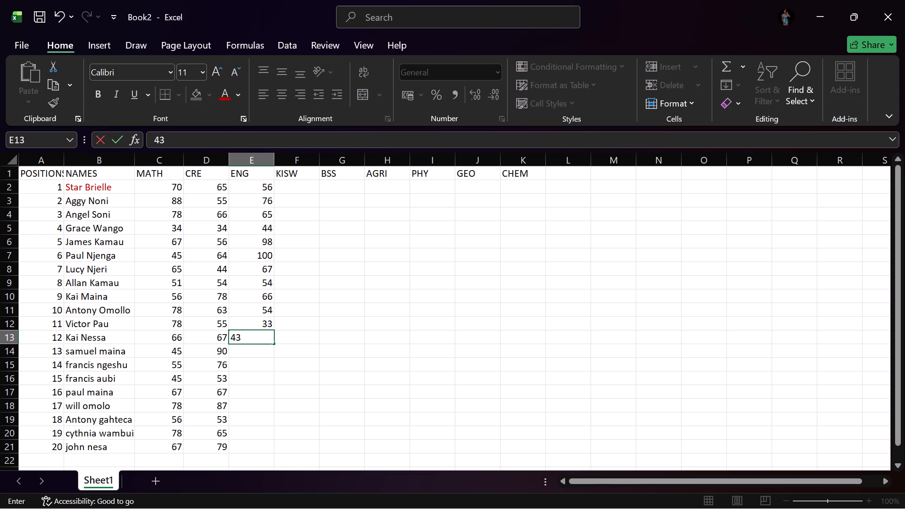
click(264, 345)
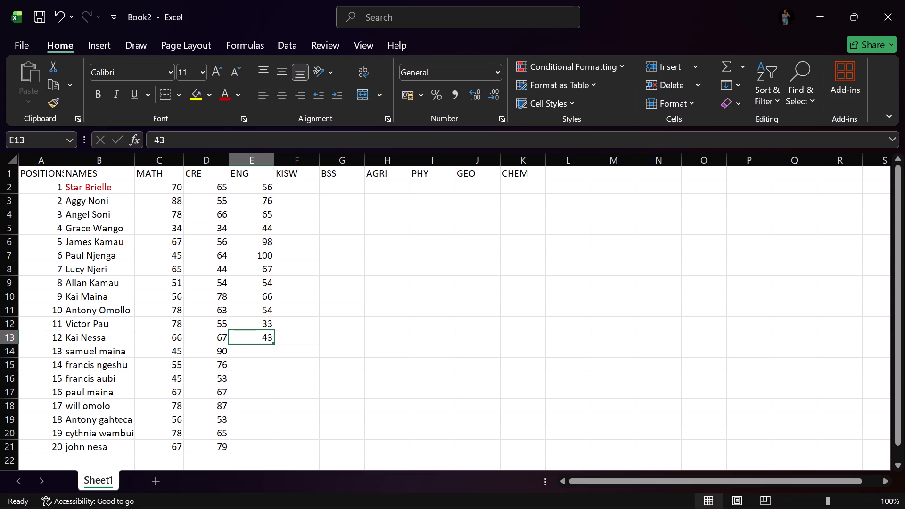
click(258, 352)
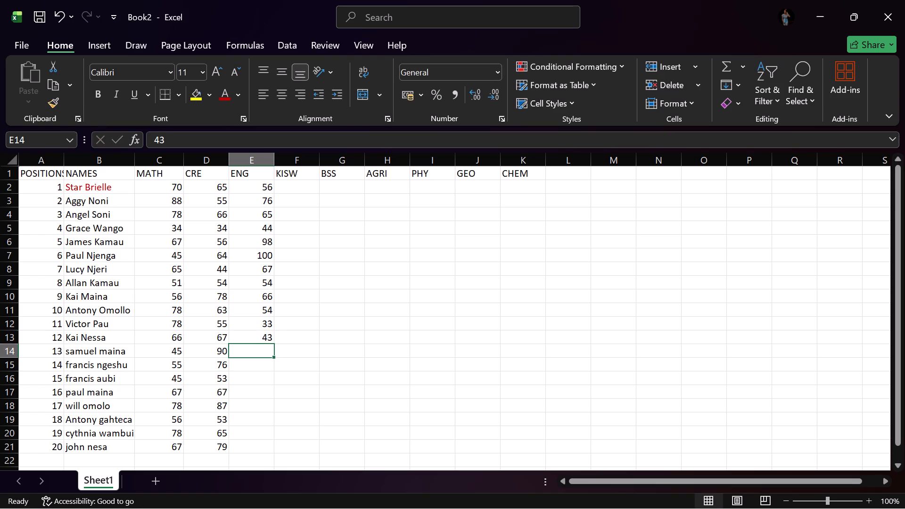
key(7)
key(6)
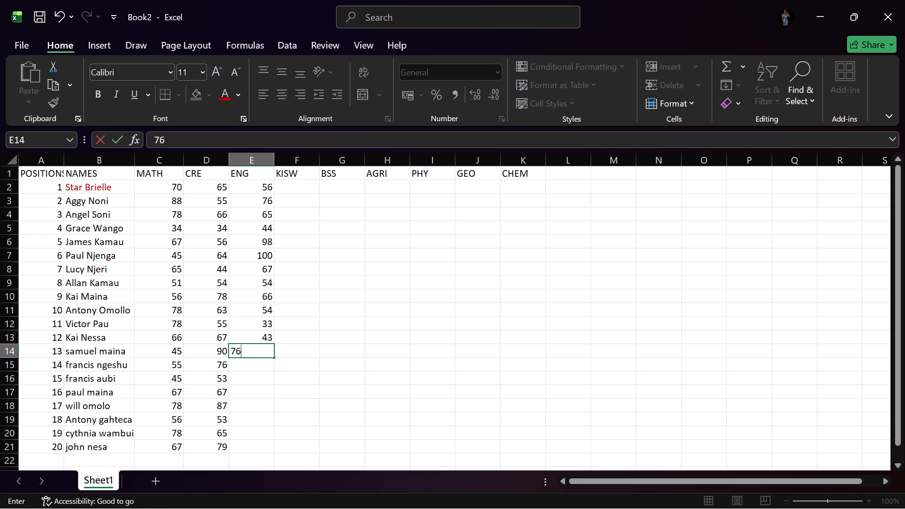
click(250, 365)
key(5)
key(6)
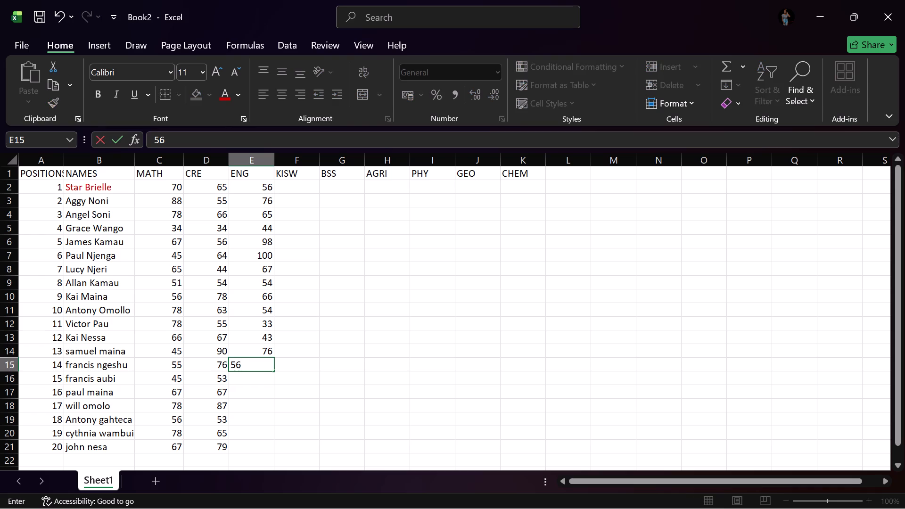
click(252, 378)
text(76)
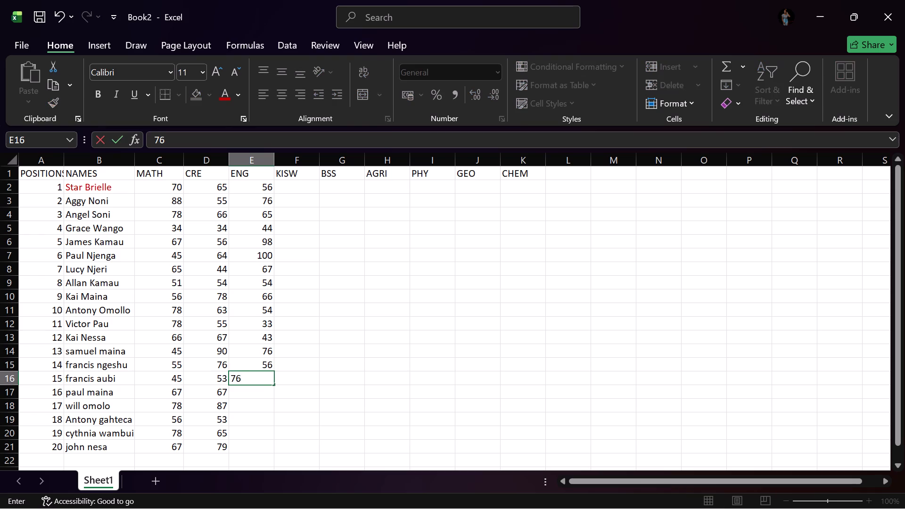
click(262, 386)
click(262, 386)
click(262, 386)
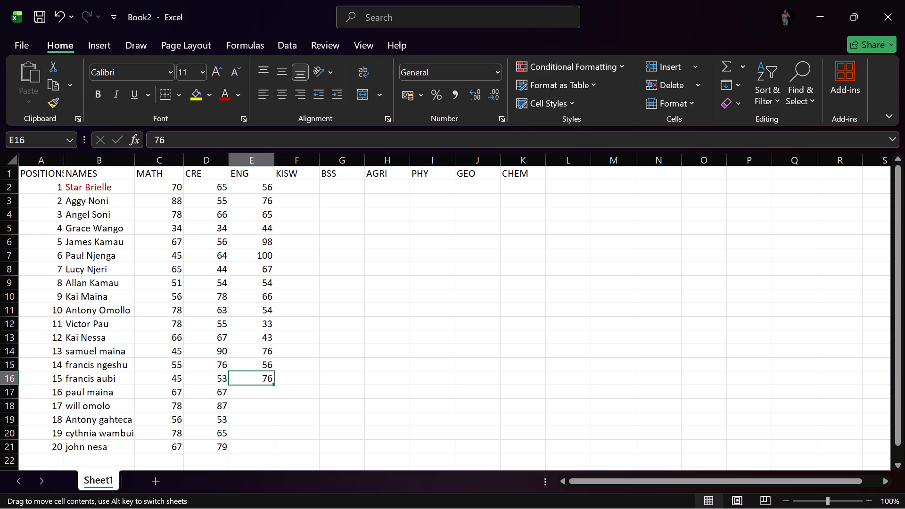
Enter the ENG marks for positions 16 to 20 in E17:E21 as 50, 41, 99, 56 and 54.
click(266, 400)
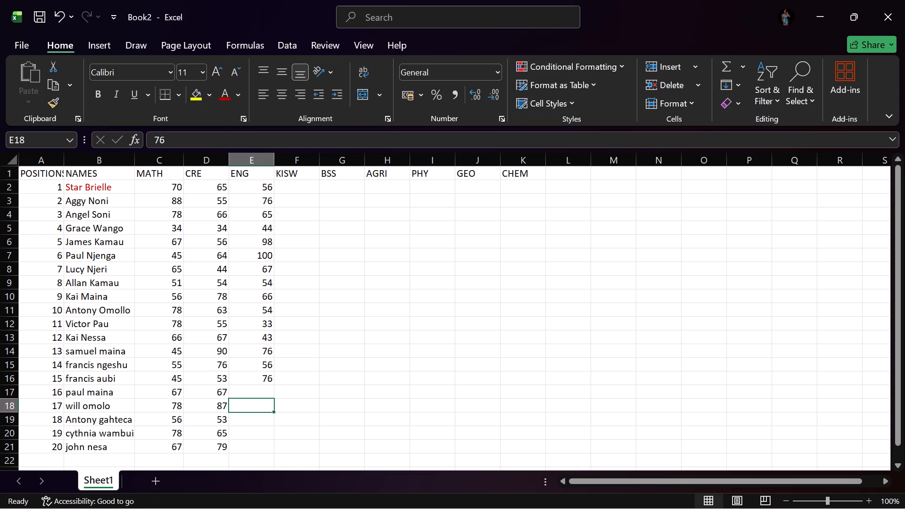
click(263, 396)
click(263, 396)
click(251, 392)
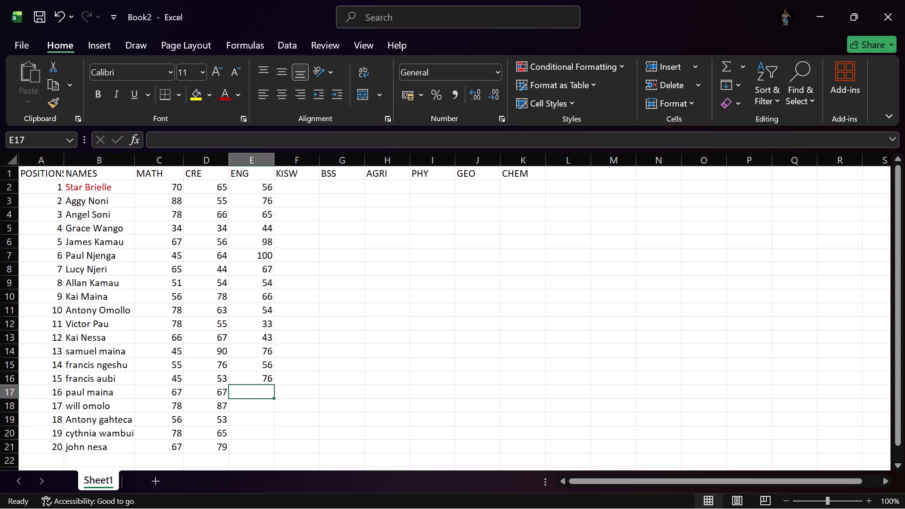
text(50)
click(255, 406)
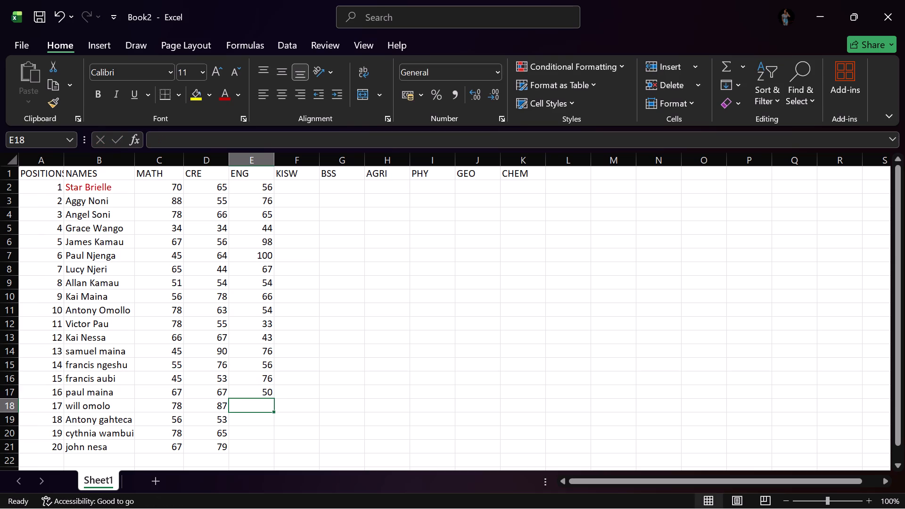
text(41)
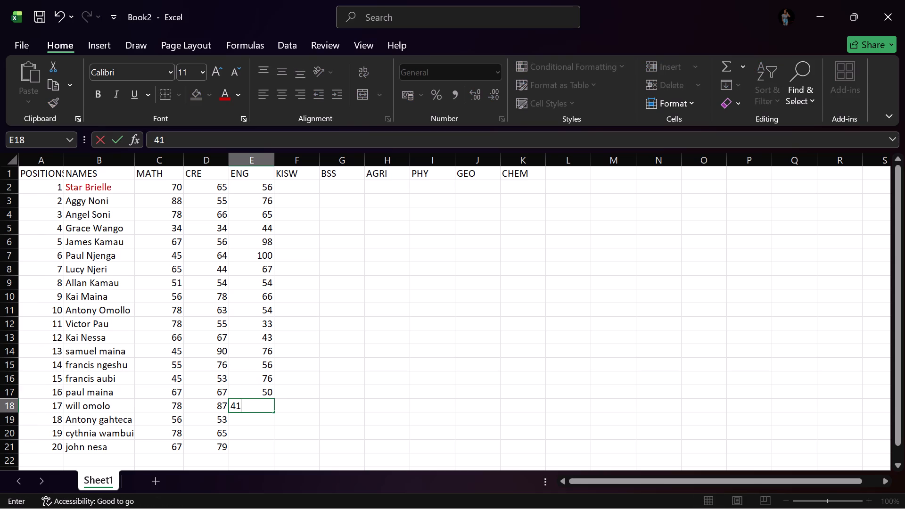
click(263, 419)
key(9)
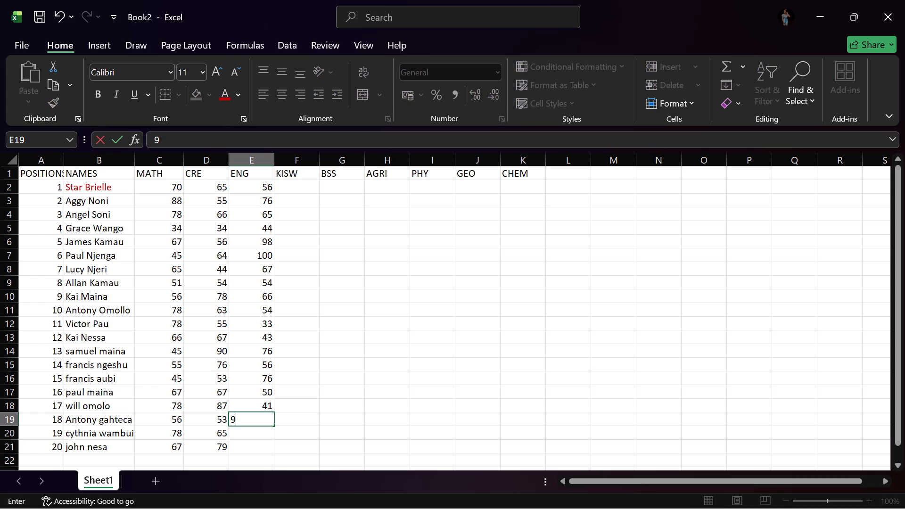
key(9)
click(267, 431)
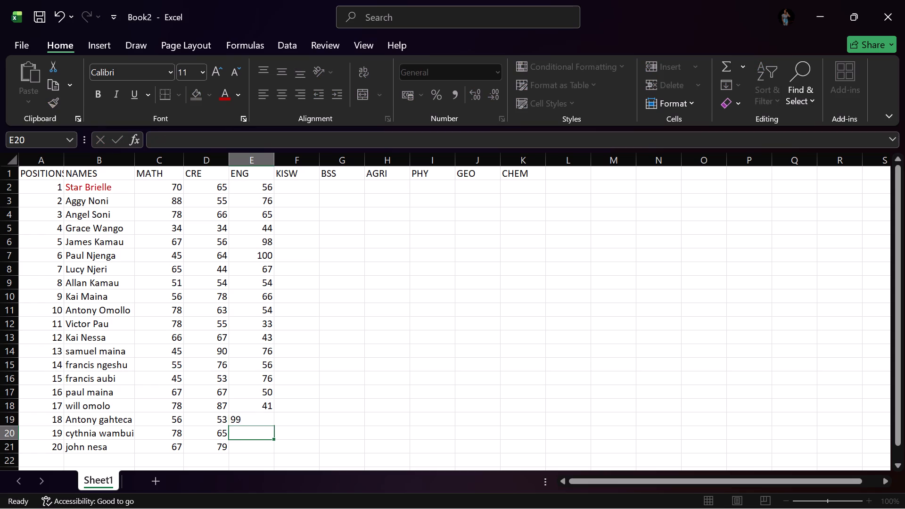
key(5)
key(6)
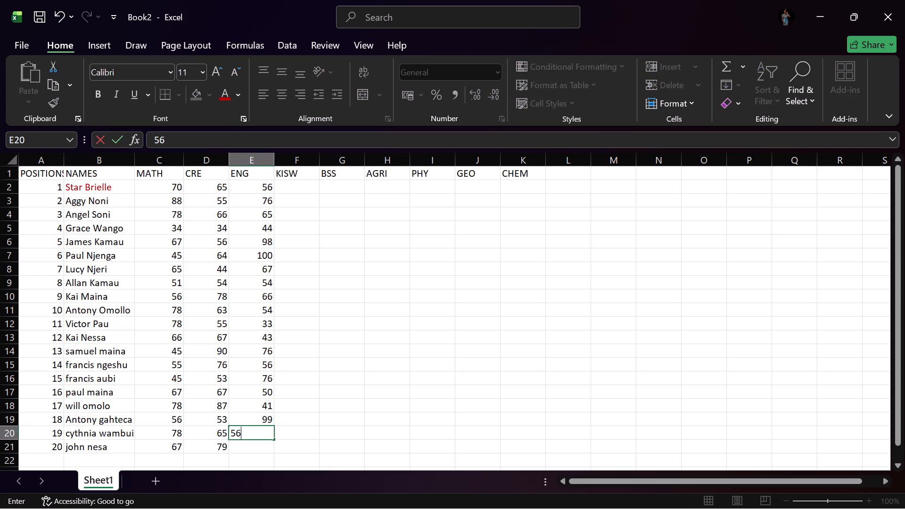
click(268, 443)
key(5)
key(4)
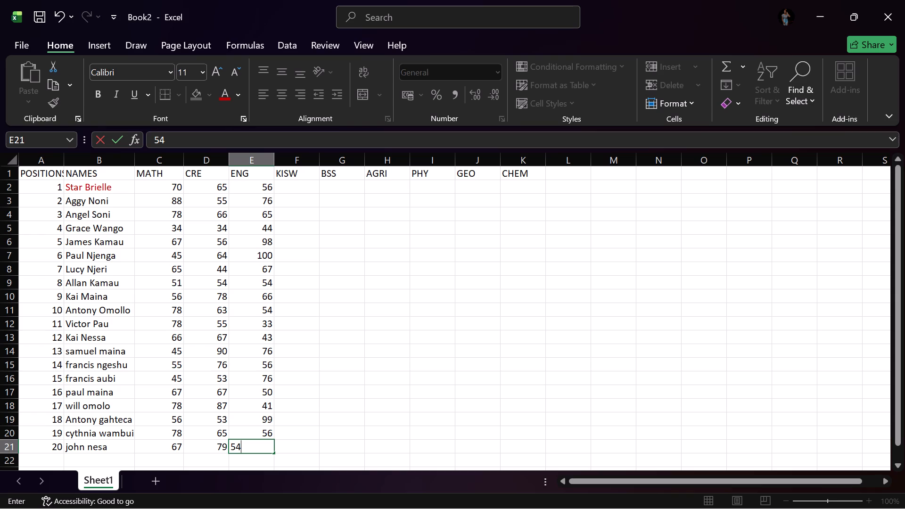
Enter the KISW marks for positions 1 to 5 in F2:F6 as 67, 79, 65, 54 and 53.
drag(284, 173, 288, 174)
click(305, 196)
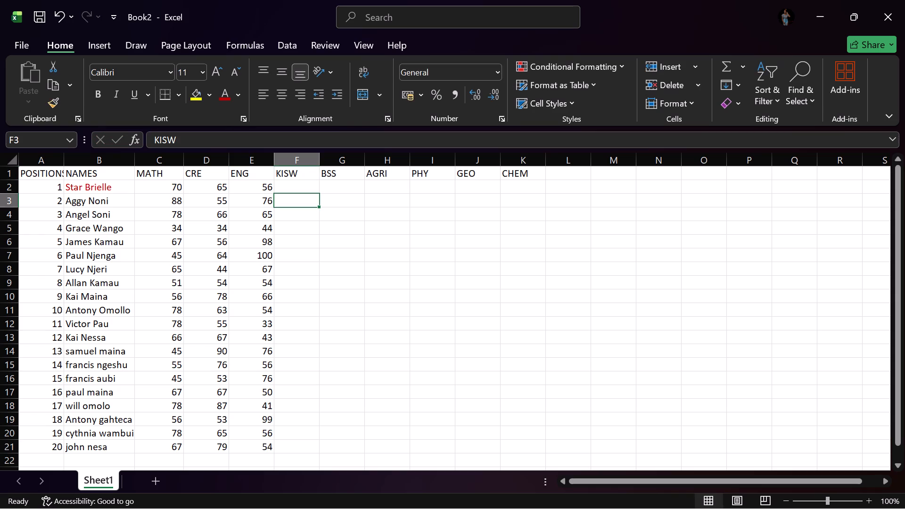
click(282, 187)
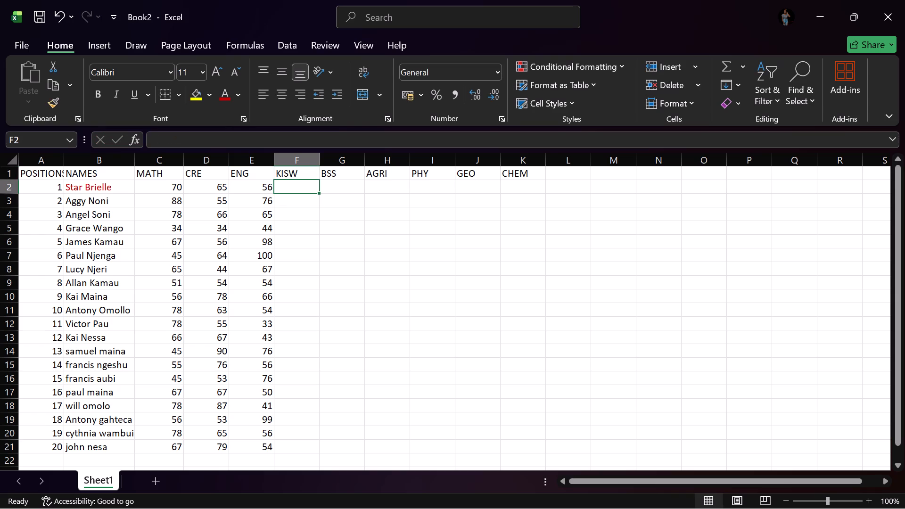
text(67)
drag(295, 201, 302, 206)
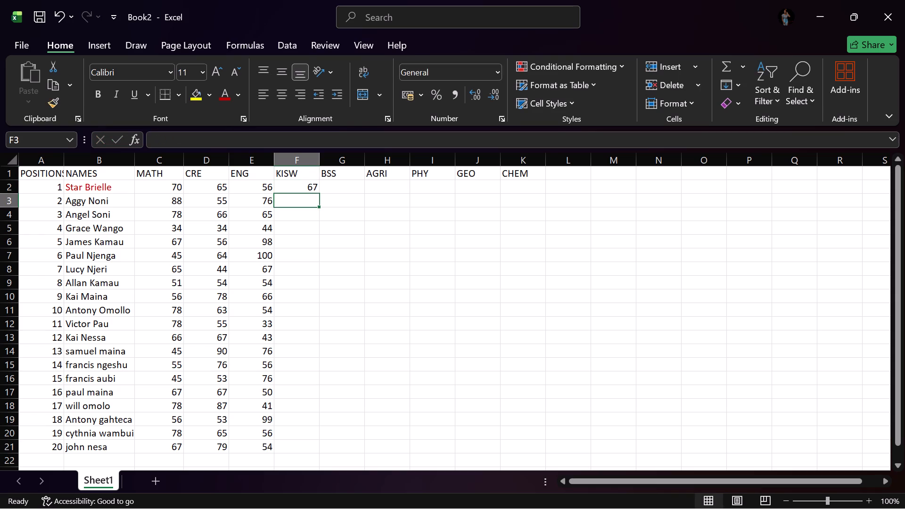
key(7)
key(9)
click(304, 218)
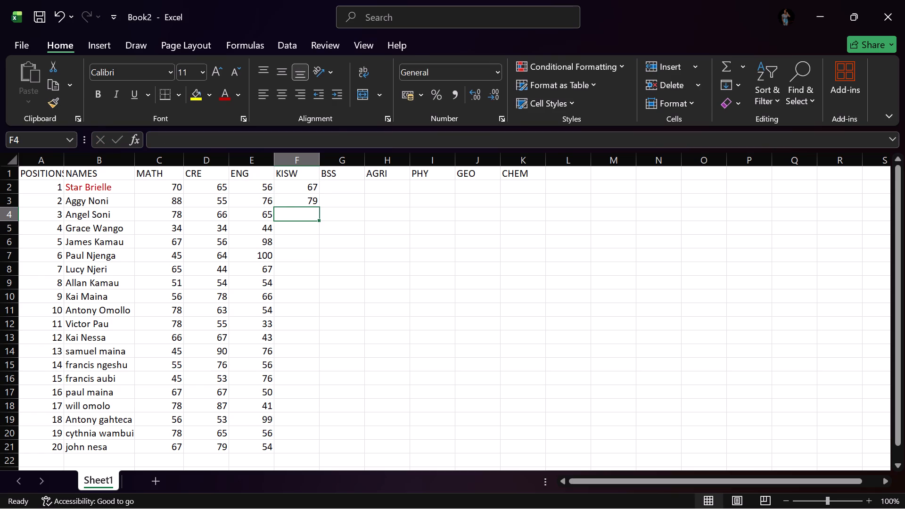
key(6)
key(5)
click(304, 221)
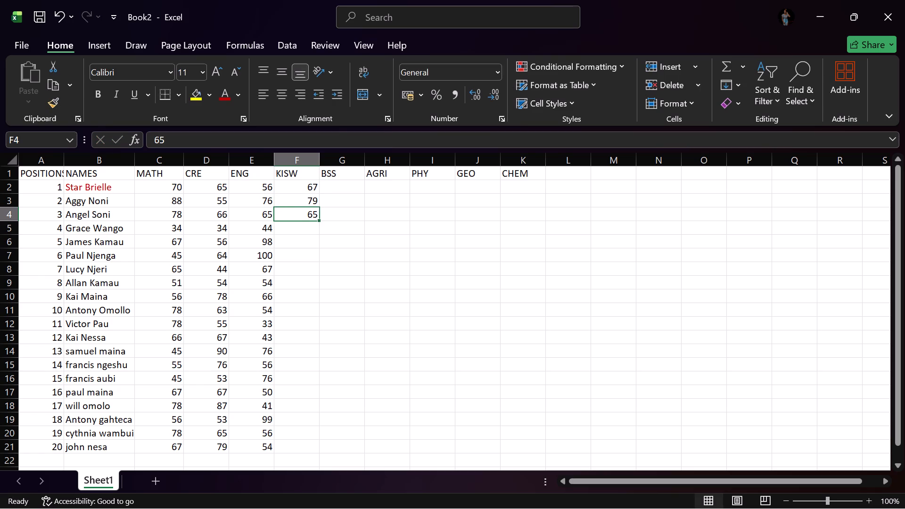
click(308, 231)
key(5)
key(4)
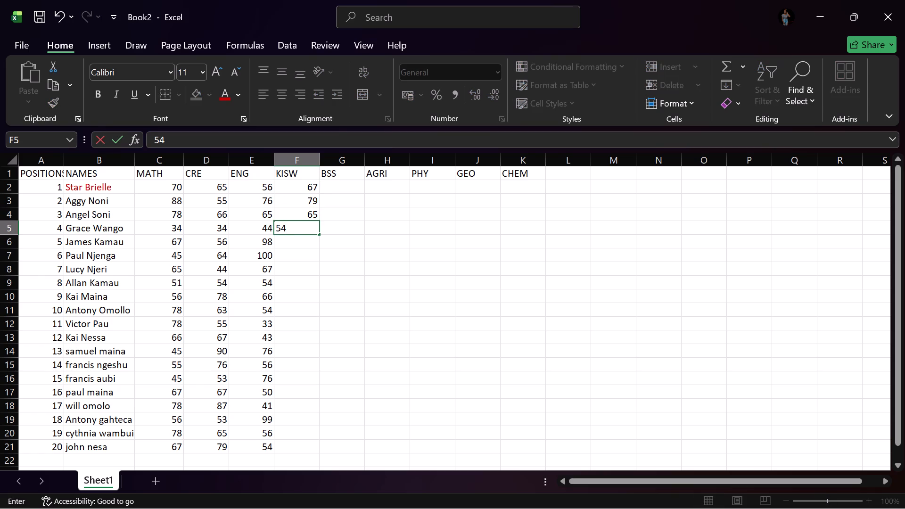
click(305, 238)
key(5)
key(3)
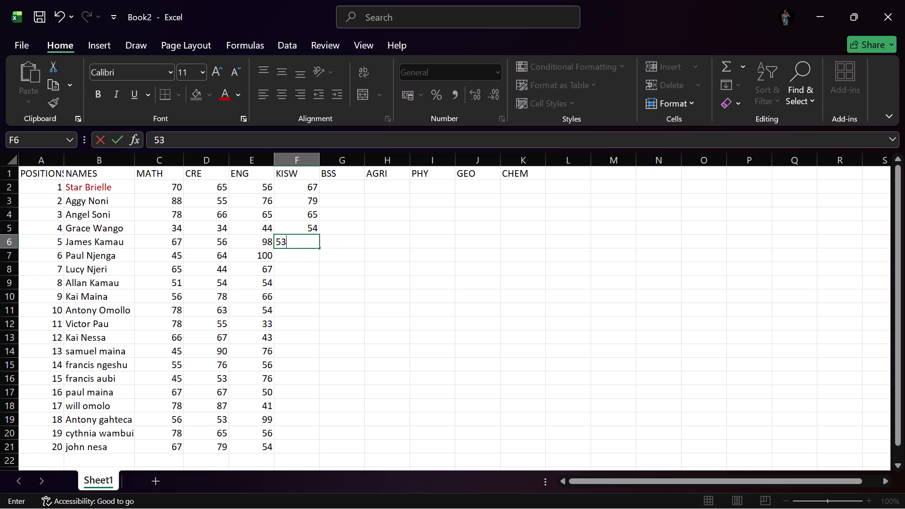
Enter the KISW marks for positions 6 to 10 in F7:F11 as 52, 87, 66, 54 and 34.
click(306, 256)
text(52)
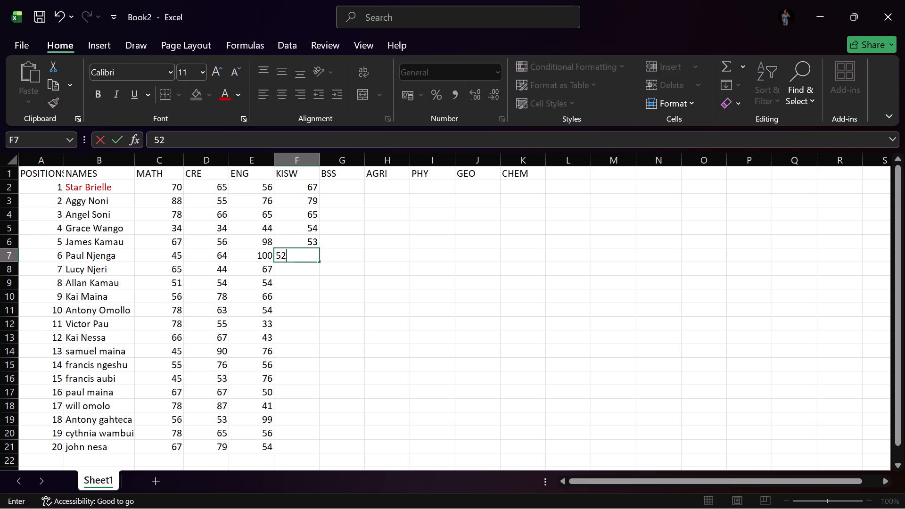
click(313, 267)
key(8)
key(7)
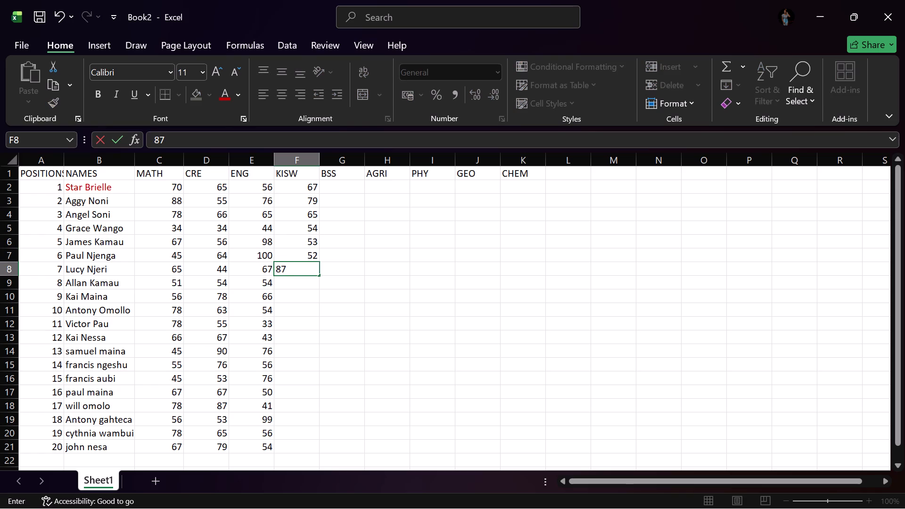
click(286, 284)
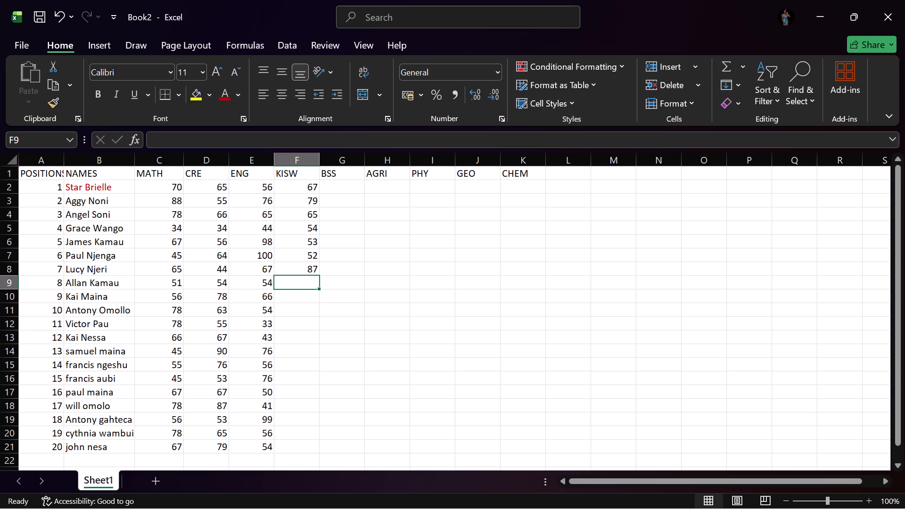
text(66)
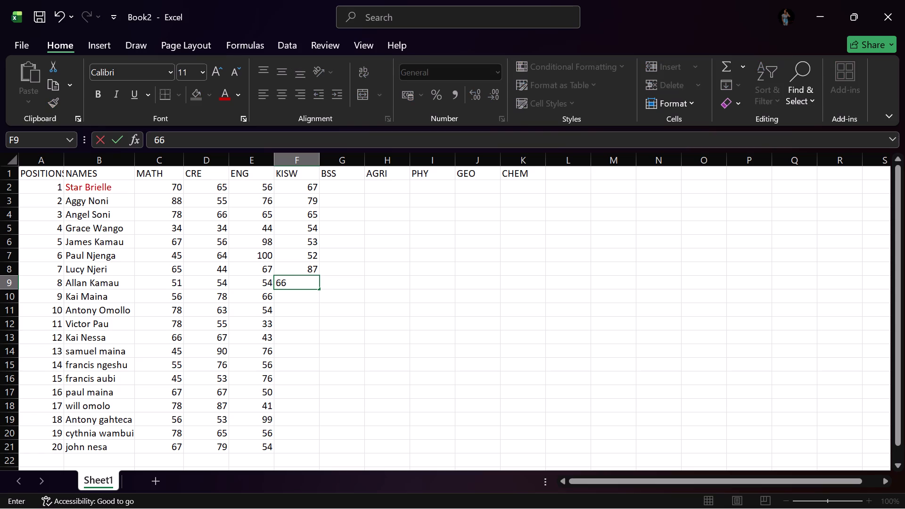
click(300, 303)
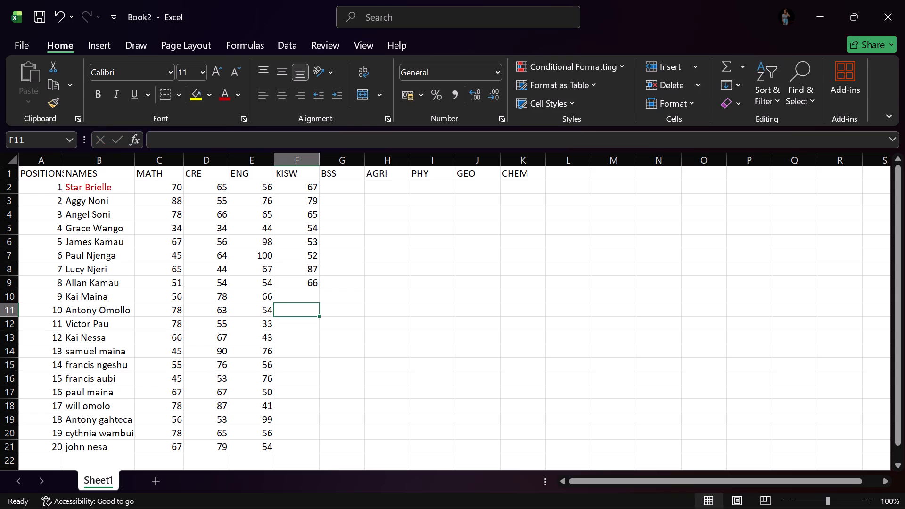
click(301, 299)
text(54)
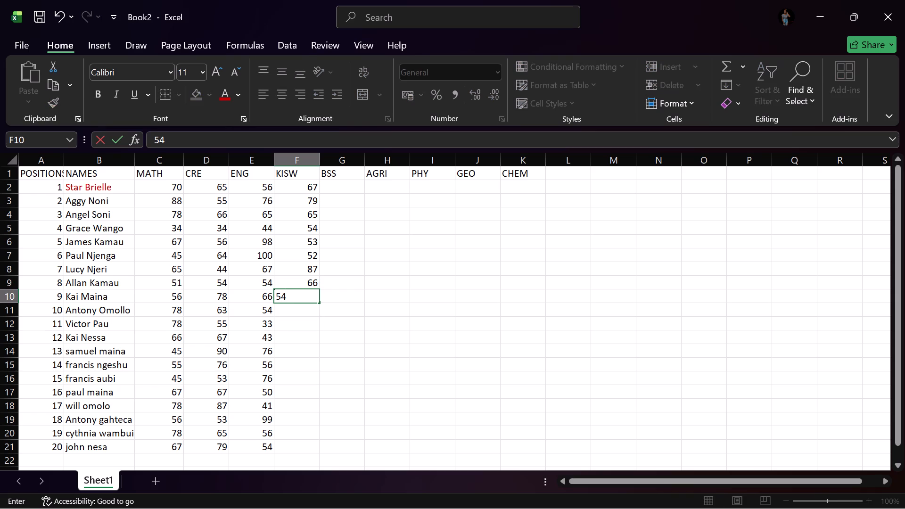
click(296, 313)
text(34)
Enter the KISW marks for positions 11 to 15 in F12:F16 as 64, 87, 54, 44 and 99.
click(296, 323)
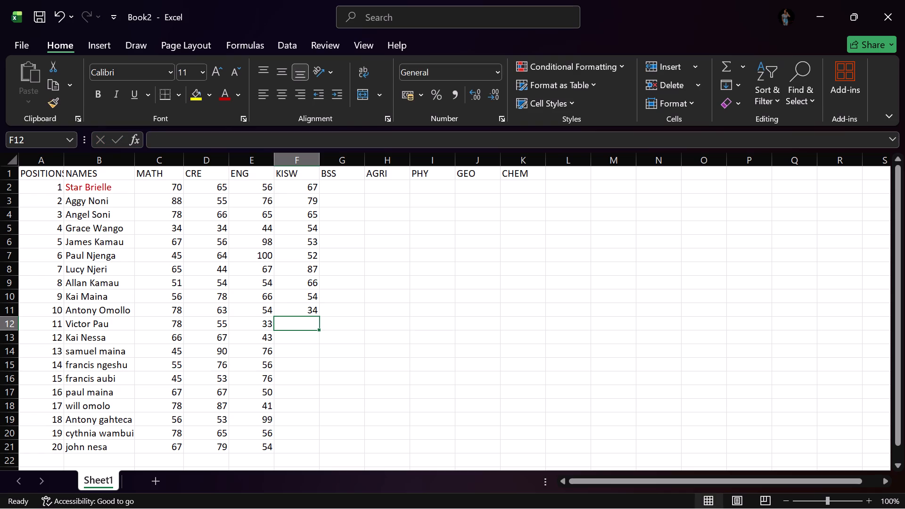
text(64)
click(297, 331)
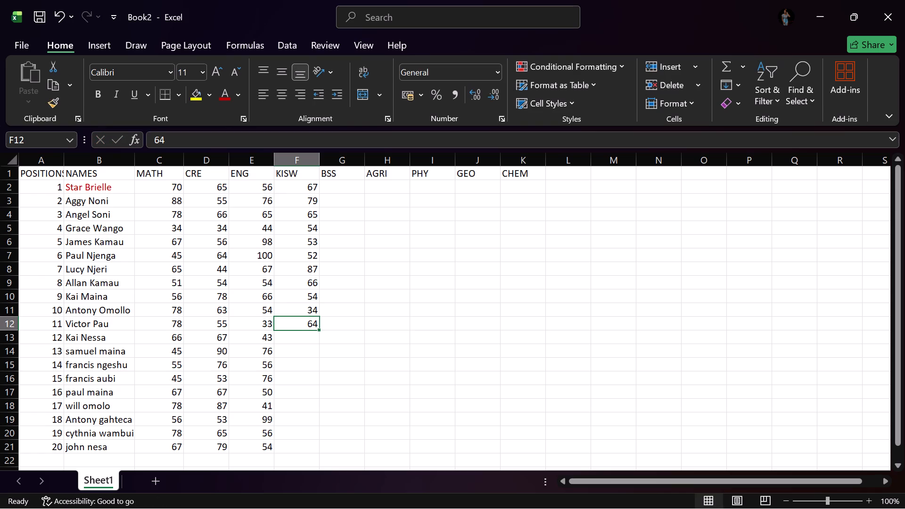
click(295, 340)
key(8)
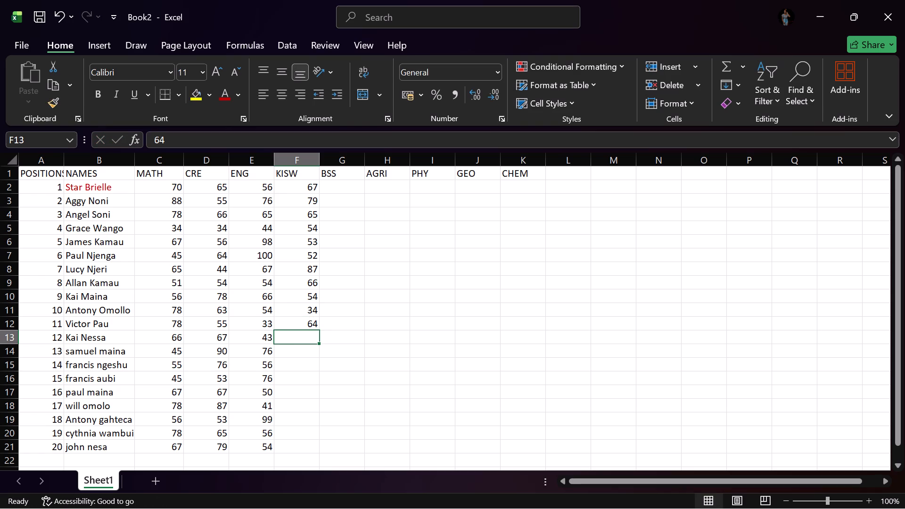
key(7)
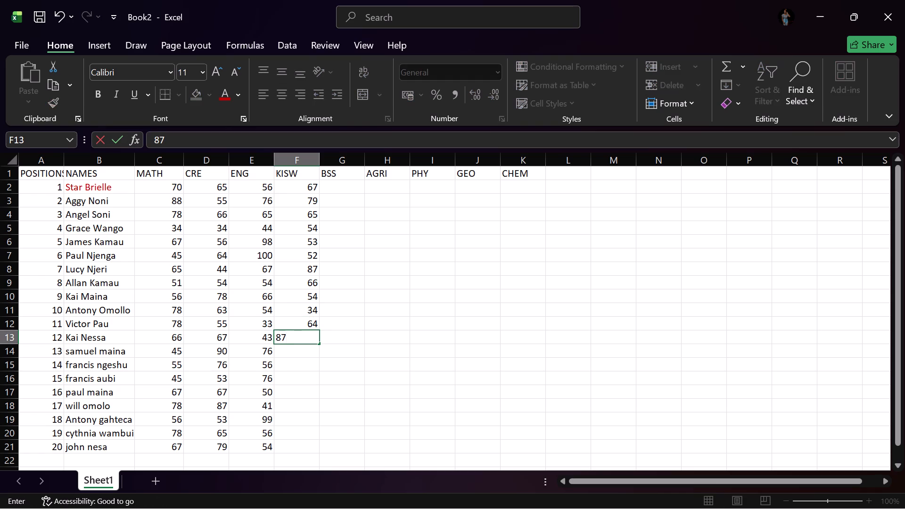
click(291, 341)
drag(294, 364, 292, 359)
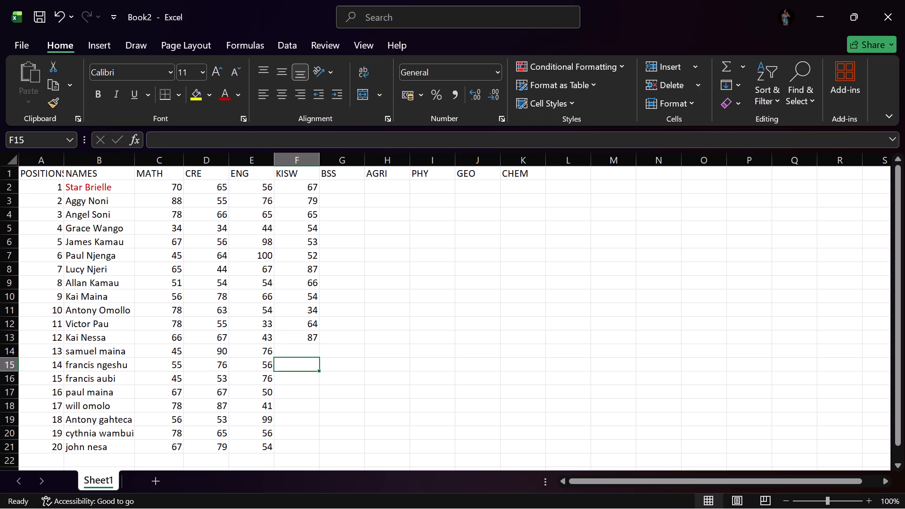
click(291, 352)
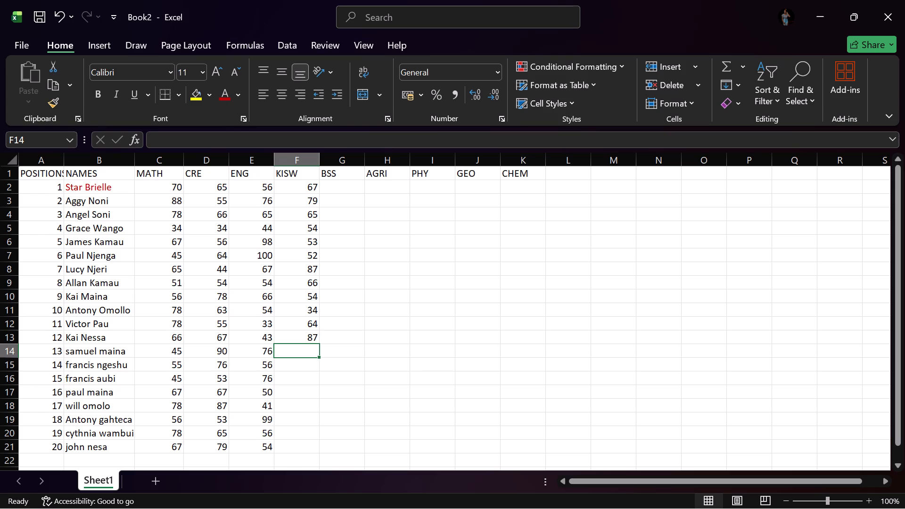
click(289, 348)
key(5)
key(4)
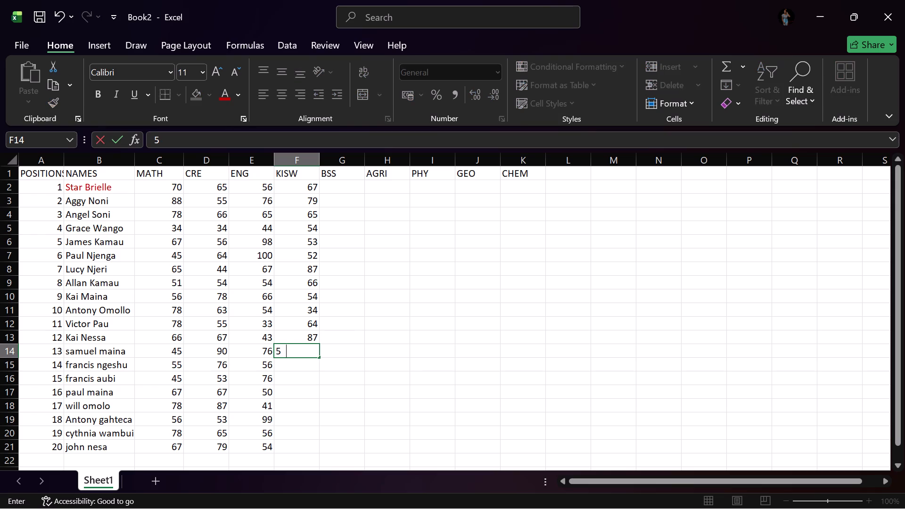
click(309, 364)
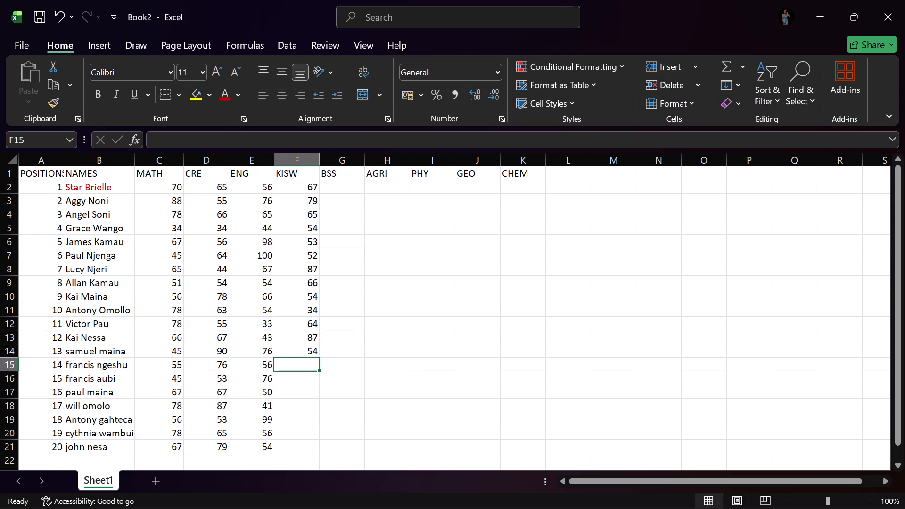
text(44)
click(312, 379)
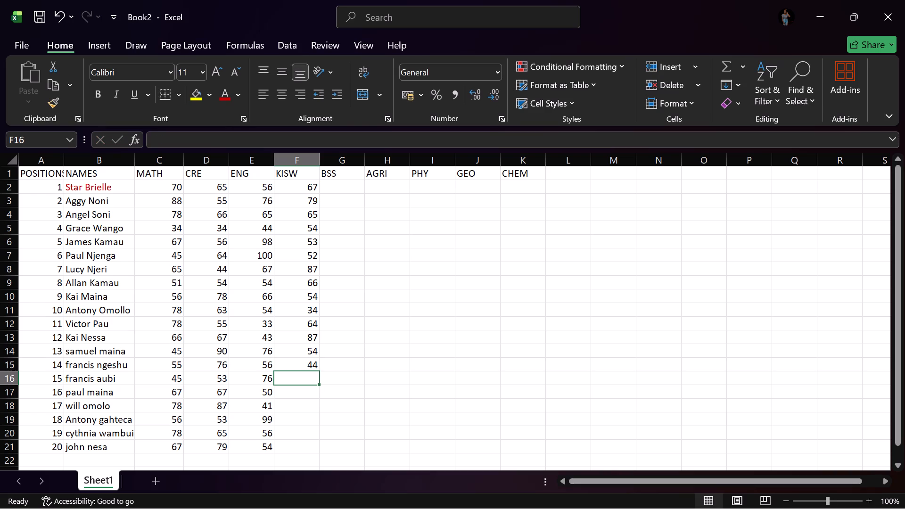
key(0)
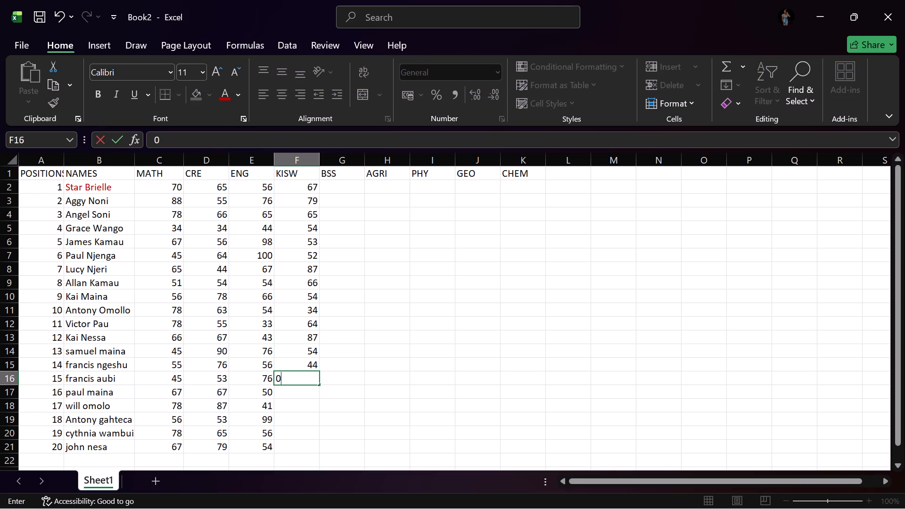
key(BackSpace)
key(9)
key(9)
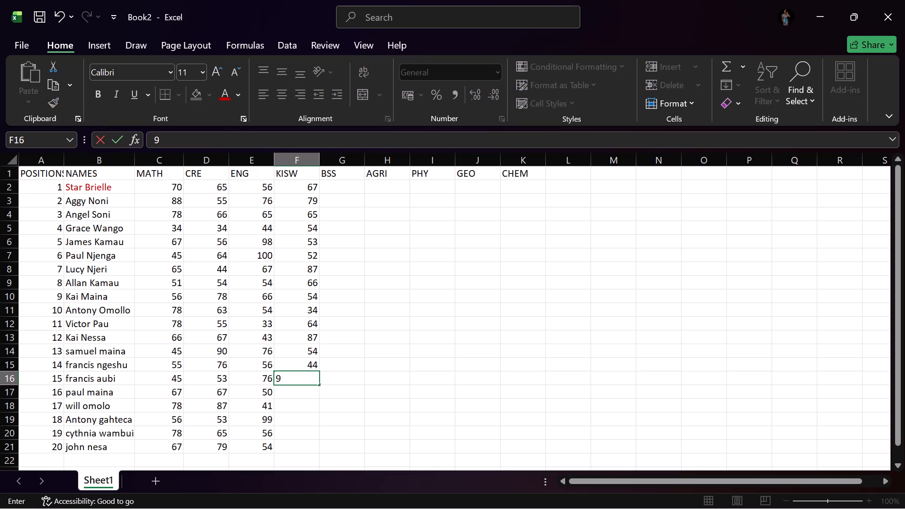
Enter the KISW marks for positions 16 to 20 in F17:F21 as 56, 44, 67, 55 and 43.
click(306, 393)
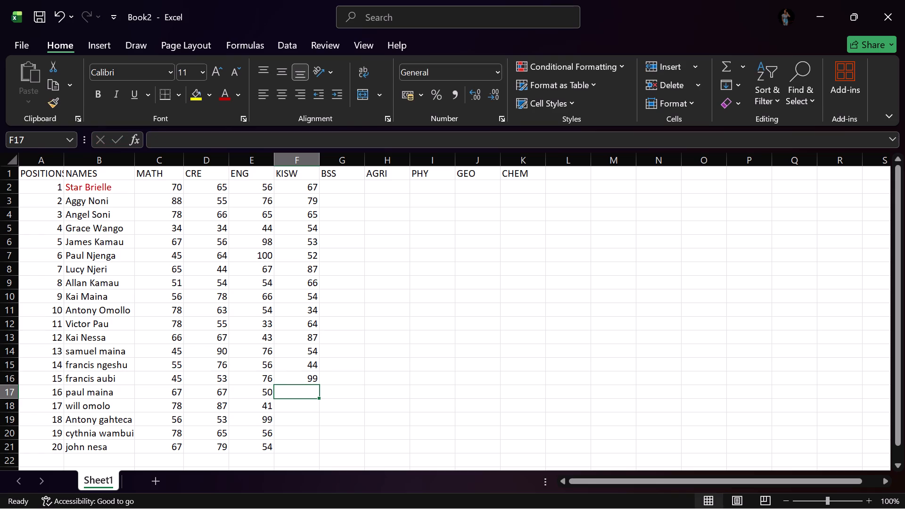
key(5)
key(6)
click(302, 406)
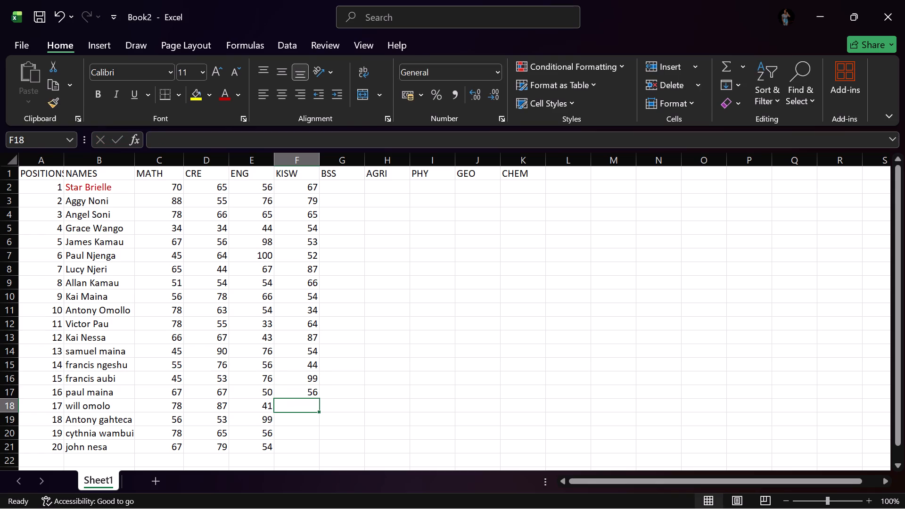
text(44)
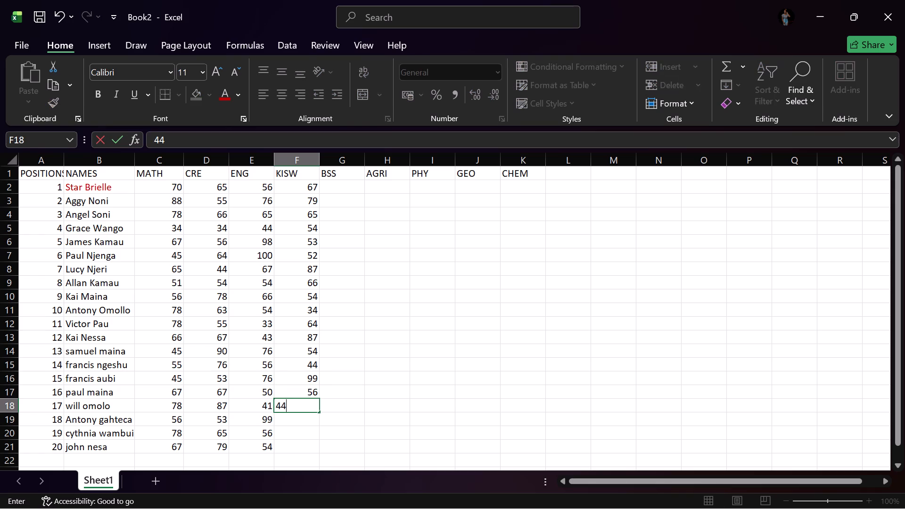
click(297, 418)
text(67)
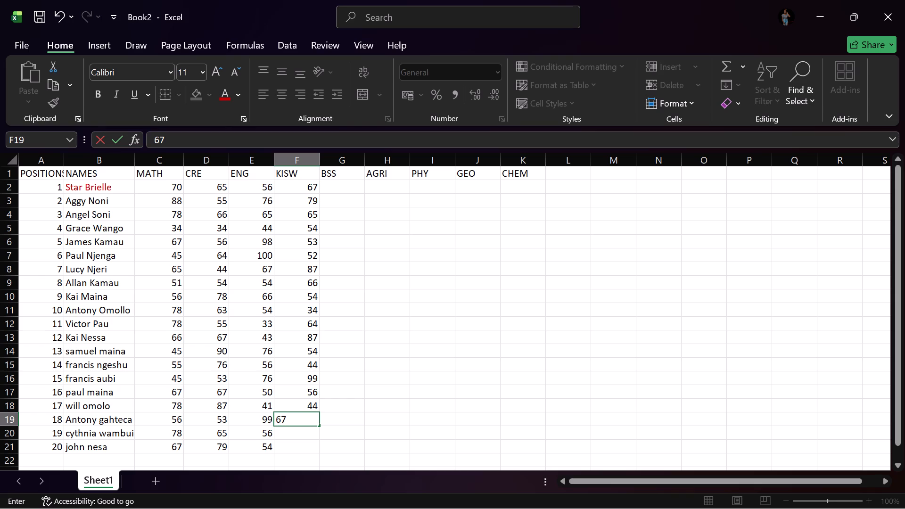
click(305, 432)
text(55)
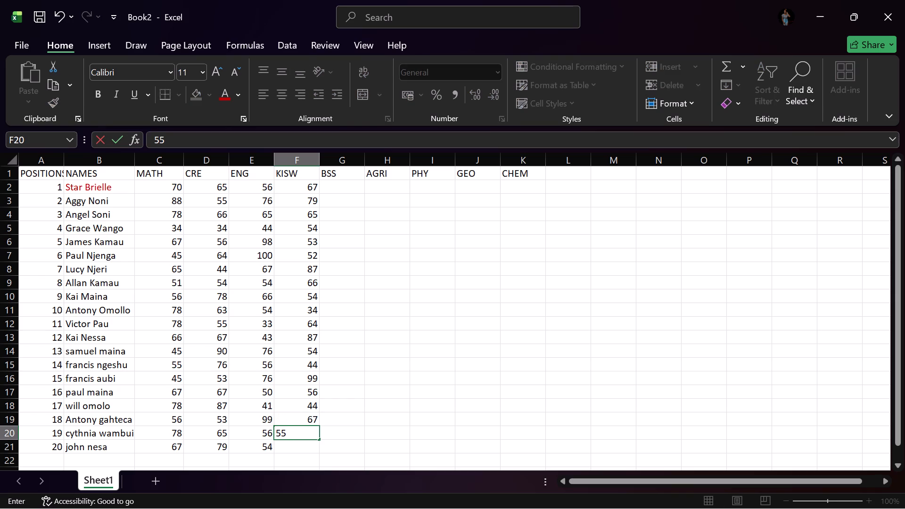
click(313, 450)
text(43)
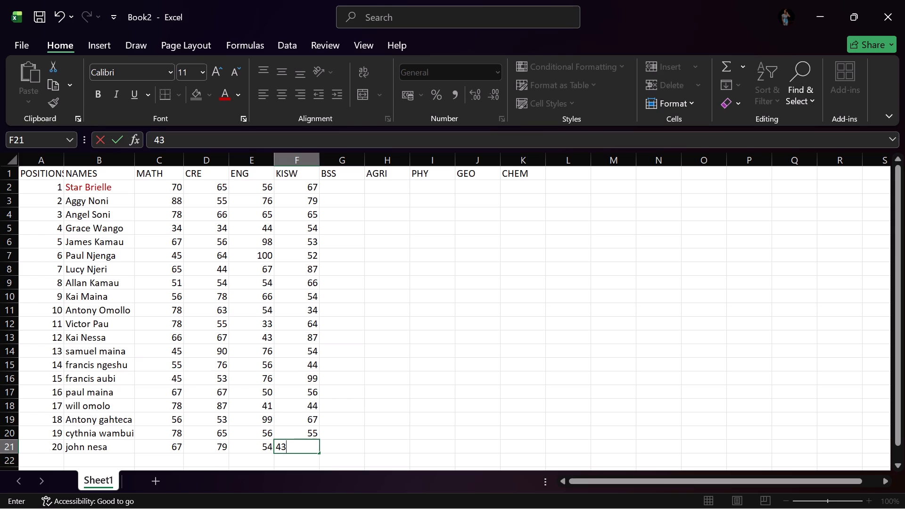
Enter the BSS marks for positions 1 to 5 in G2:G6 as 54, 44, 43, 32 and 56.
click(356, 190)
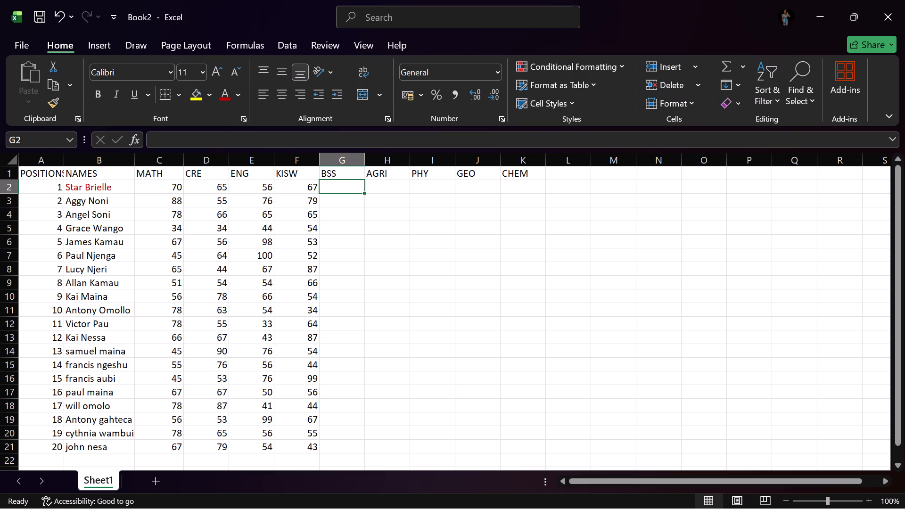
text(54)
click(343, 200)
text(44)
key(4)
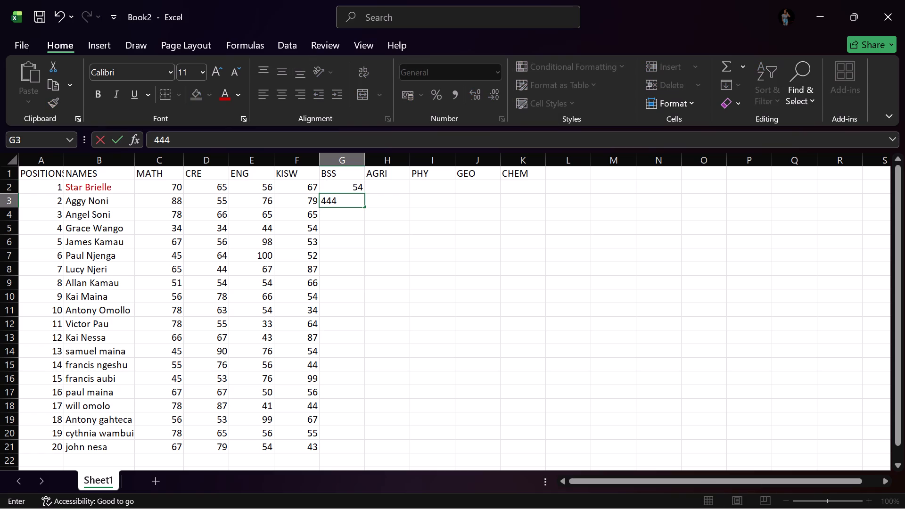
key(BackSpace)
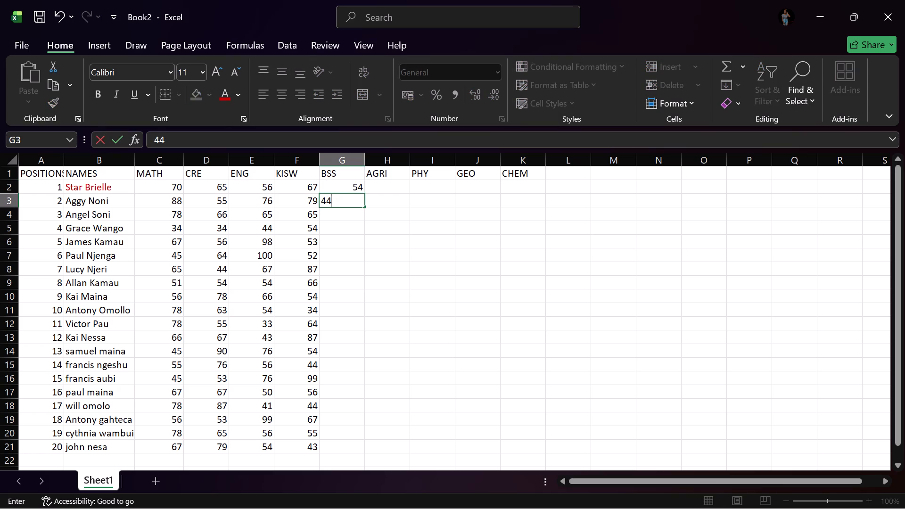
click(337, 213)
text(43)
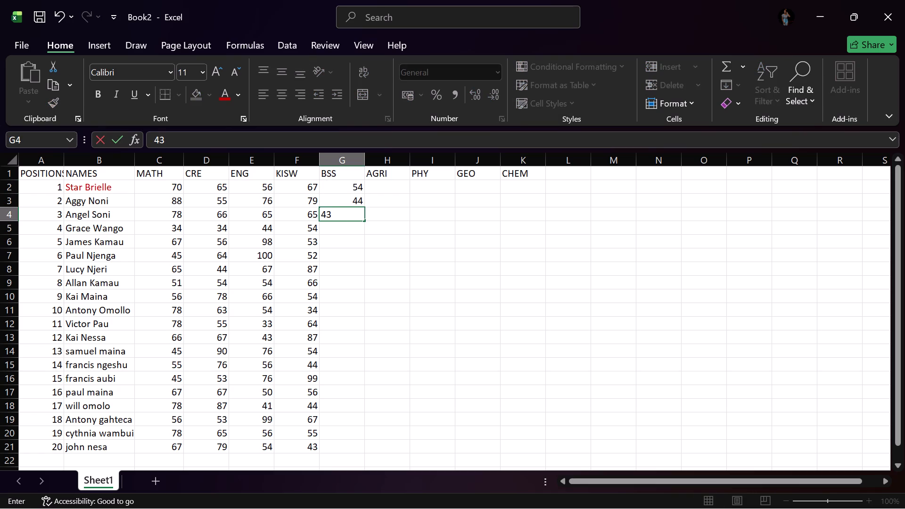
click(337, 233)
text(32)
click(355, 247)
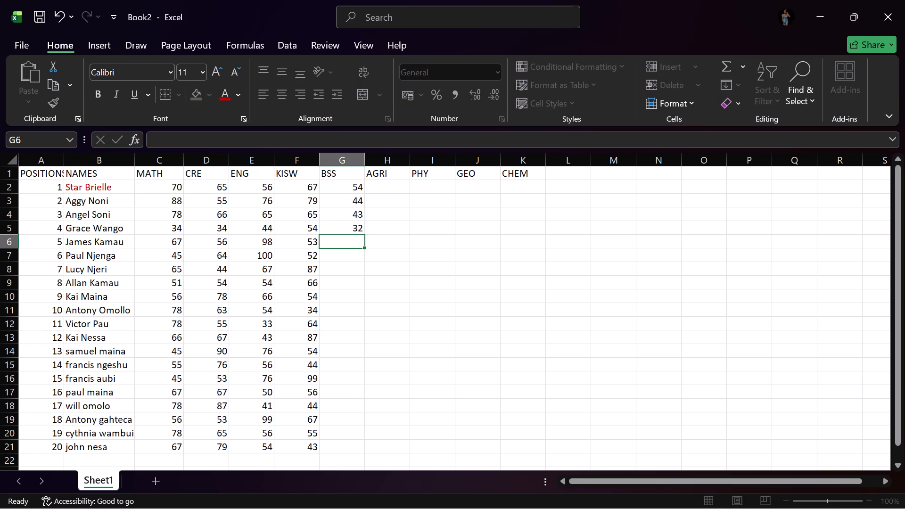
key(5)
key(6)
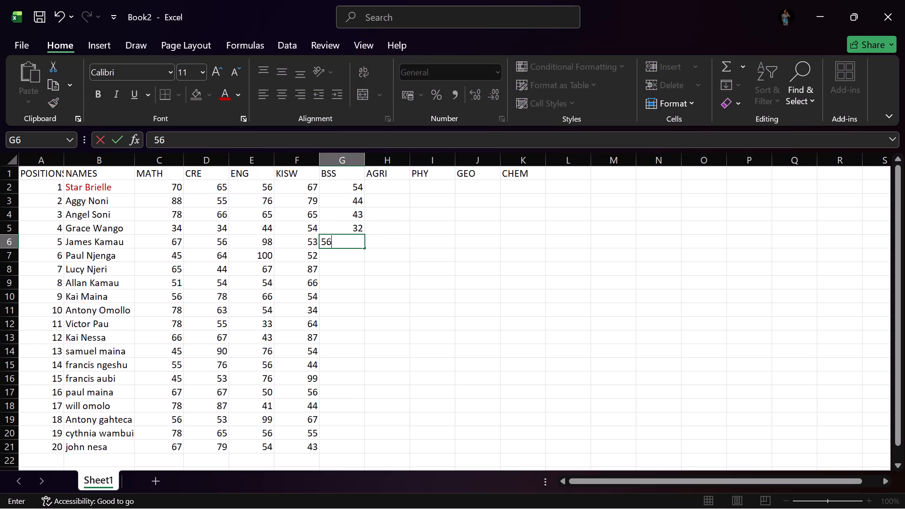
Enter the BSS marks for positions 6 to 10 in G7:G11 as 76, 58, 78, 76 and 40.
click(346, 255)
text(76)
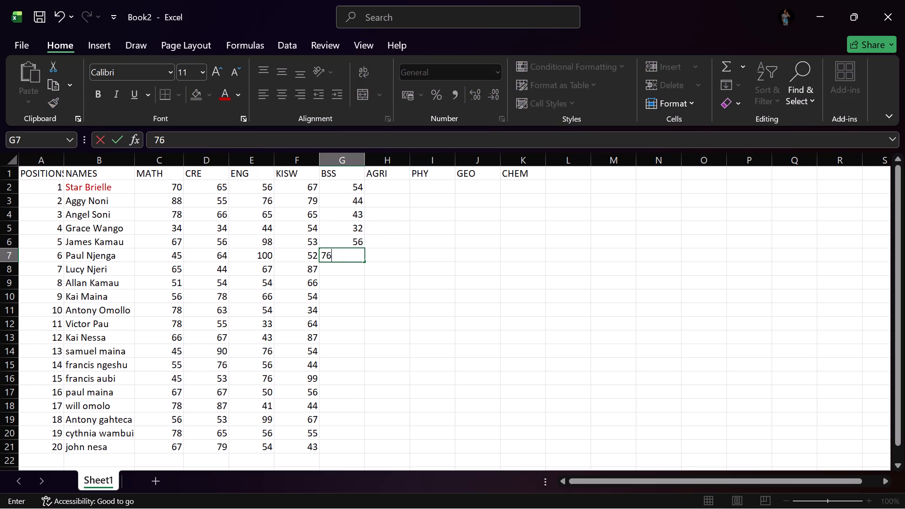
click(348, 265)
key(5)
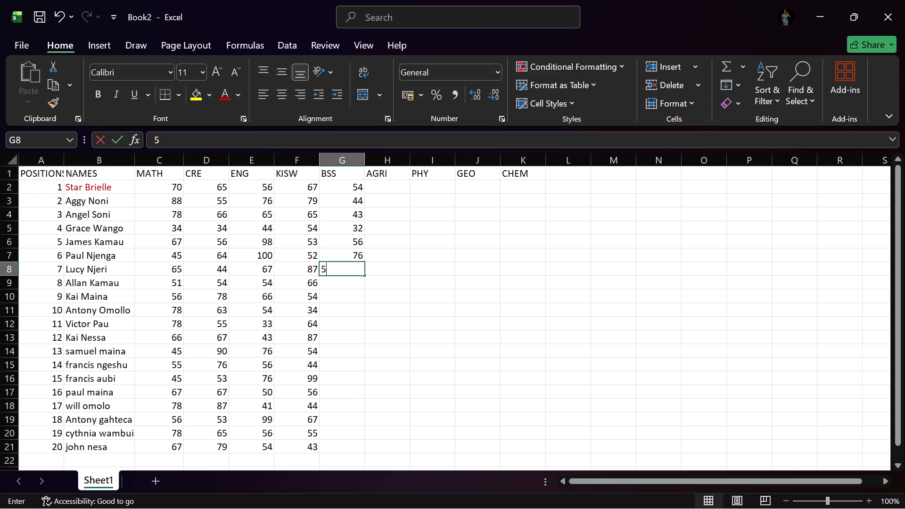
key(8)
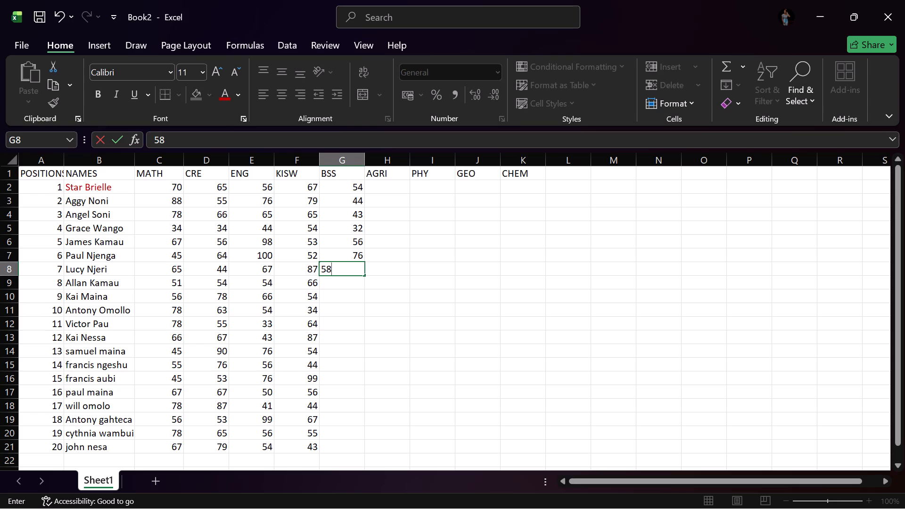
click(353, 279)
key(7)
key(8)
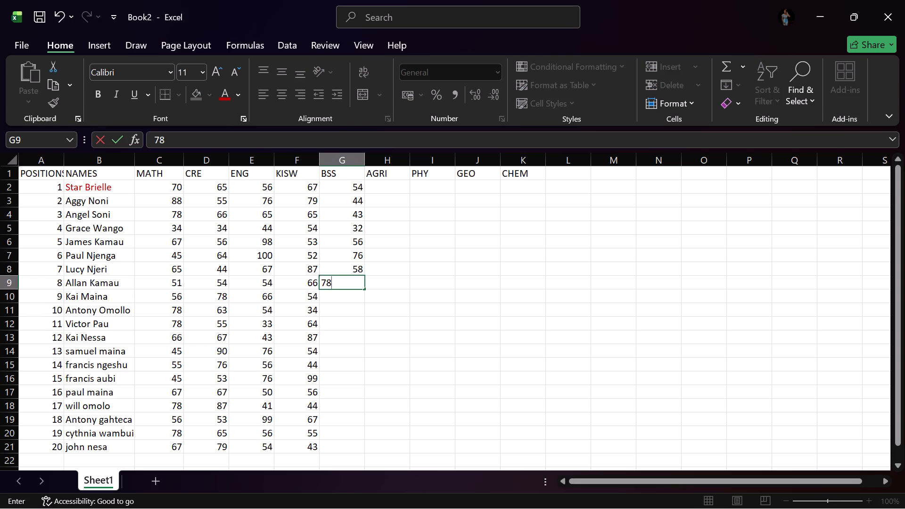
click(348, 296)
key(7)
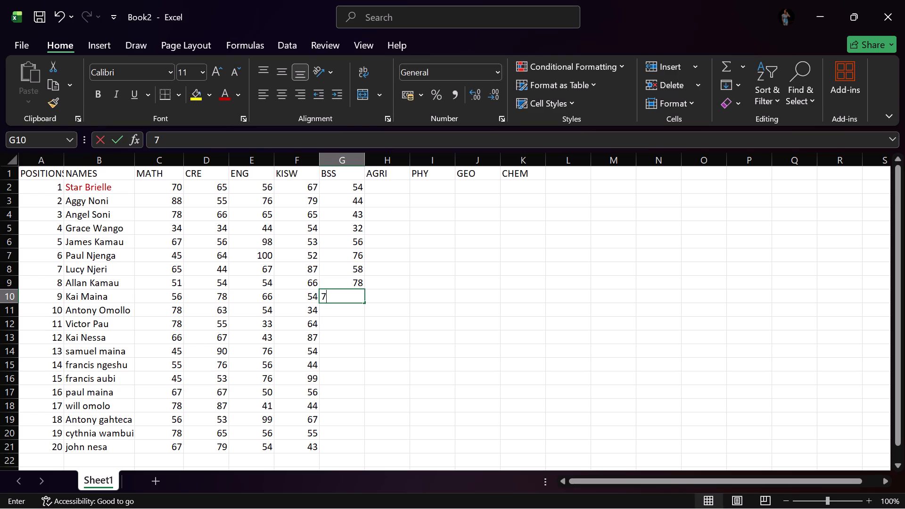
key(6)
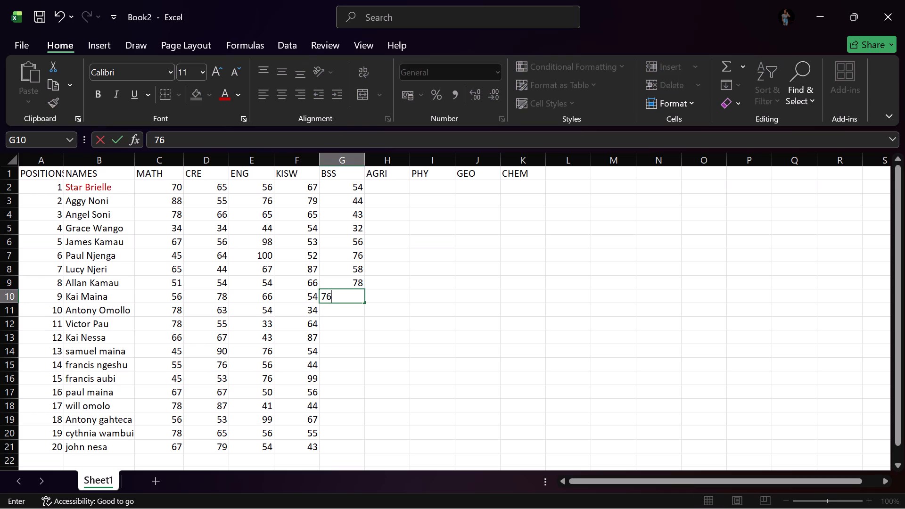
click(343, 309)
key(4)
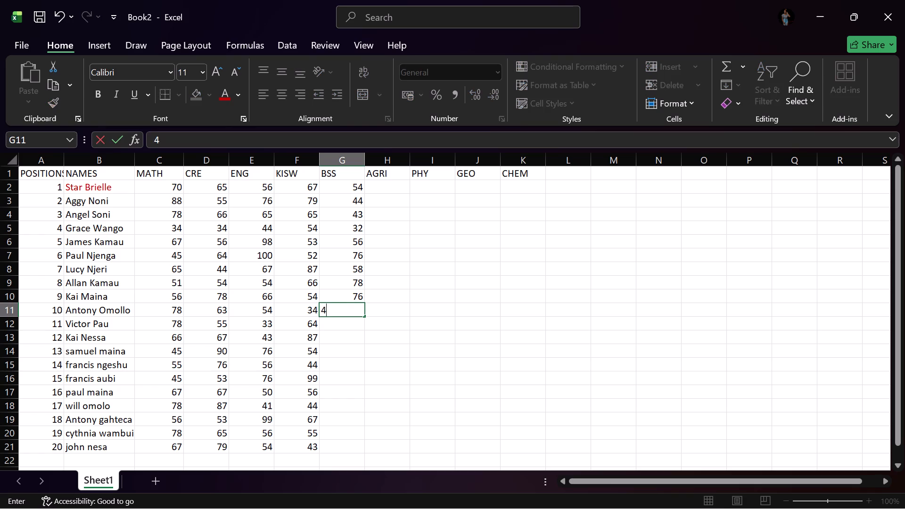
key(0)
Enter the BSS marks for positions 11 to 15 in G12:G16 as 67, 66, 56, 76 and 56.
click(347, 321)
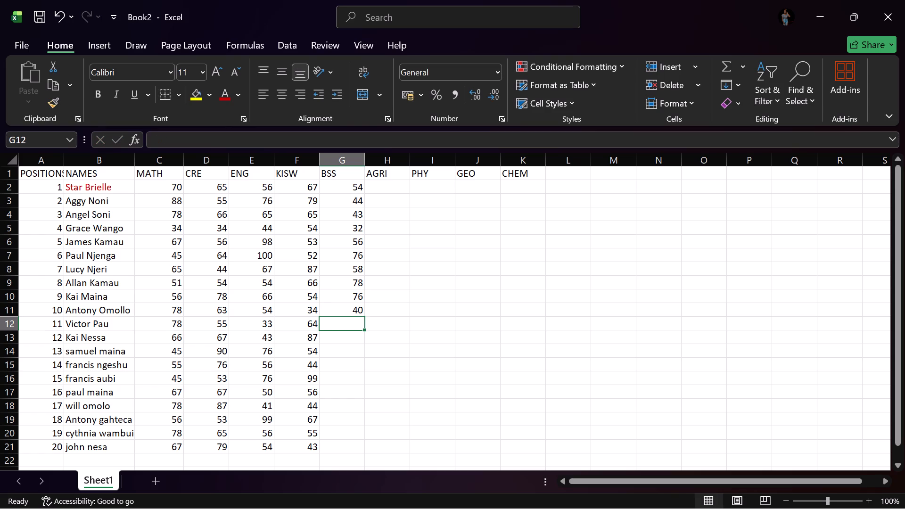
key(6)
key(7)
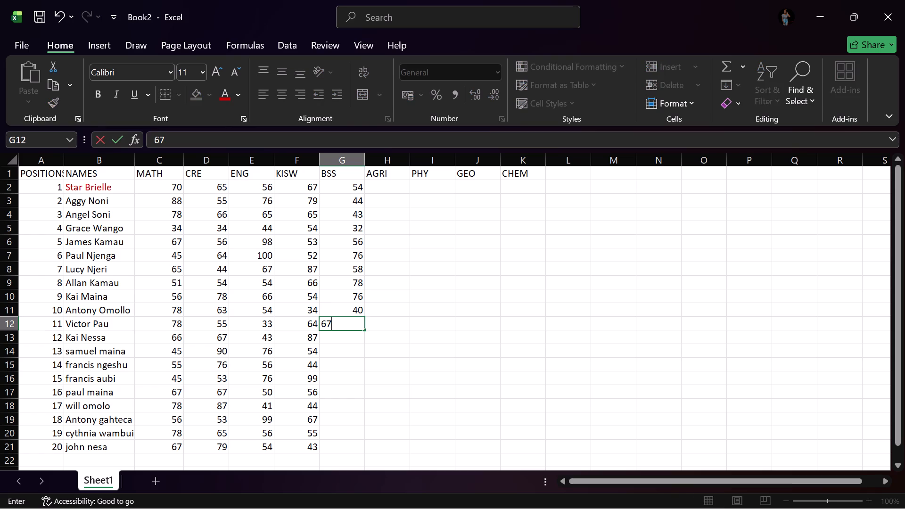
click(350, 338)
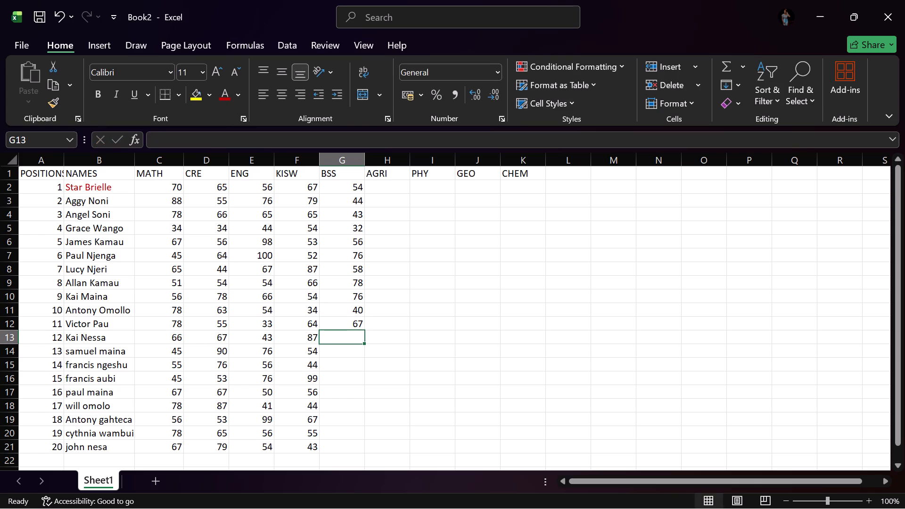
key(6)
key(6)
click(349, 351)
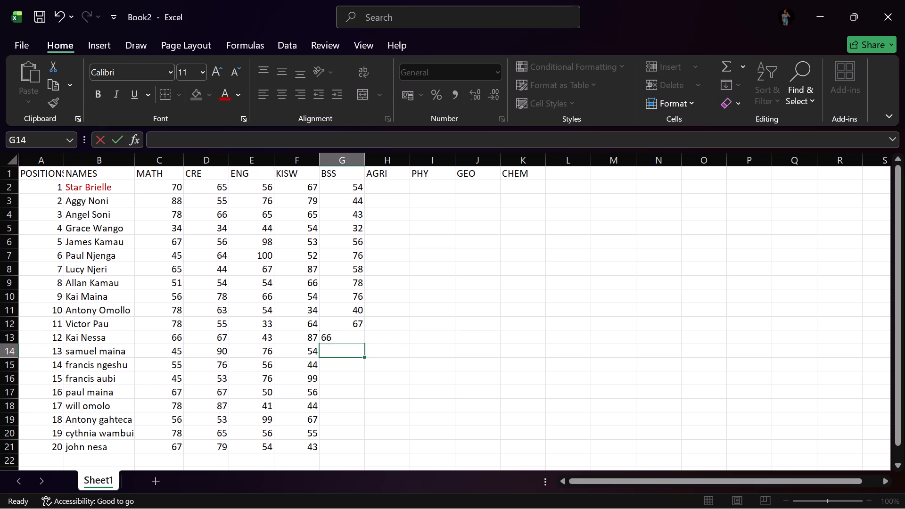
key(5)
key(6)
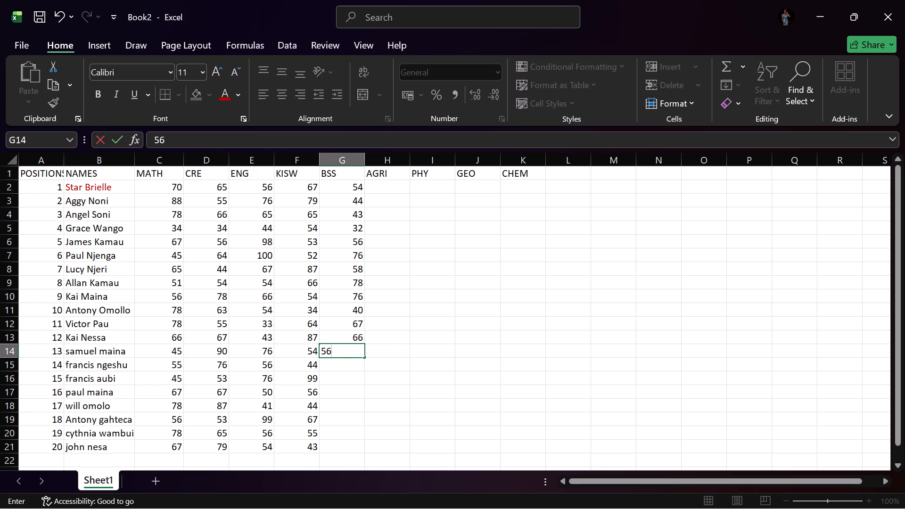
click(346, 370)
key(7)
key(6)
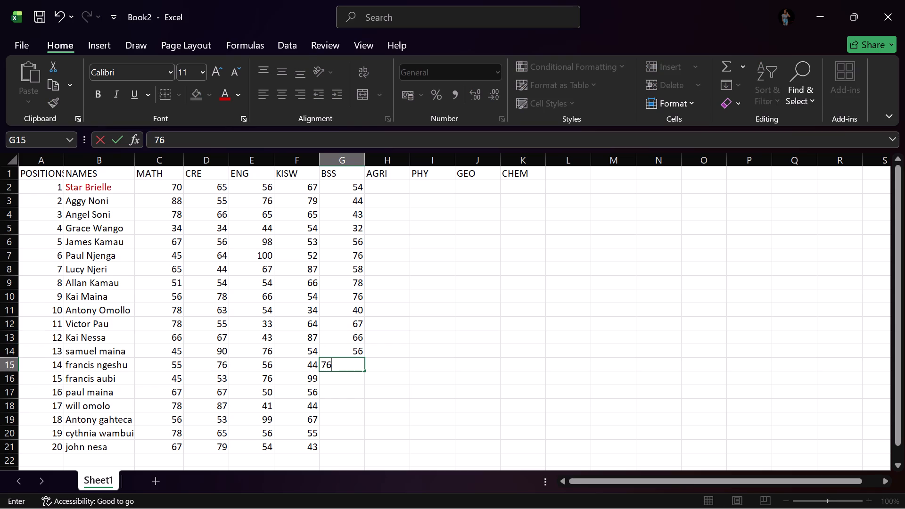
click(349, 381)
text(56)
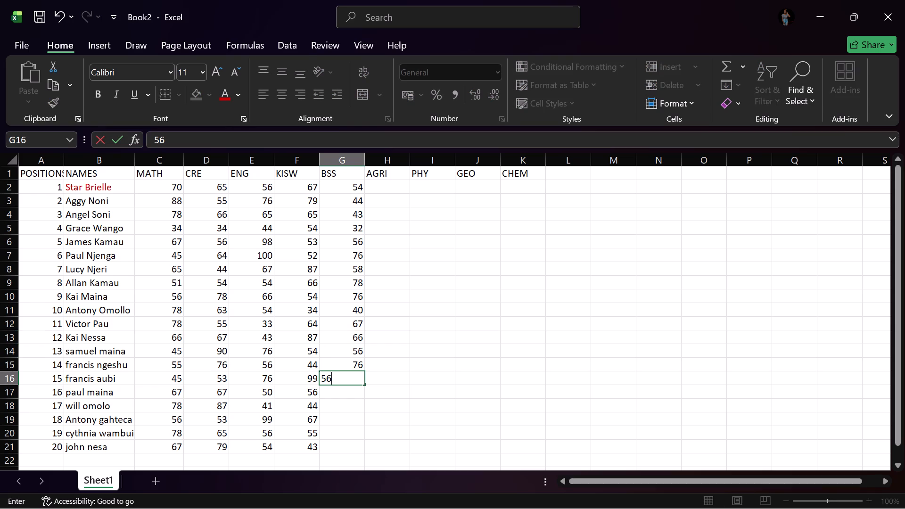
Enter the BSS marks for positions 16 to 20 in G17:G21 as 45, 76, 45, 65 and 66.
click(351, 393)
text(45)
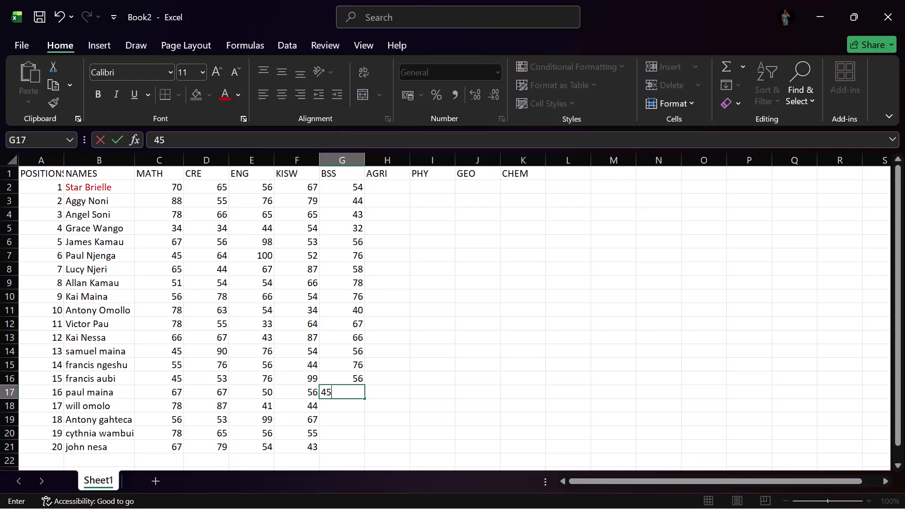
click(348, 401)
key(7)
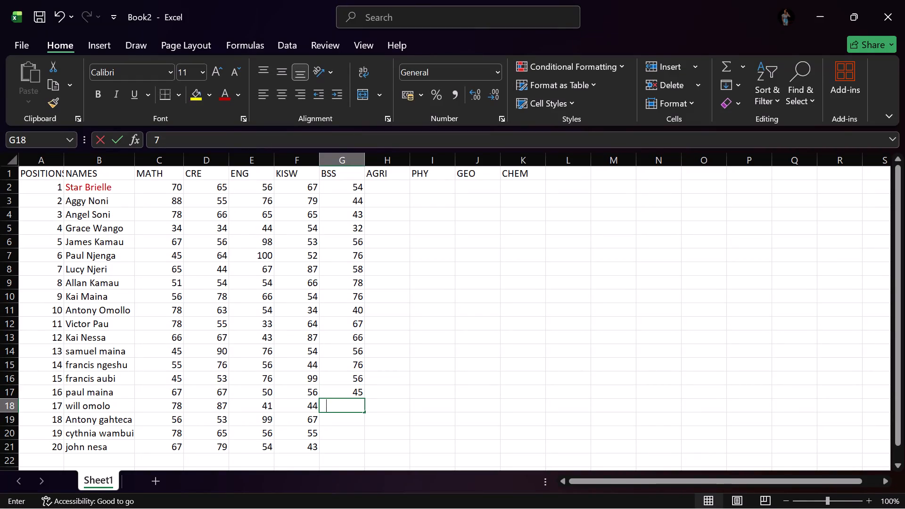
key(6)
click(347, 420)
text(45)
click(342, 439)
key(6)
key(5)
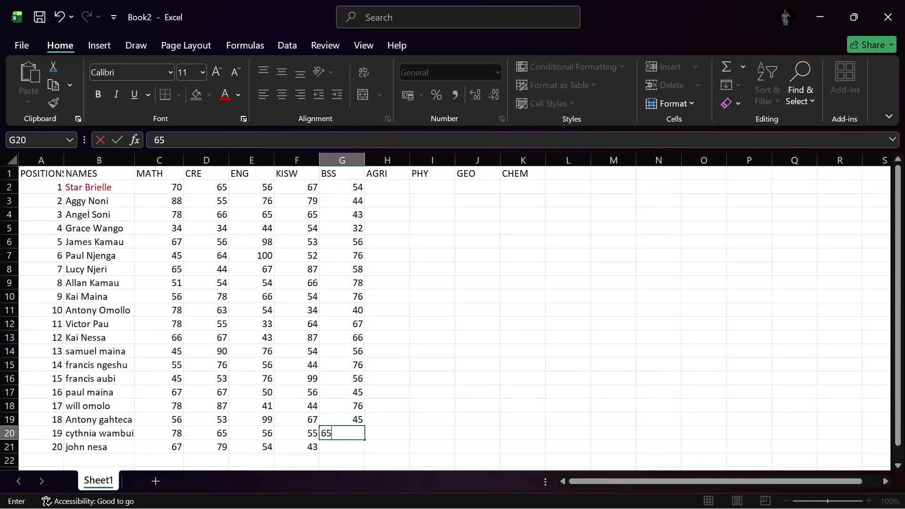
click(341, 447)
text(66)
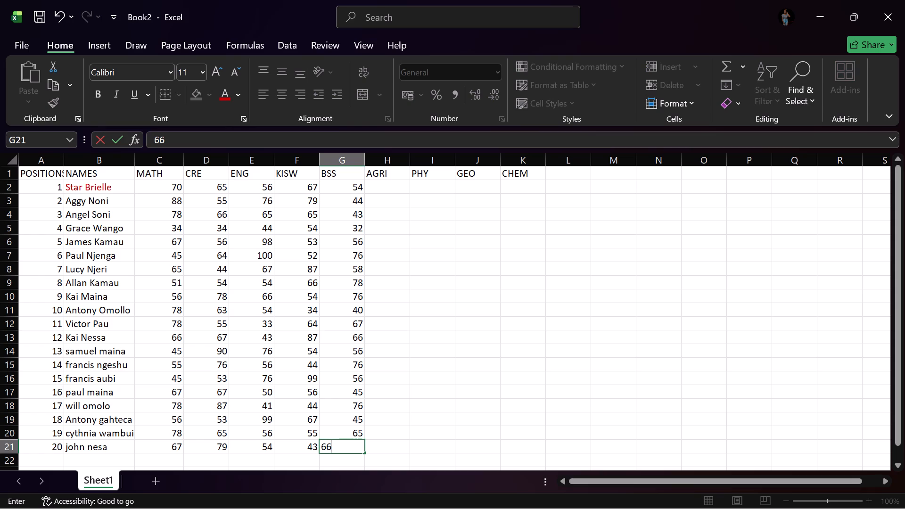
Enter the AGRI marks for positions 1 to 5 in H2:H6 as 67, 45, 56, 76 and 57.
click(390, 183)
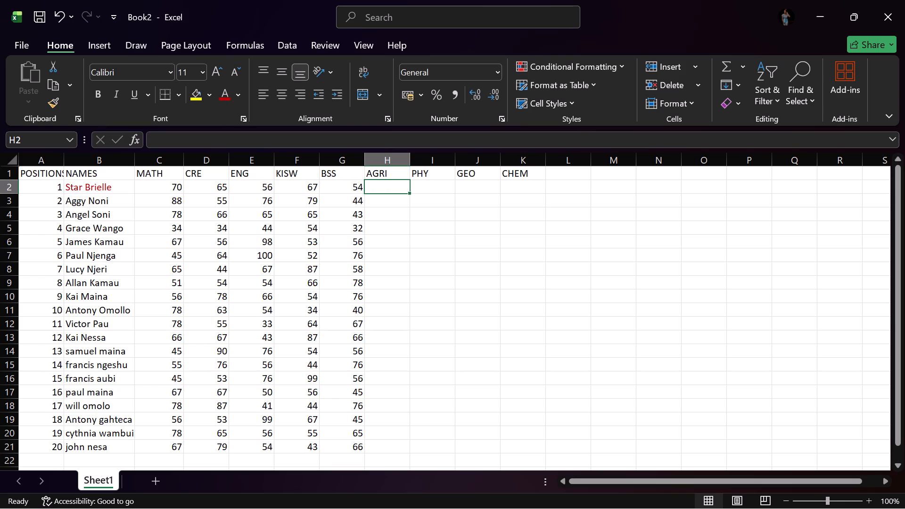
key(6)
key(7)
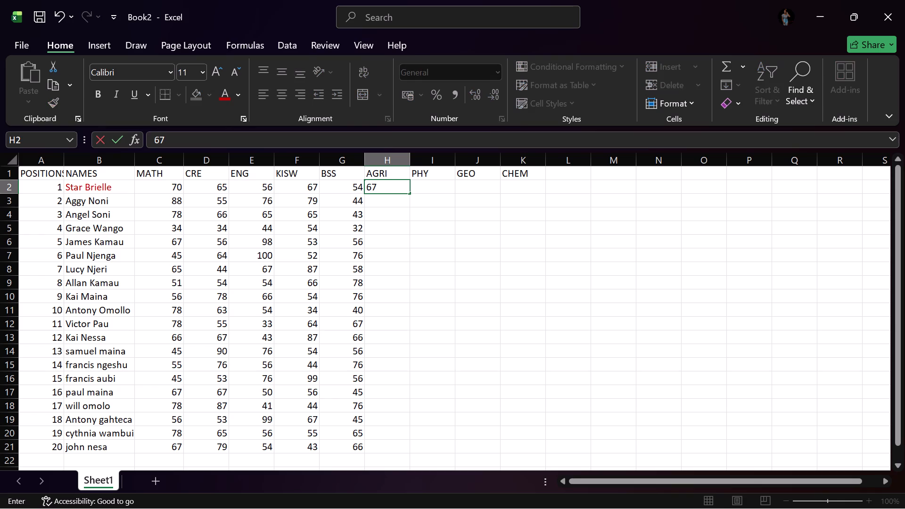
click(405, 205)
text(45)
drag(394, 236, 395, 232)
click(395, 217)
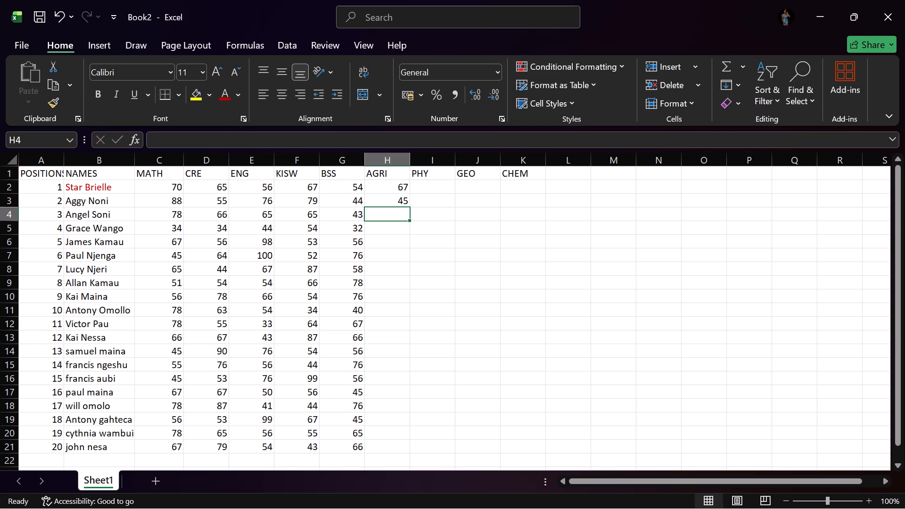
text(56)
click(400, 232)
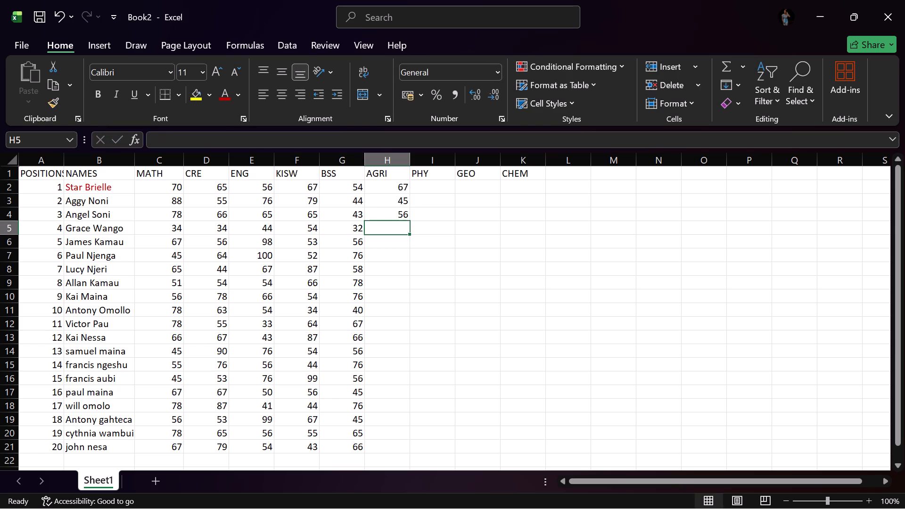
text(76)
click(394, 250)
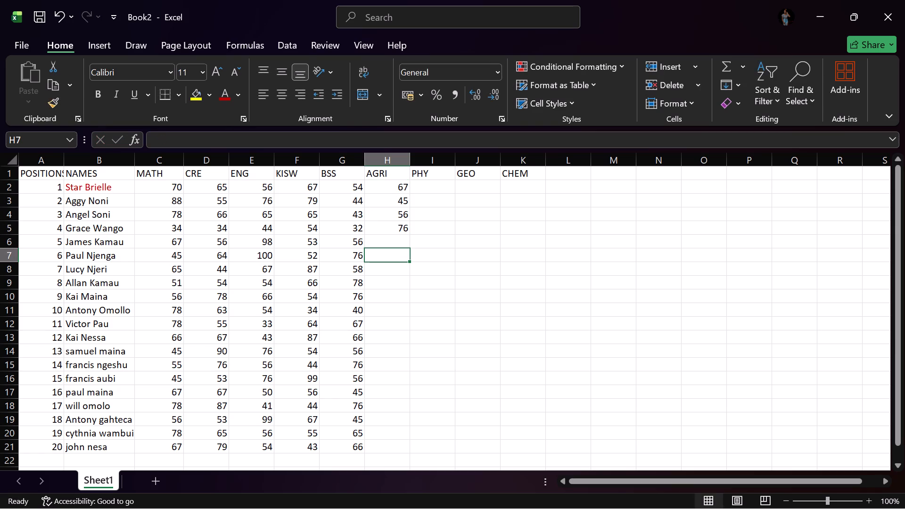
click(395, 246)
click(396, 243)
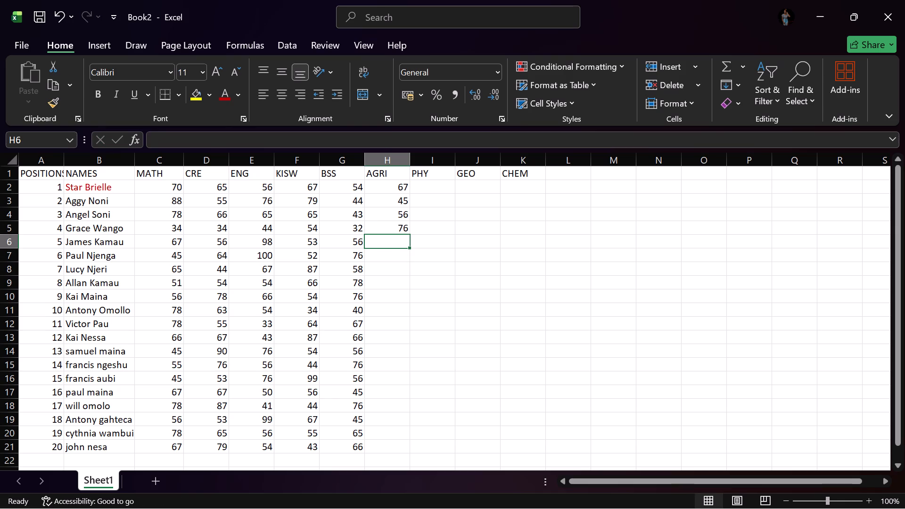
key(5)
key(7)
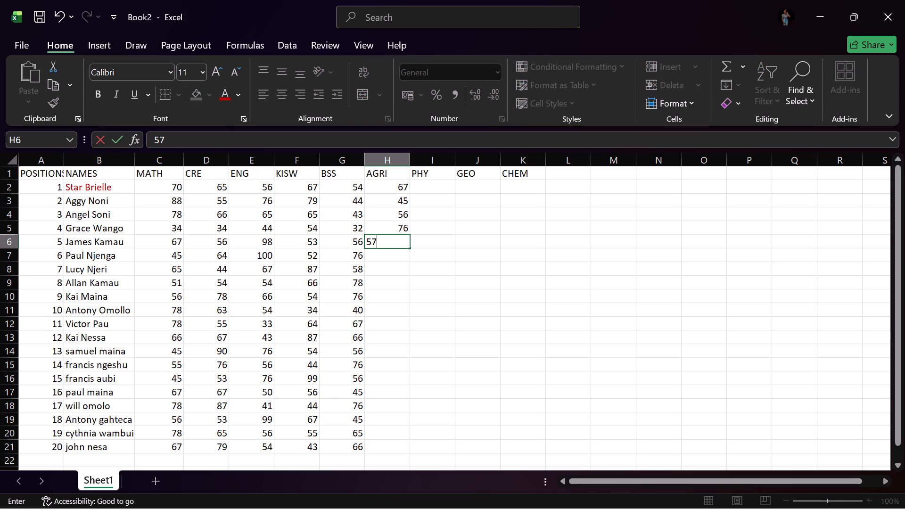
Enter the AGRI marks for positions 6 to 10 in H7:H11 as 55, 56, 33, 44 and 65.
click(395, 255)
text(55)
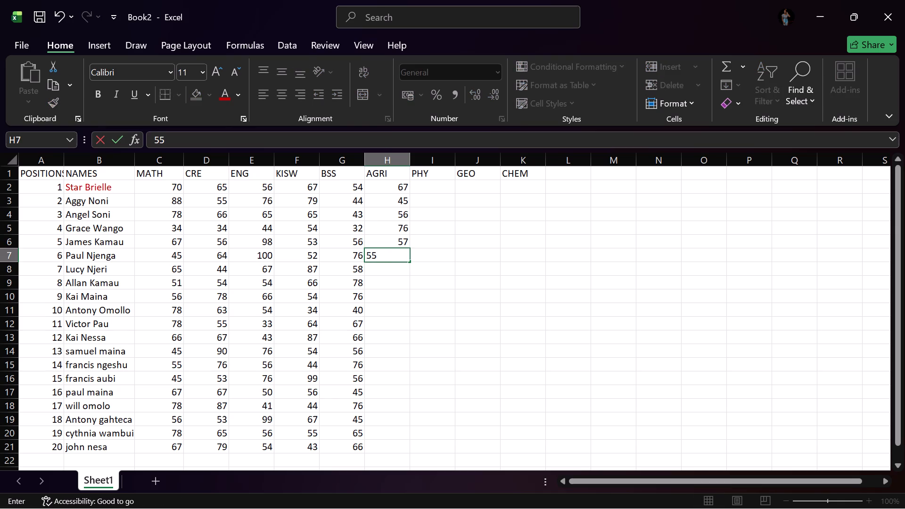
click(395, 268)
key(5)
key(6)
click(391, 286)
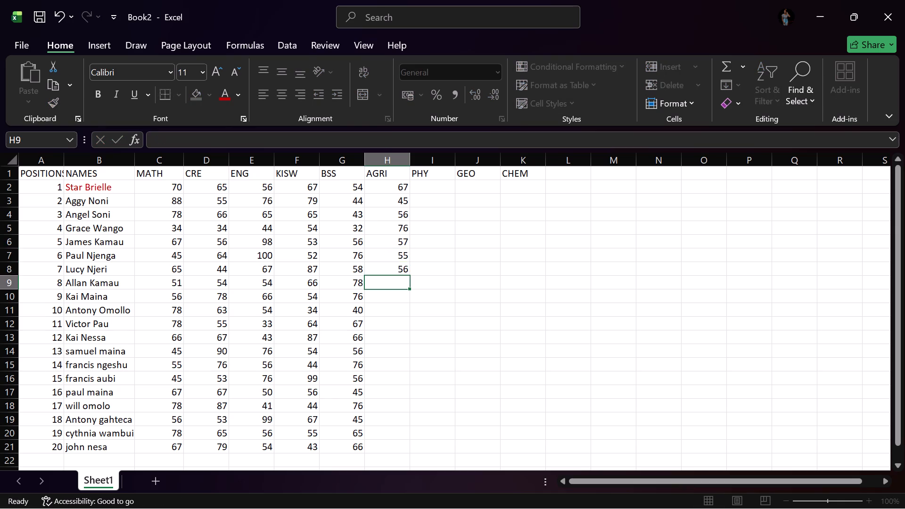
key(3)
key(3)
click(397, 299)
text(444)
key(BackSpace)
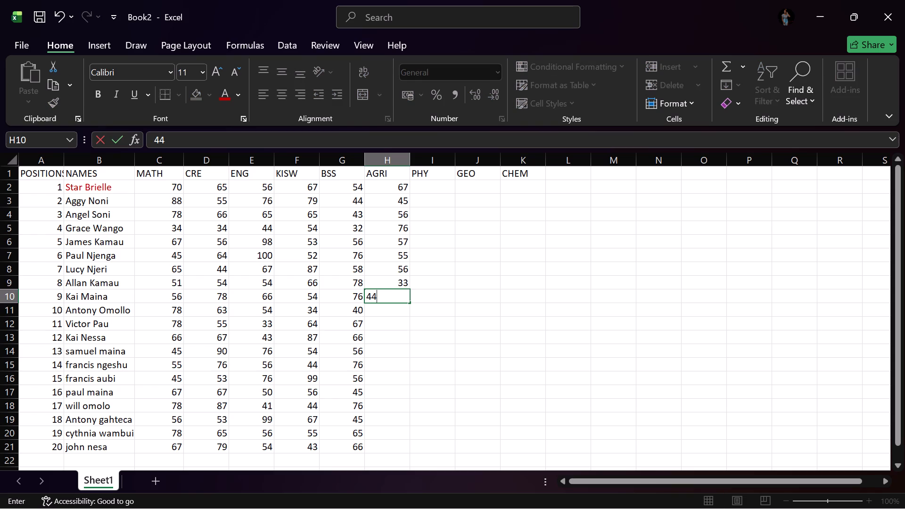
click(378, 314)
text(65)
drag(384, 331, 388, 334)
click(395, 320)
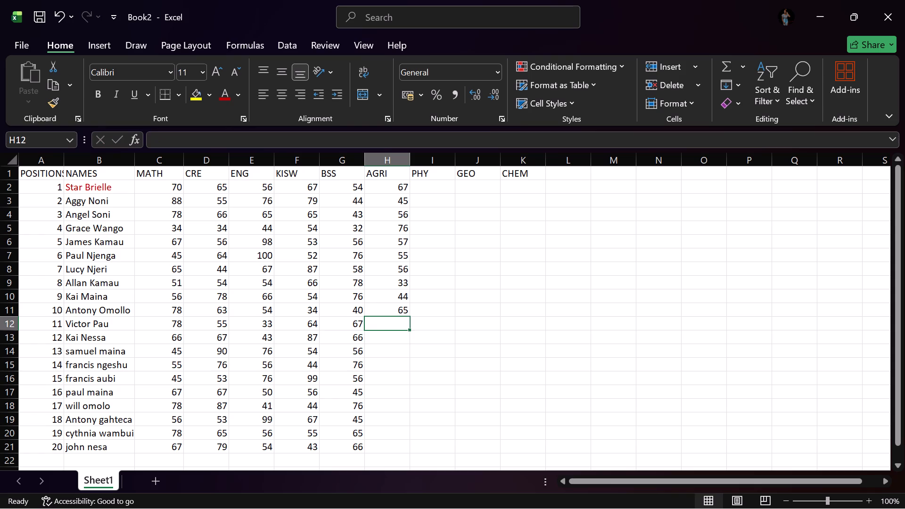
Enter the AGRI marks for positions 11 to 15 in H12:H16 as 65, 44, 76, 43 and 50.
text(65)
click(397, 340)
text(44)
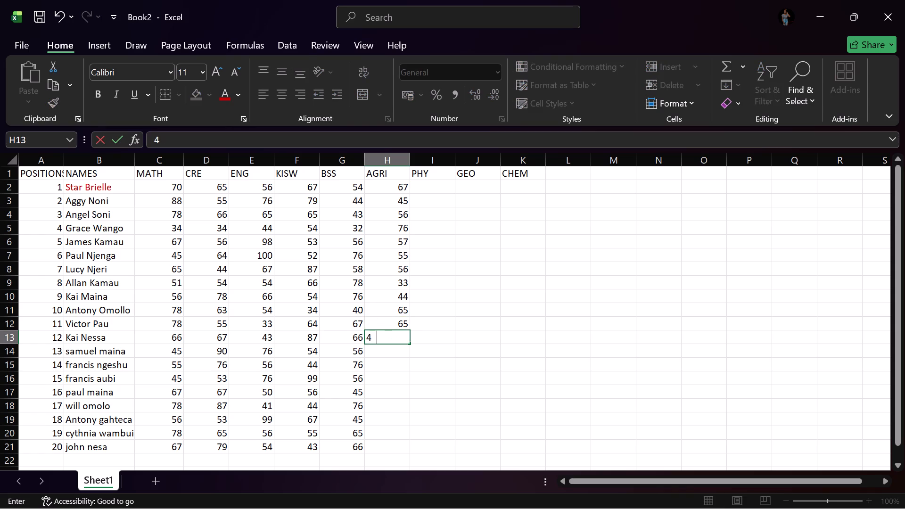
click(399, 351)
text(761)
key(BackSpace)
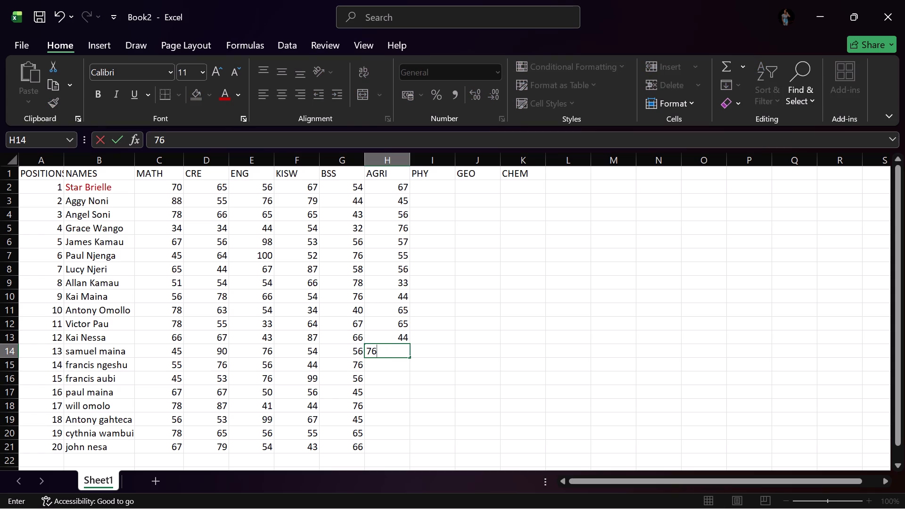
click(378, 366)
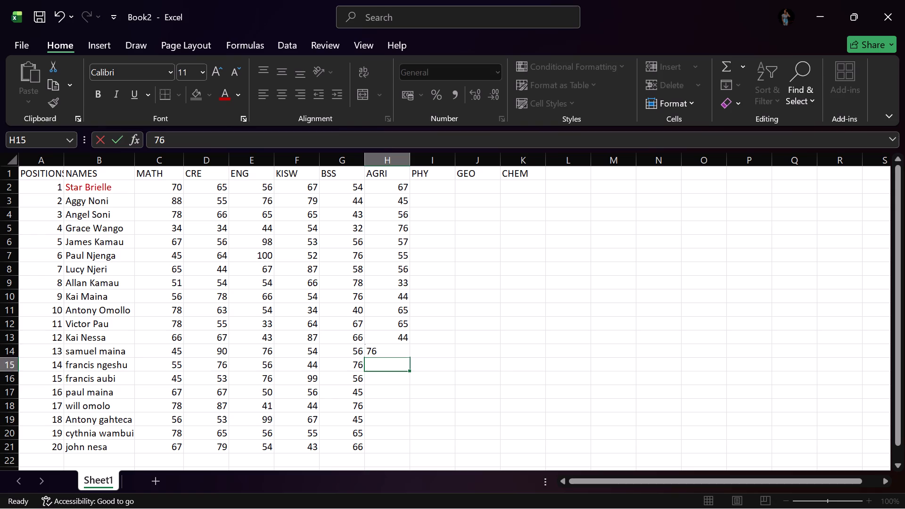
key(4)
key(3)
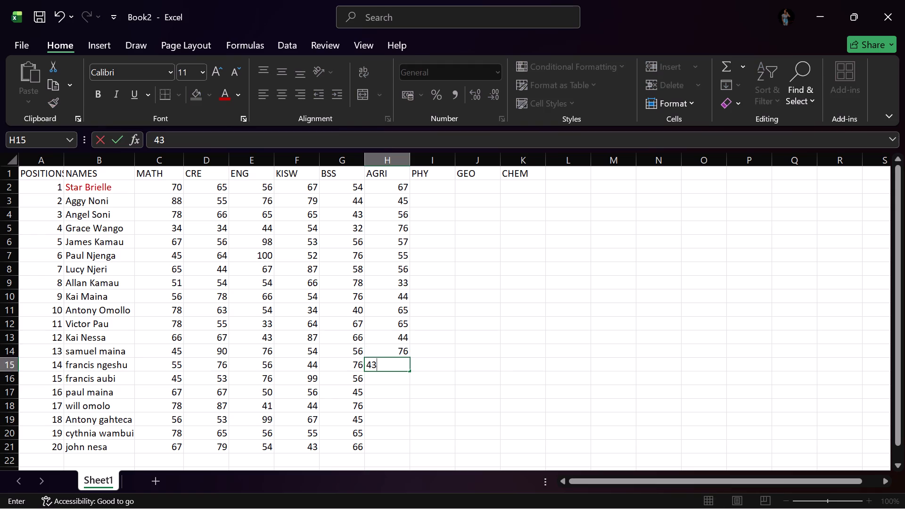
click(401, 379)
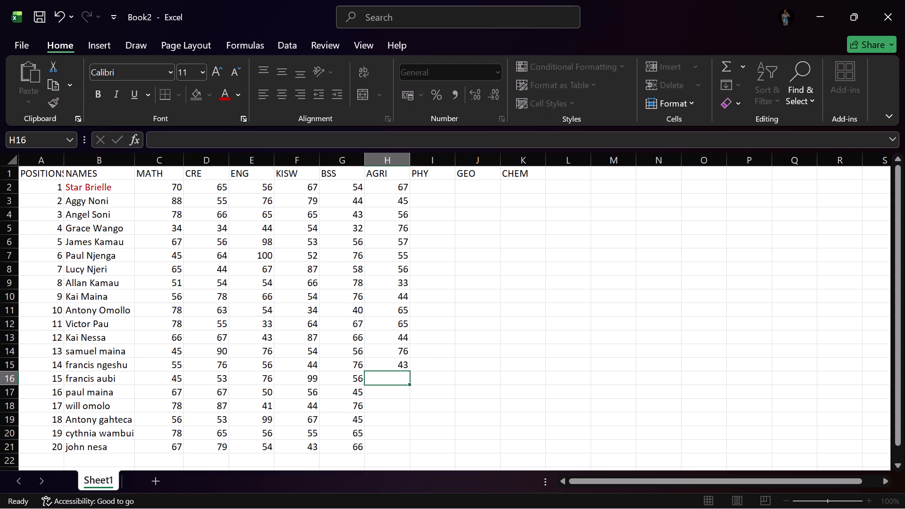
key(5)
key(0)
Enter the AGRI marks for positions 16 to 20 in H17:H21 as 30, 45, 45, 78 and 80.
click(387, 392)
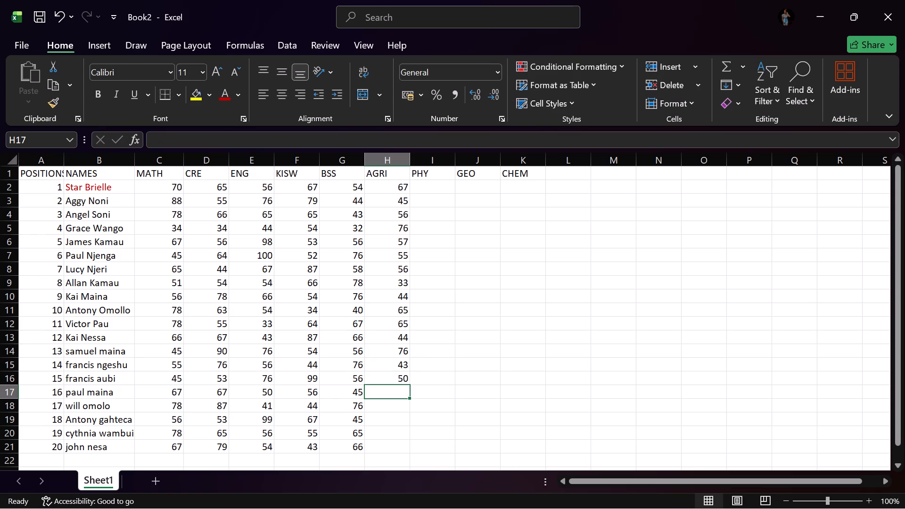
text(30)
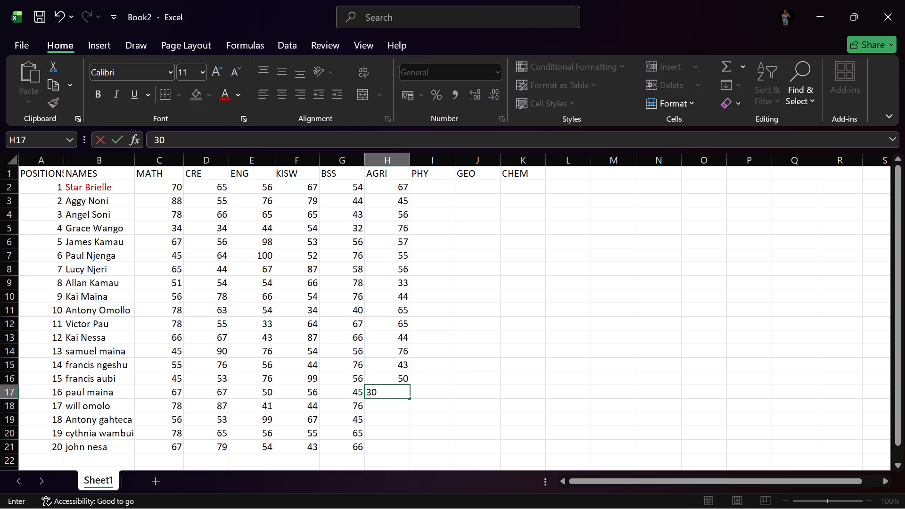
click(406, 402)
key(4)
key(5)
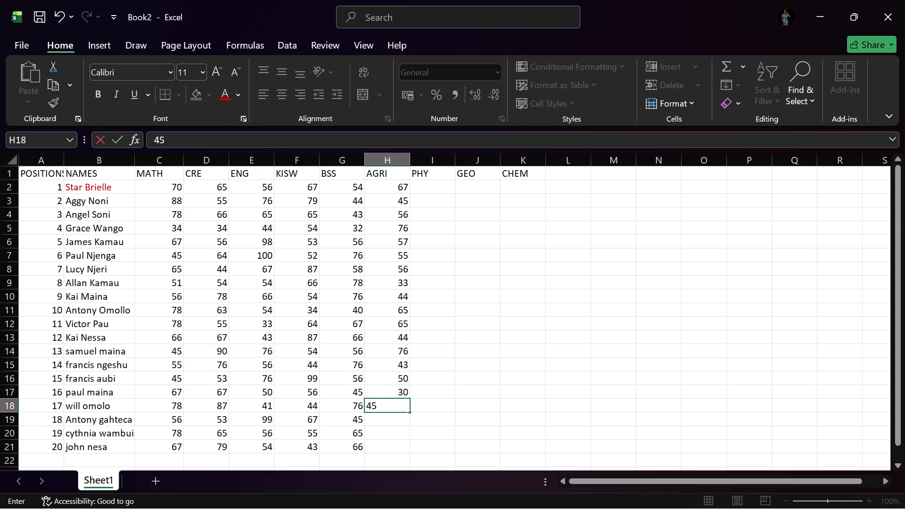
click(400, 419)
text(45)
drag(391, 440, 392, 435)
click(391, 429)
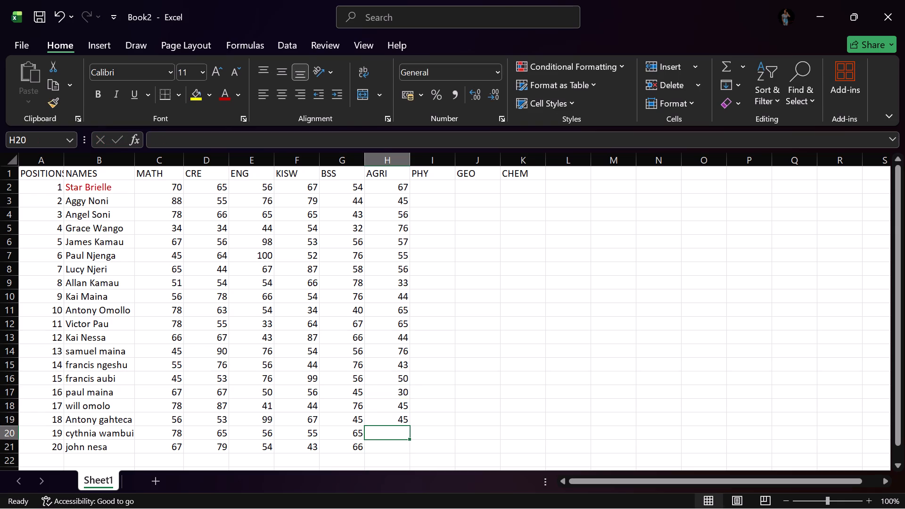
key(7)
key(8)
click(387, 443)
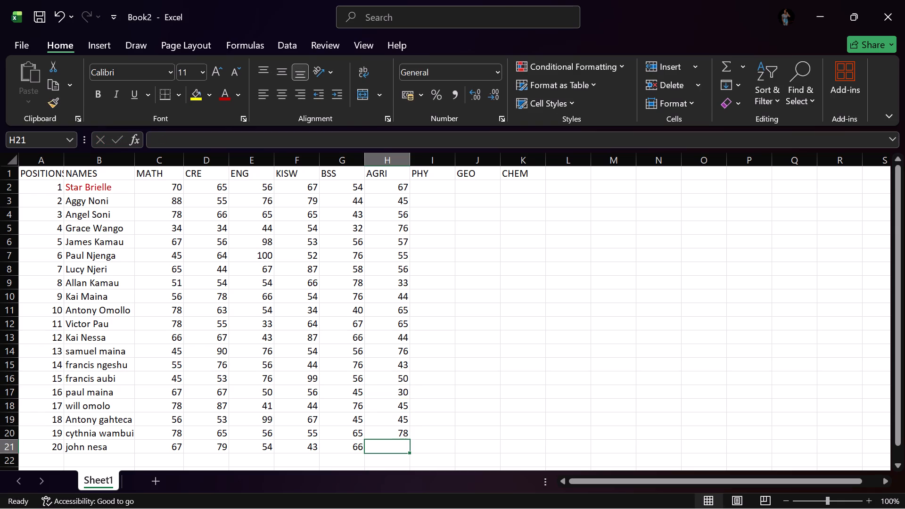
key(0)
key(BackSpace)
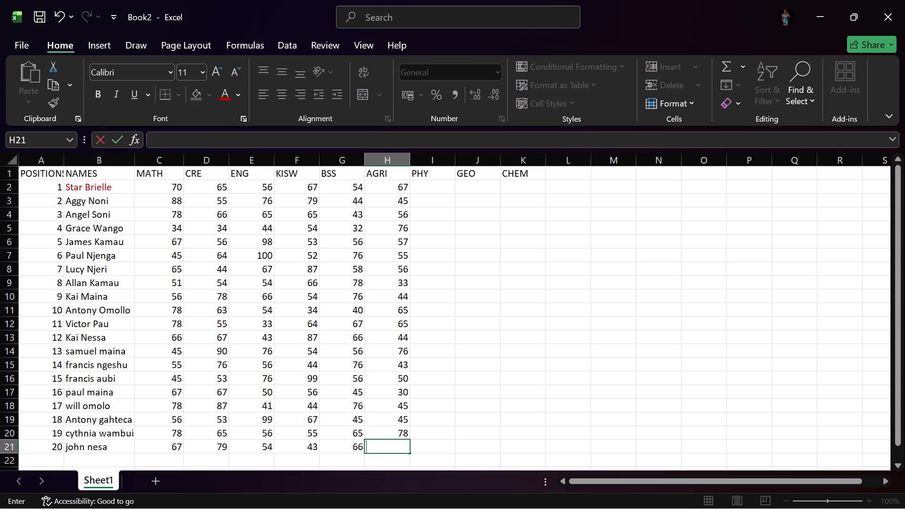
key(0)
key(BackSpace)
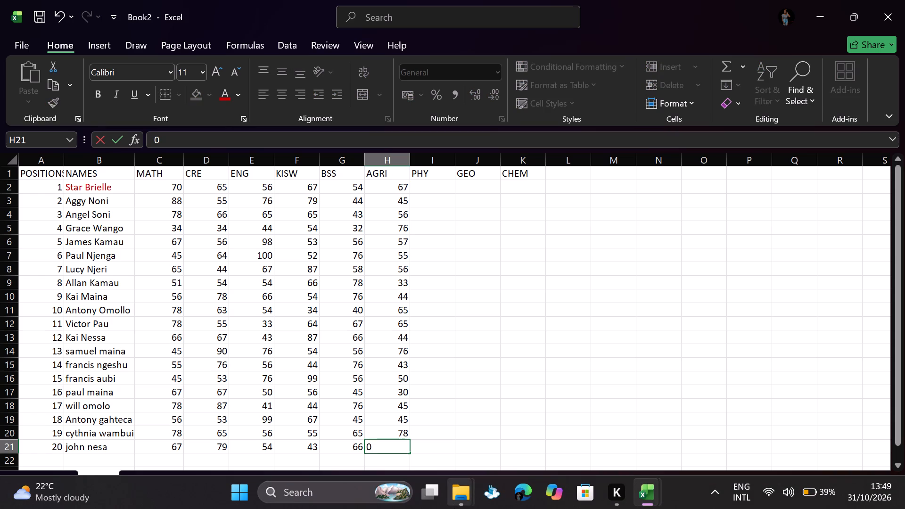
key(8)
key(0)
click(433, 183)
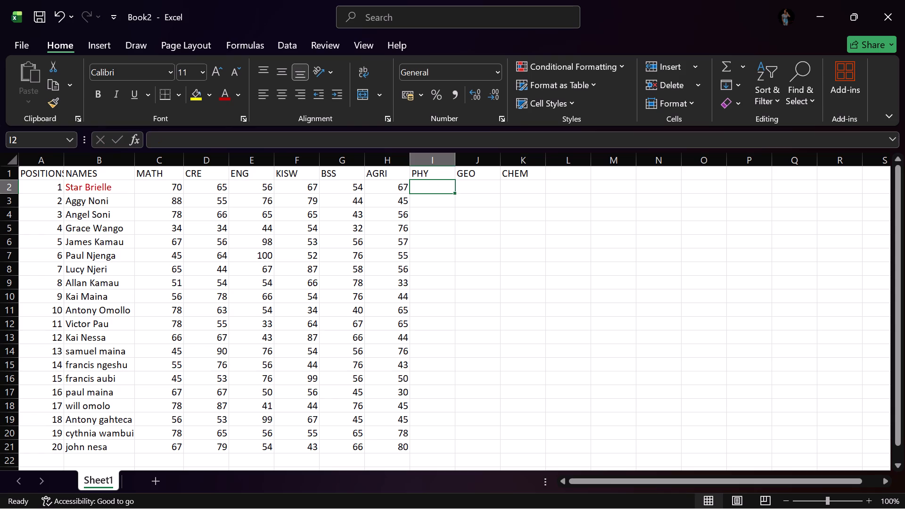
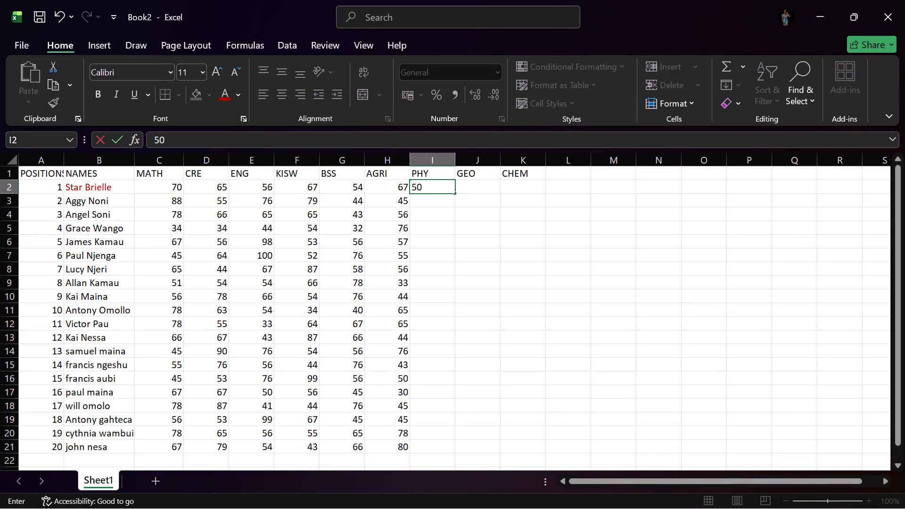
Enter the PHY marks for positions 2 to 5 in I3:I6 as 44, 54, 70 and 78.
click(434, 204)
click(433, 204)
text(44)
click(436, 213)
key(5)
key(4)
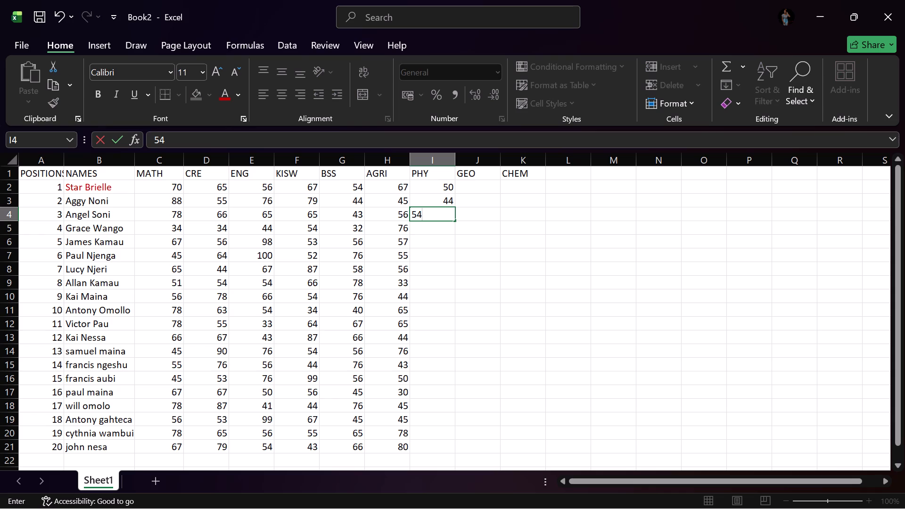
click(433, 227)
text(70)
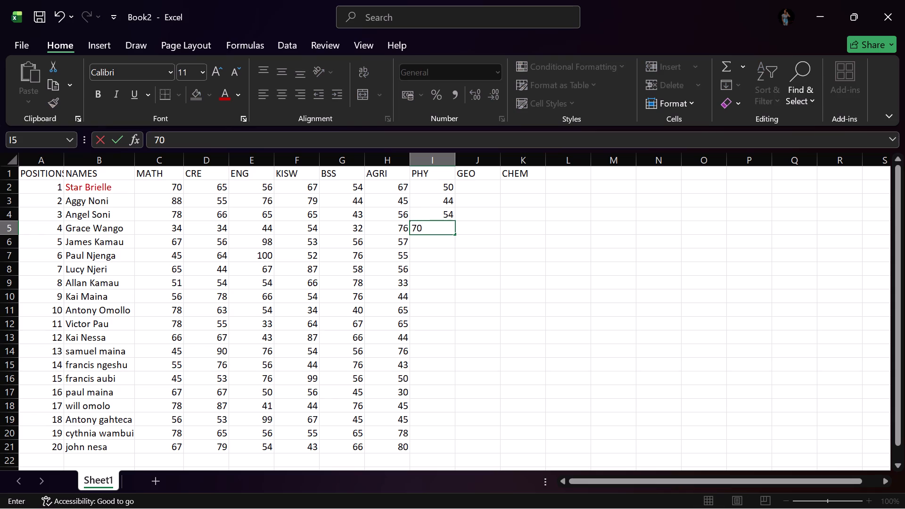
click(429, 246)
text(78)
Enter the PHY marks for positions 6 to 10 in I7:I11 as 88, 56, 56, 47 and 40.
click(426, 255)
text(88)
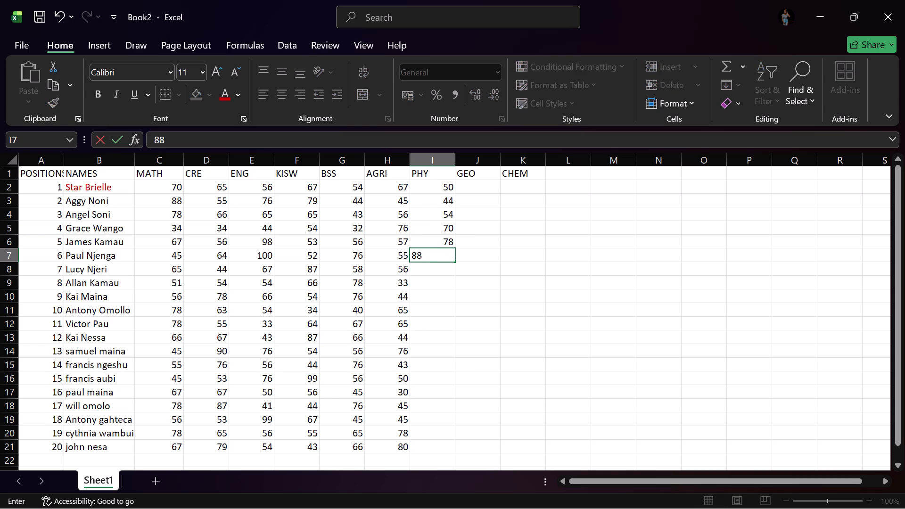
click(421, 272)
text(56)
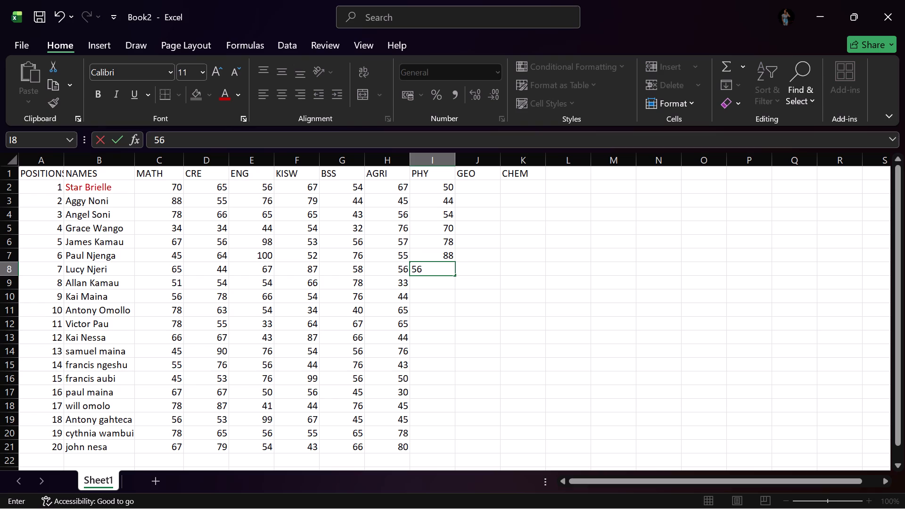
click(421, 280)
key(5)
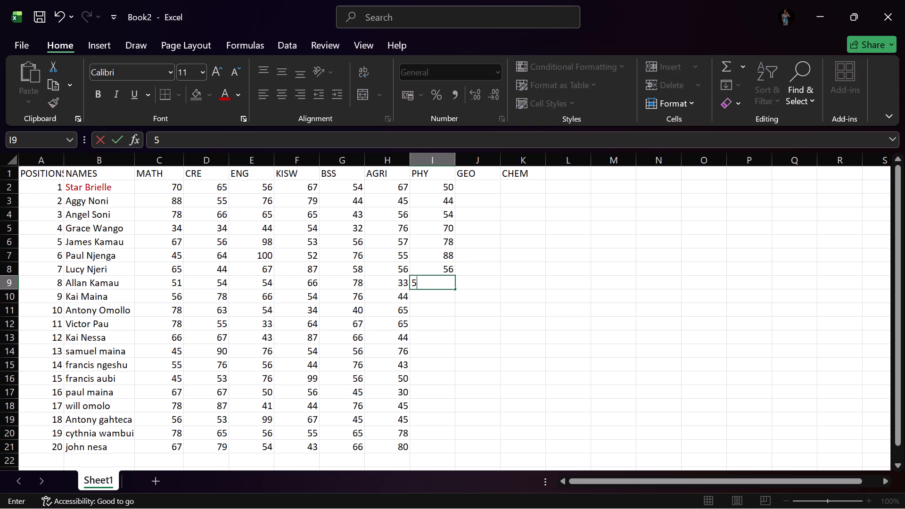
key(6)
click(436, 297)
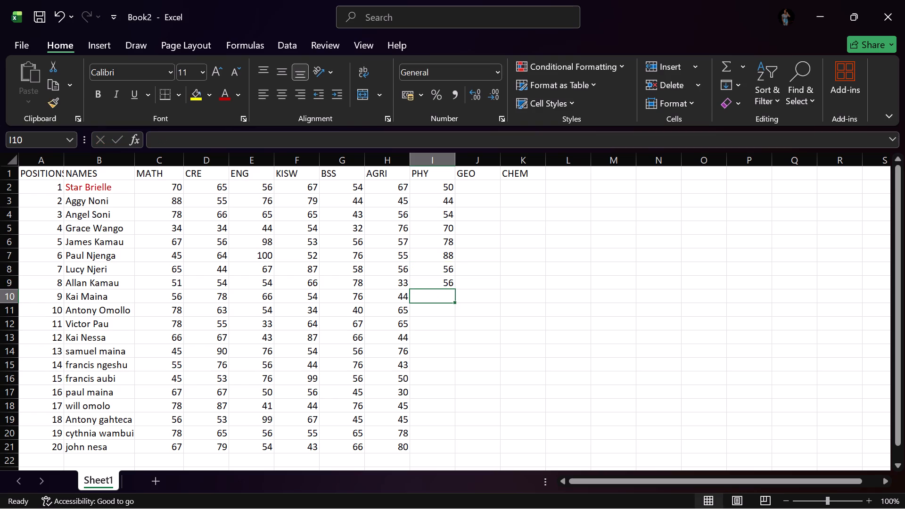
text(47)
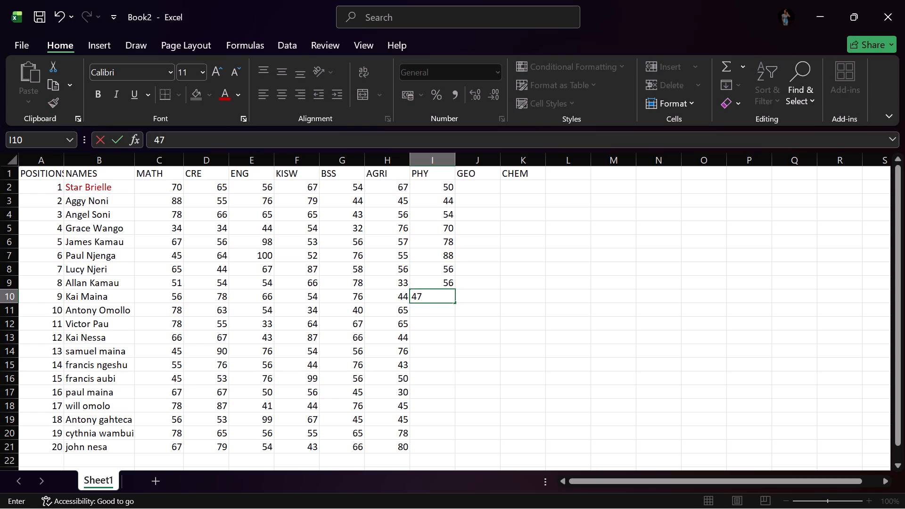
click(451, 315)
text(40)
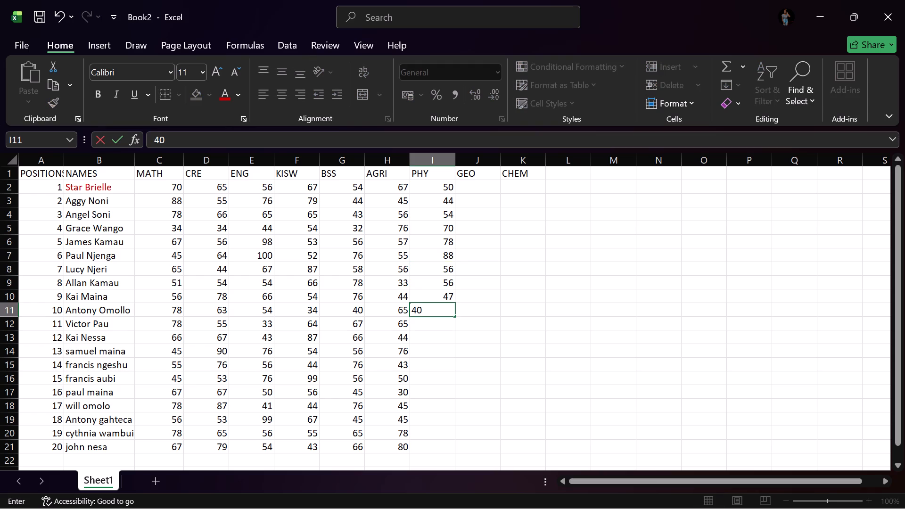
Enter the PHY marks for positions 11 to 15 in I12:I16 as 88, 55, 56, 75 and 45.
click(451, 326)
text(88)
key(0)
key(BackSpace)
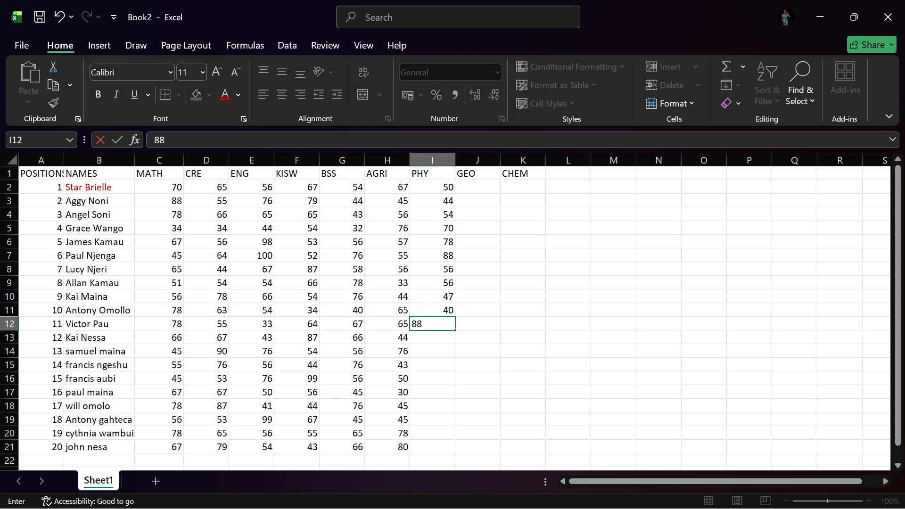
click(431, 336)
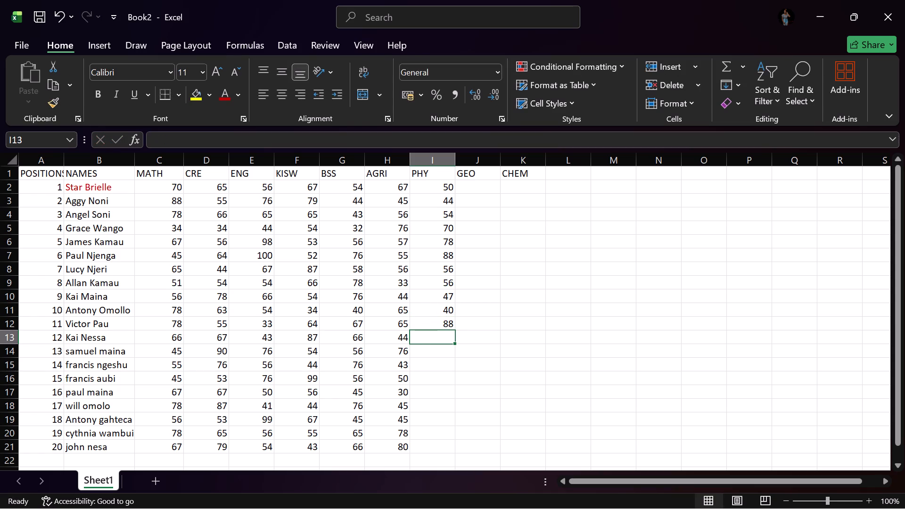
text(55)
click(425, 352)
text(56)
click(421, 368)
key(7)
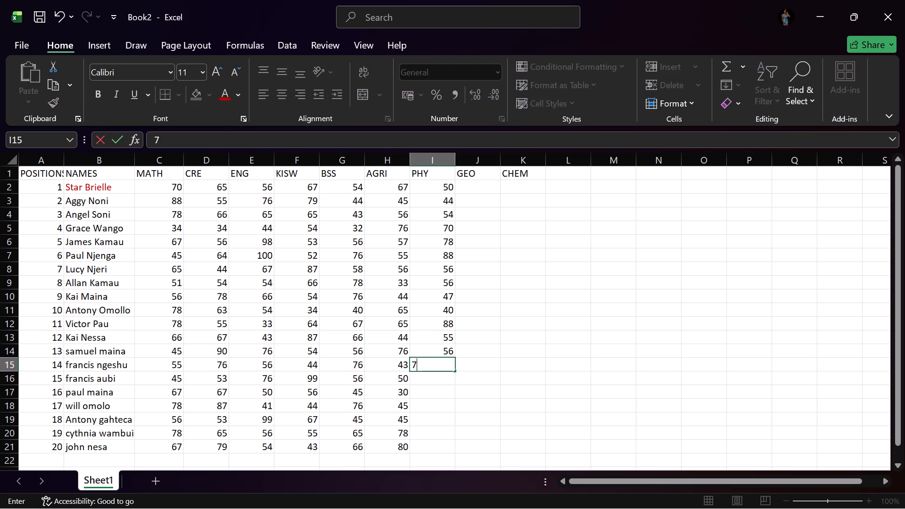
key(5)
click(425, 377)
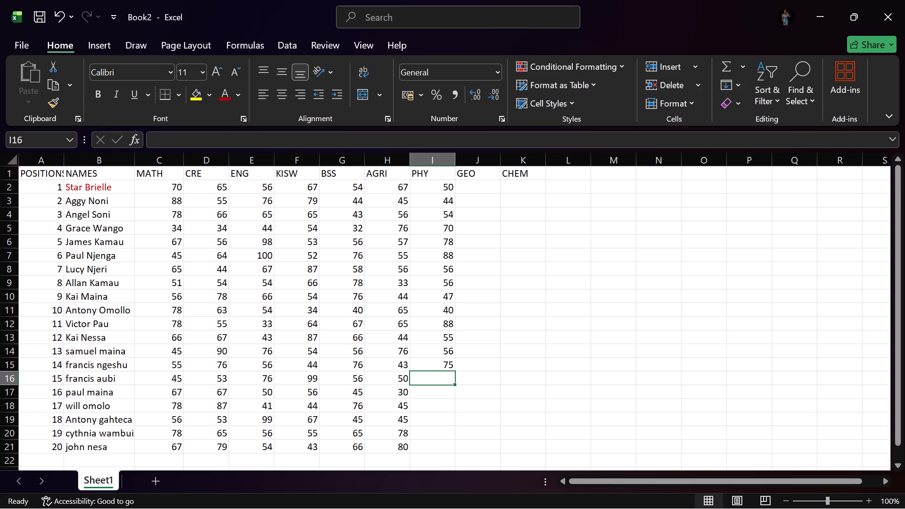
key(4)
key(5)
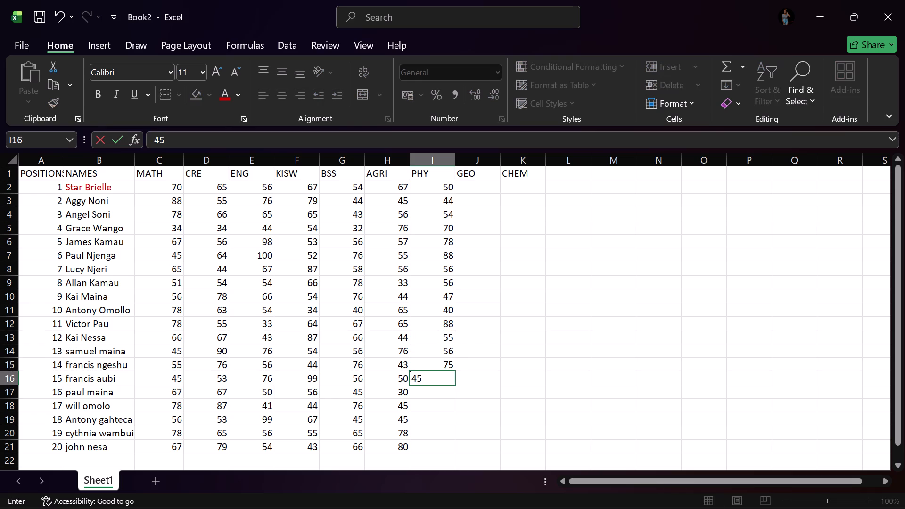
Enter the PHY marks for positions 16 to 20 in I17:I21 as 75, 77, 66, 67 and 56.
click(432, 391)
text(75)
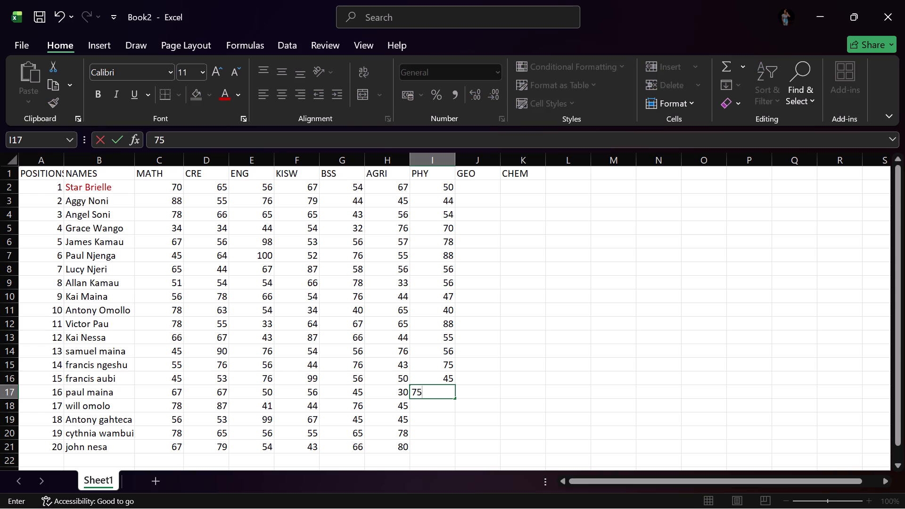
click(442, 403)
text(77)
click(438, 421)
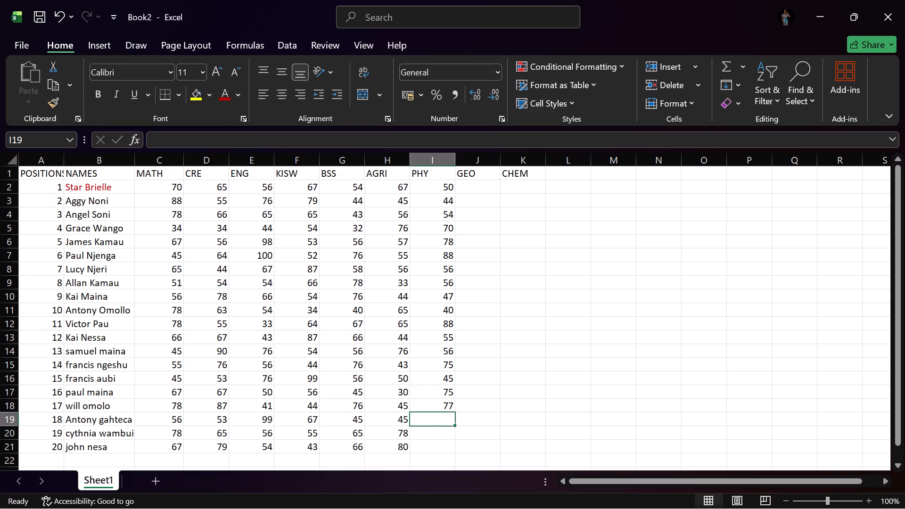
text(66)
click(439, 432)
text(67)
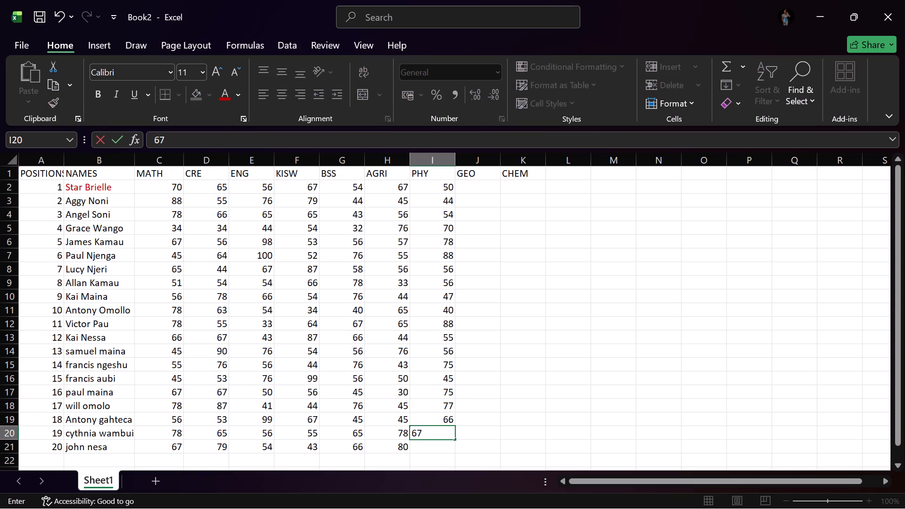
click(434, 456)
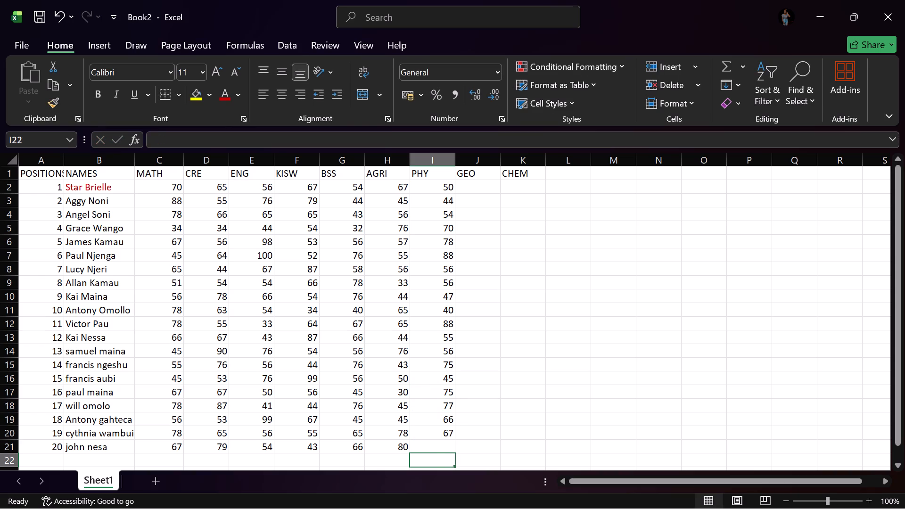
click(433, 452)
click(433, 444)
text(56)
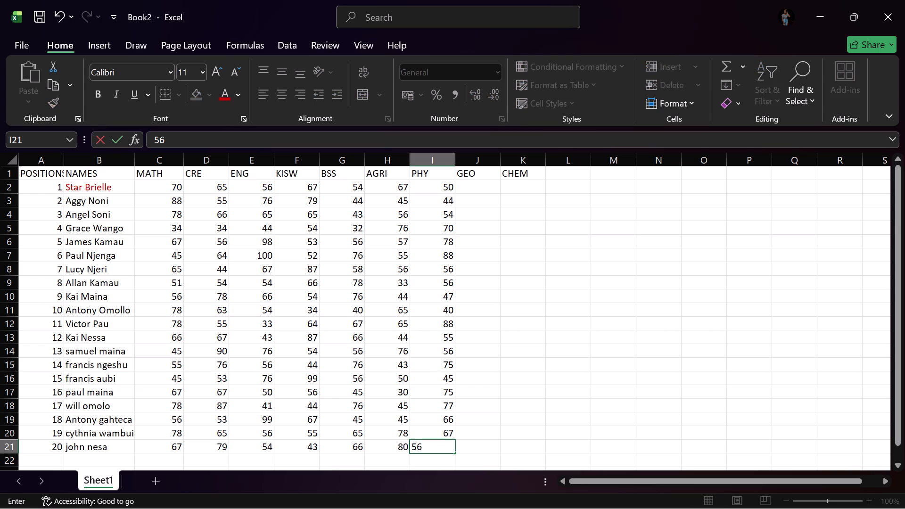
Enter the GEO marks for positions 1 to 5 in J2:J6 as 56, 67, 67, 87 and 67.
click(490, 189)
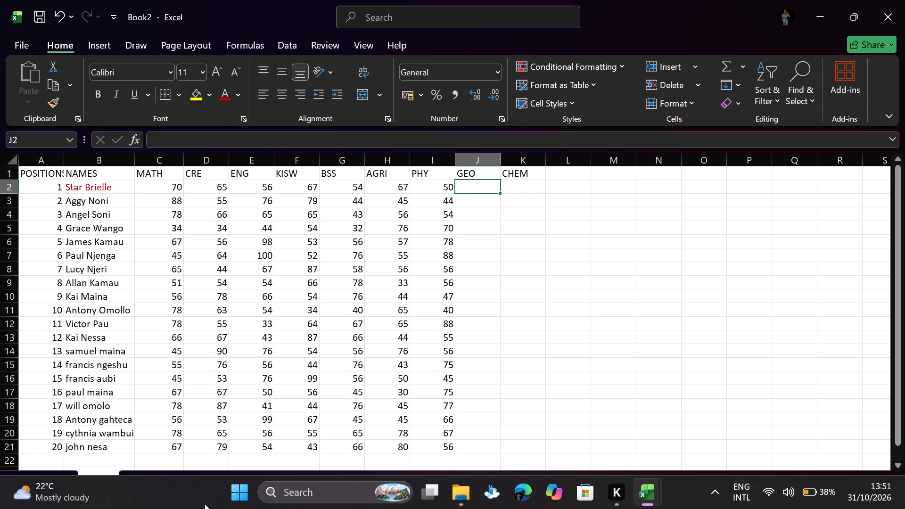
text(56)
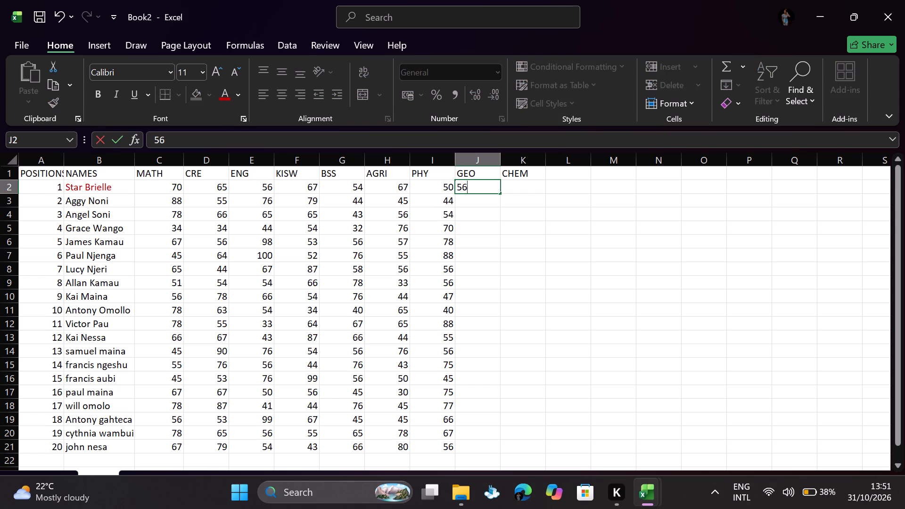
click(475, 197)
text(67)
click(476, 224)
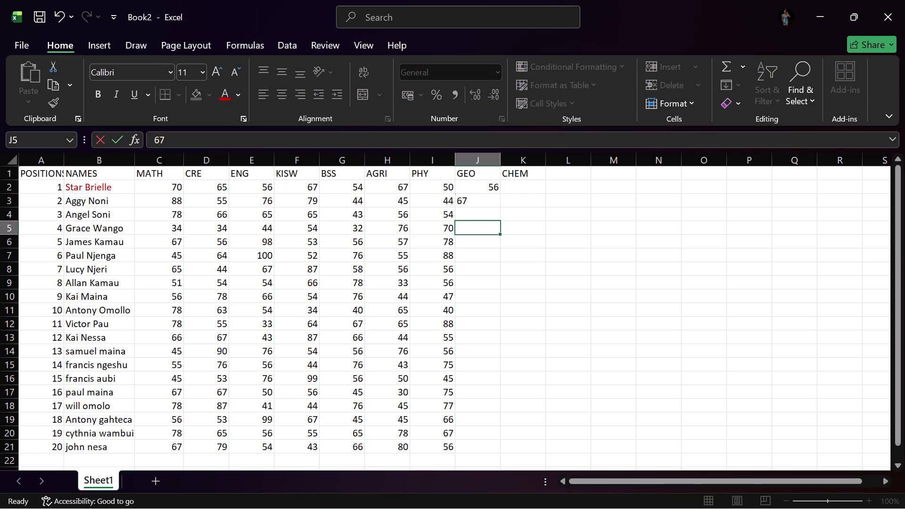
click(477, 215)
text(67)
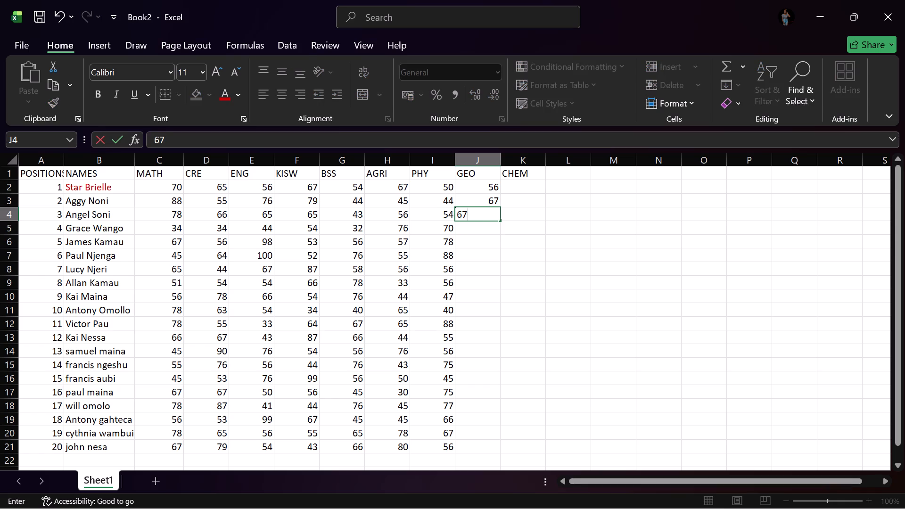
click(477, 230)
text(87)
click(480, 238)
text(67)
Enter the GEO marks for positions 6 to 10 in J7:J11 as 56, 78, 90, 56 and 43.
drag(481, 245, 482, 250)
click(482, 252)
text(56)
click(479, 266)
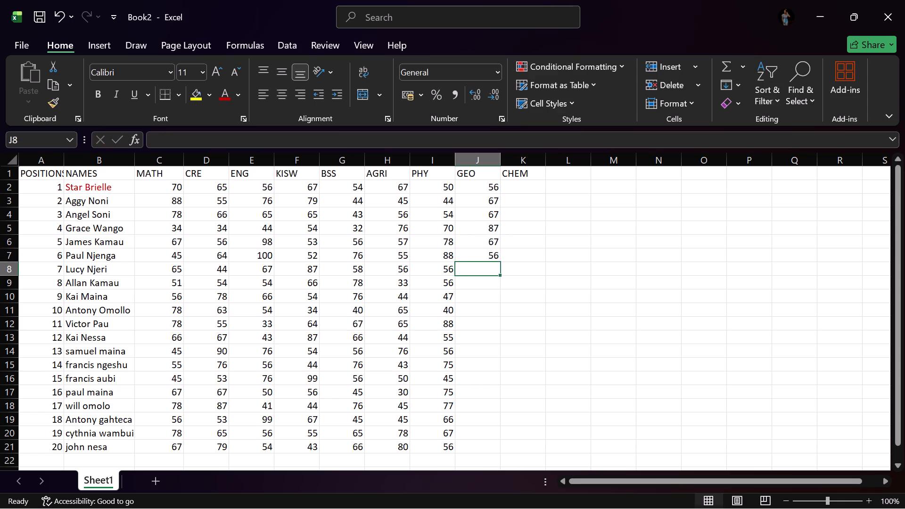
text(56)
click(479, 277)
key(7)
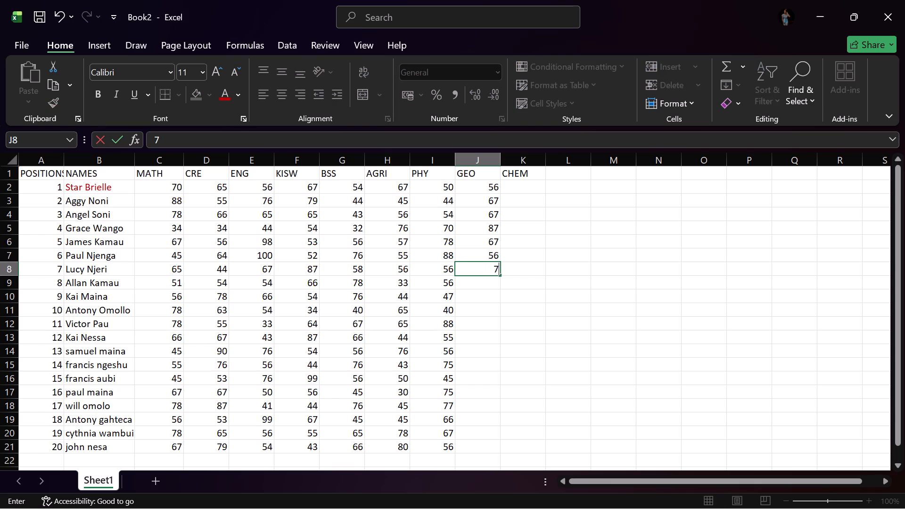
key(8)
click(482, 290)
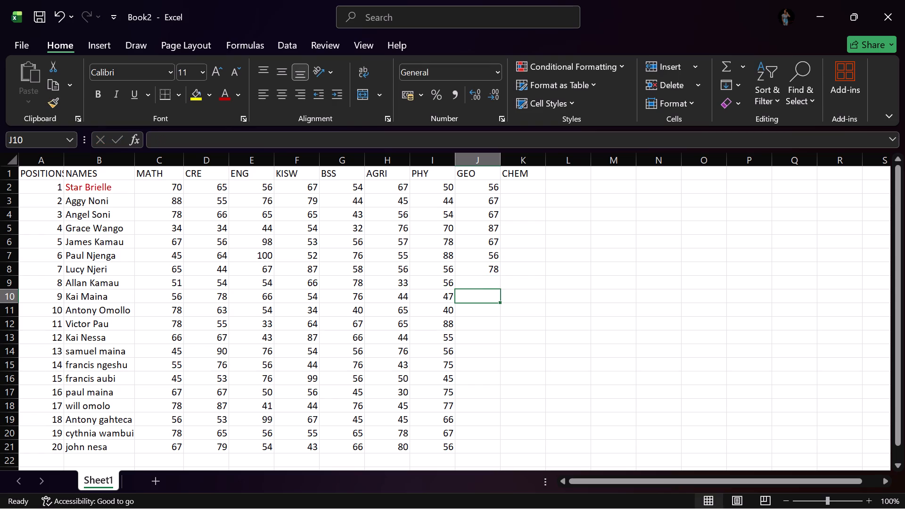
click(482, 290)
click(482, 286)
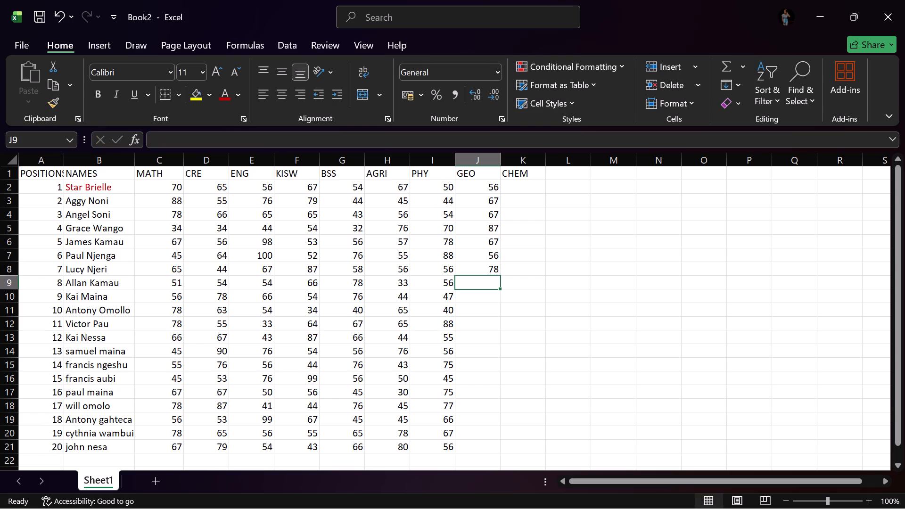
text(90)
click(486, 295)
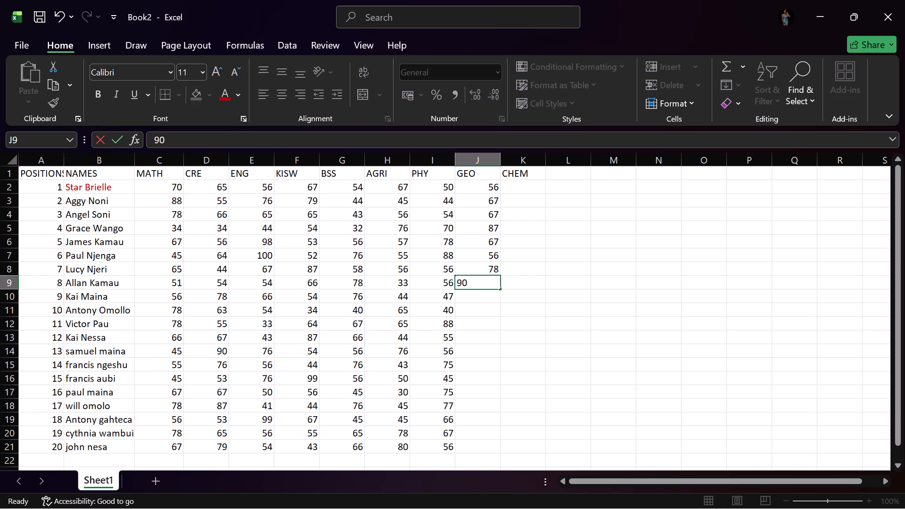
key(5)
key(6)
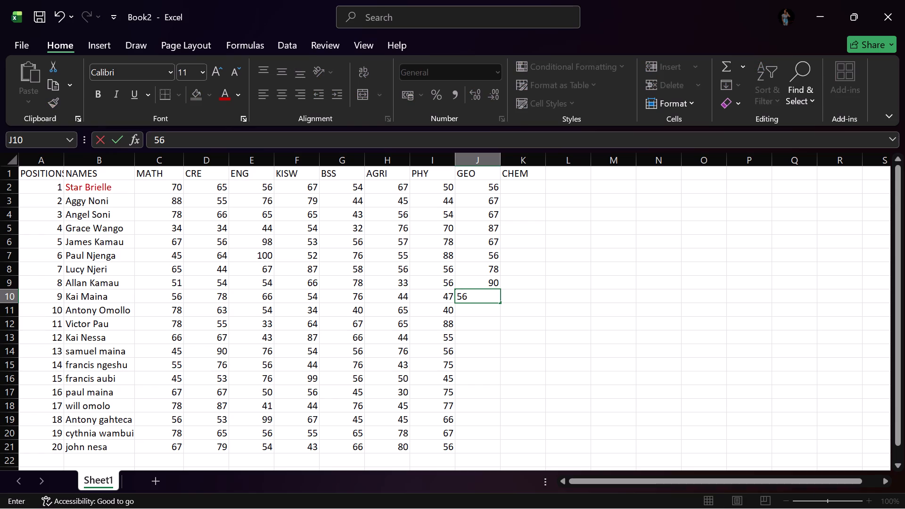
click(487, 308)
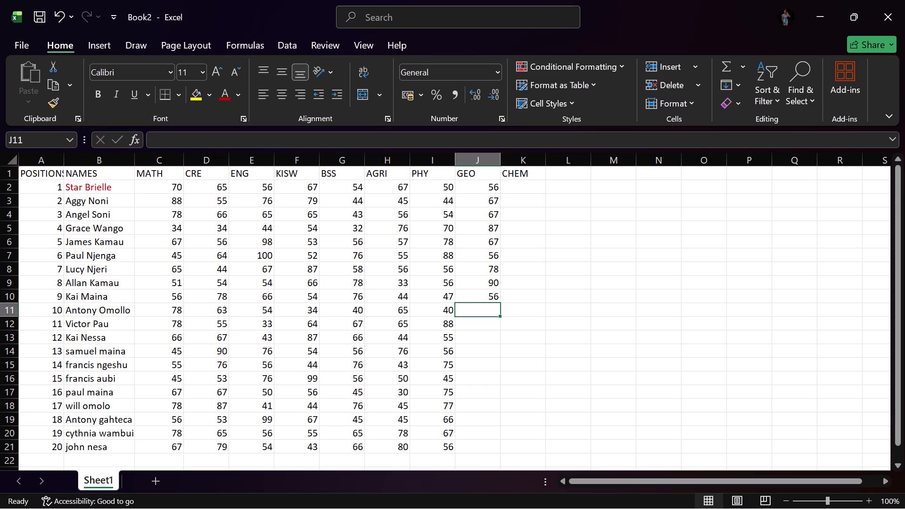
key(4)
key(3)
Enter the GEO marks for positions 11 to 15 in J12:J16 as 67, 56, 78, 67 and 50.
click(487, 322)
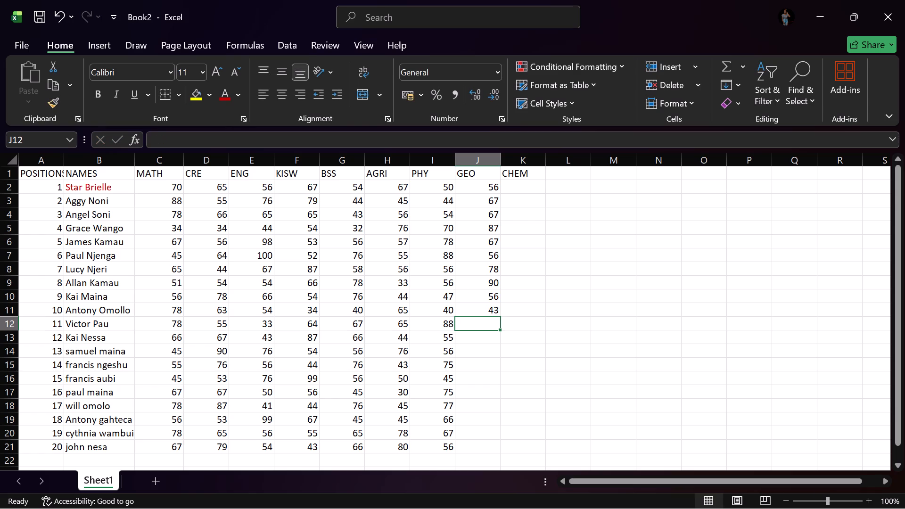
text(67)
click(488, 342)
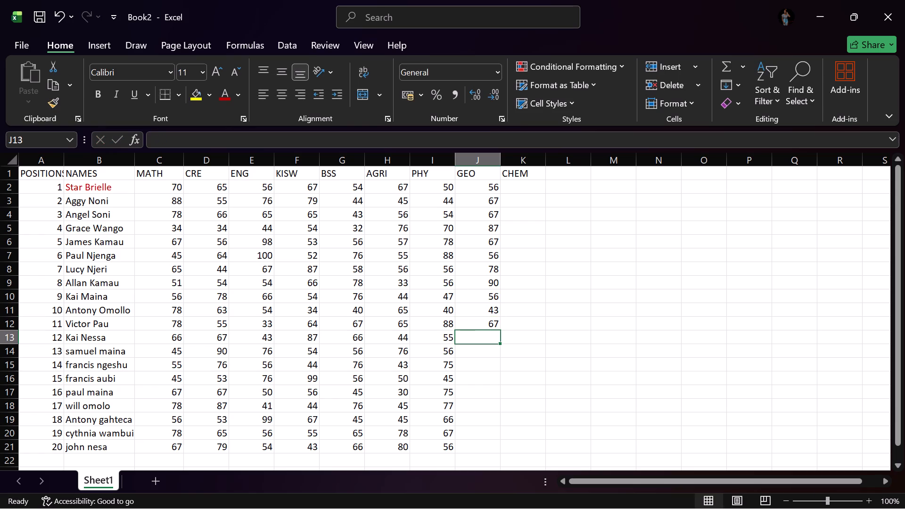
text(56)
click(487, 356)
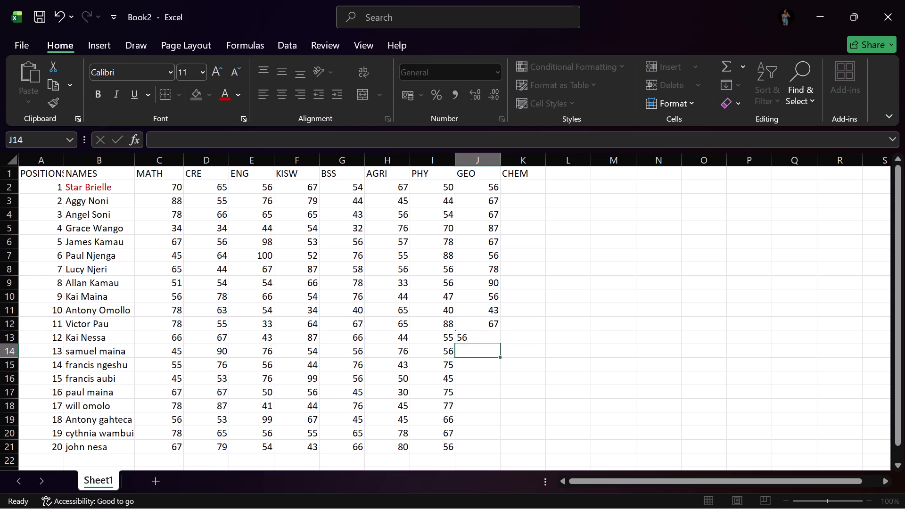
text(78)
click(484, 367)
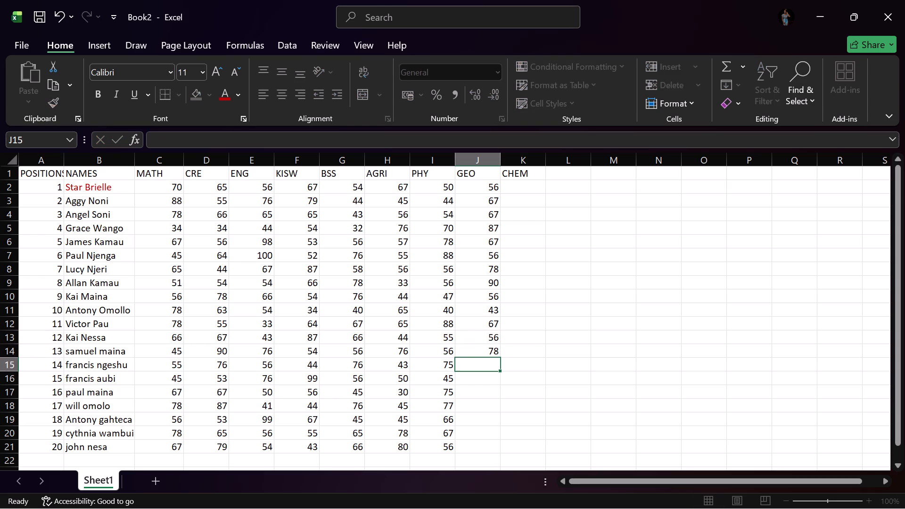
key(6)
key(7)
click(485, 386)
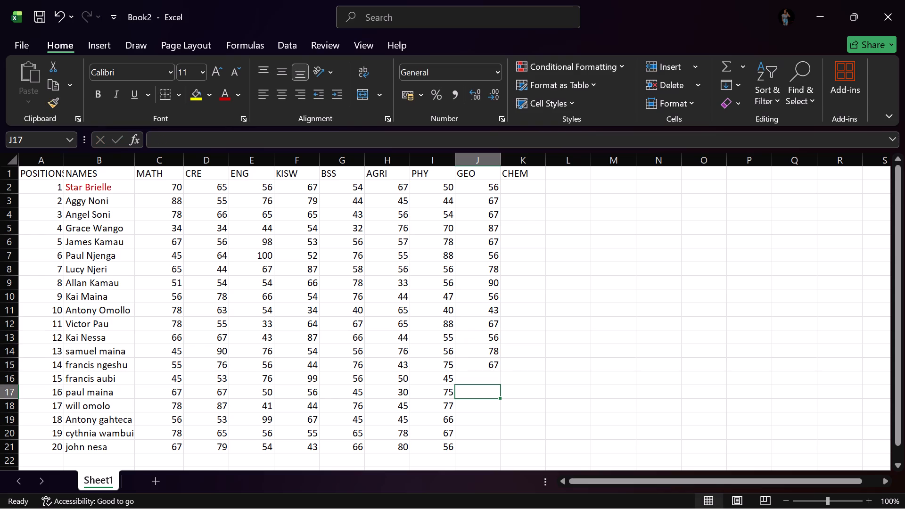
click(487, 378)
key(5)
key(0)
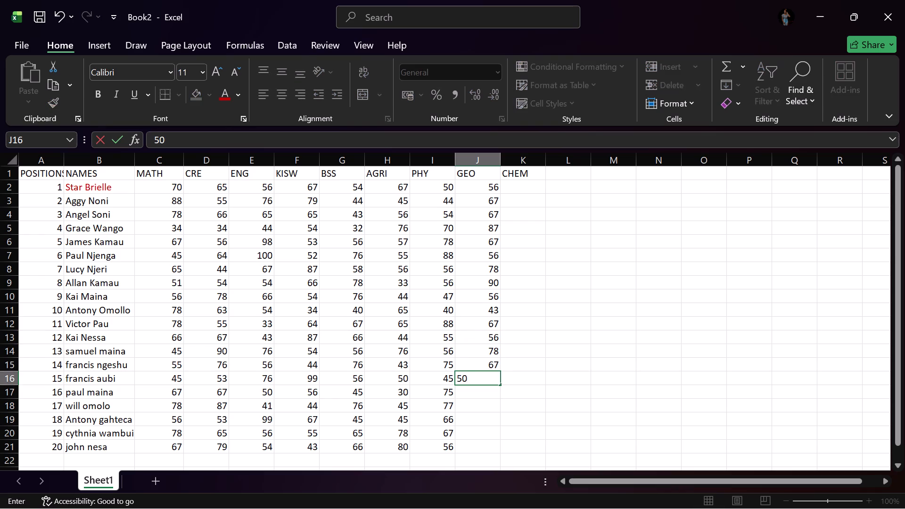
Enter the GEO marks for positions 16 to 19 in J17:J20 as 50, 56, 67 and 56.
click(494, 395)
text(50)
click(489, 403)
text(56)
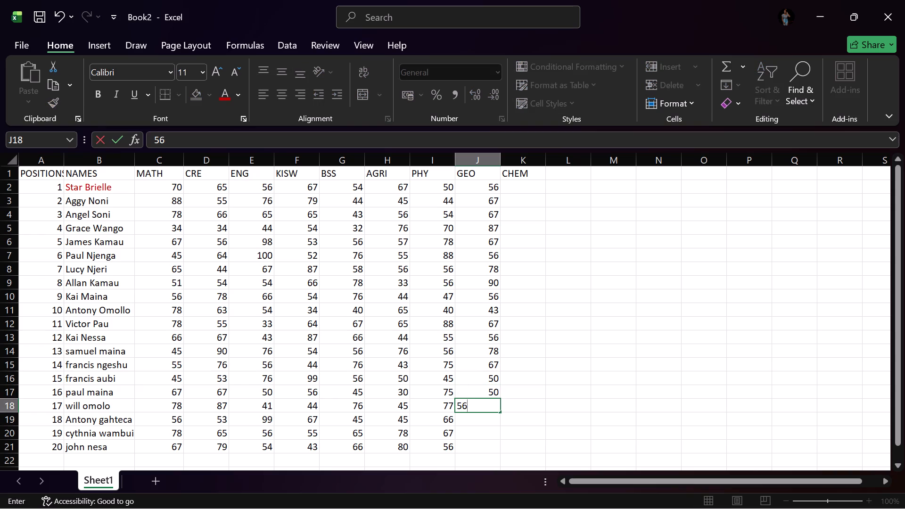
click(487, 417)
text(67)
click(485, 427)
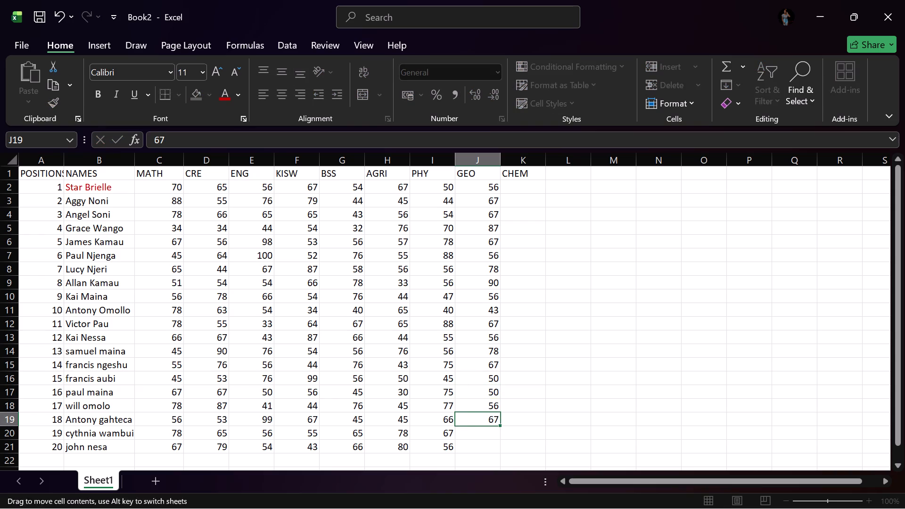
click(485, 434)
text(09)
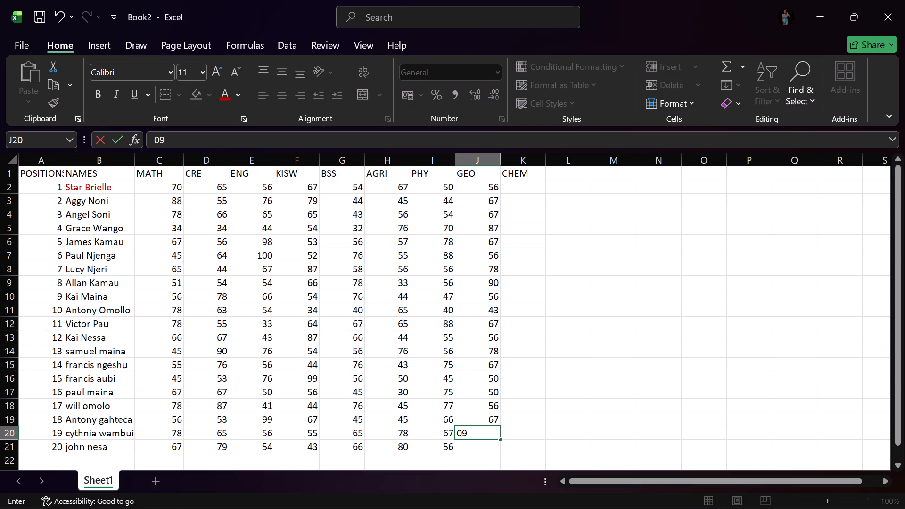
key(BackSpace)
key(BackSpace)
text(56)
Enter the GEO mark for position 20 in J21 as 78, leaving J22 below it empty.
click(493, 453)
text(67)
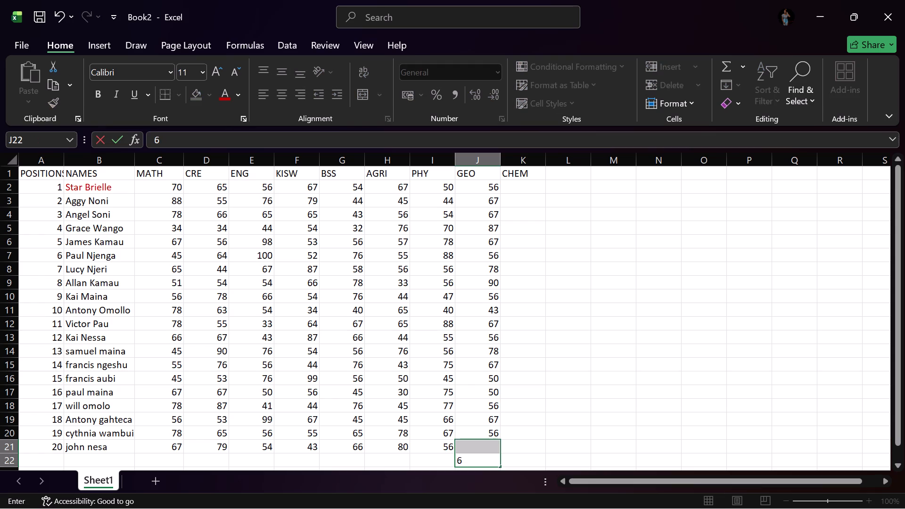
click(493, 444)
key(y)
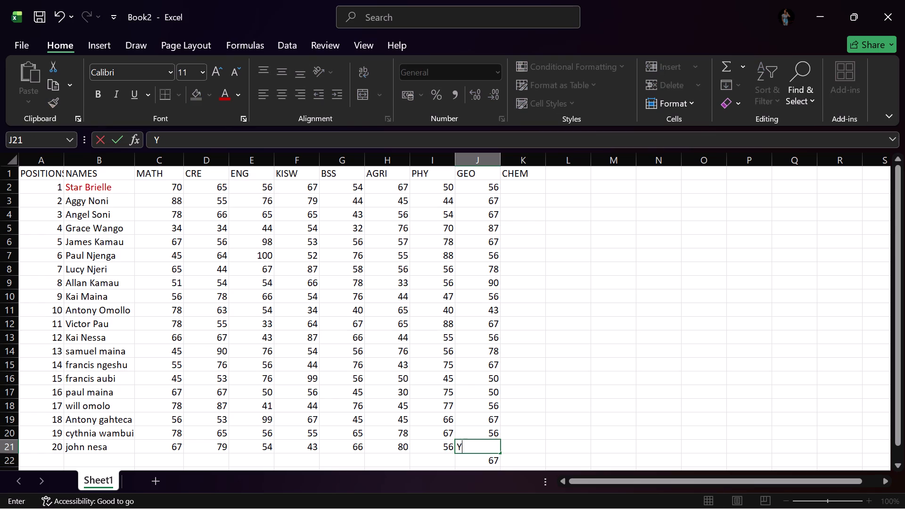
key(BackSpace)
key(7)
key(8)
click(493, 463)
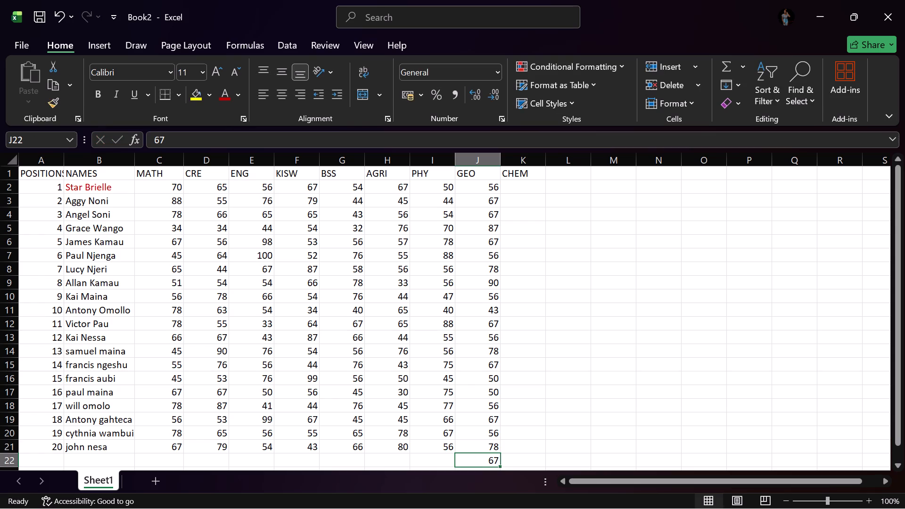
key(BackSpace)
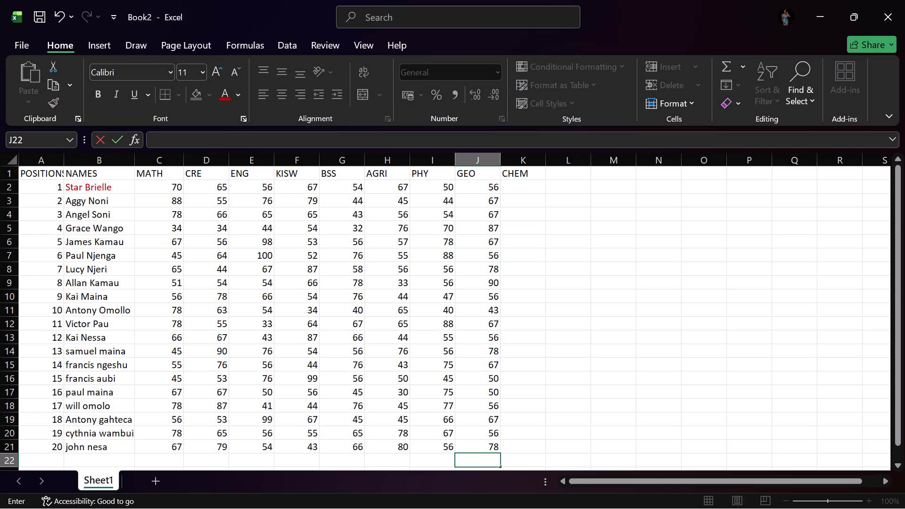
Enter the CHEM marks for positions 1 to 5 in K2:K6 as 67, 70, 67, 89 and 56.
click(528, 189)
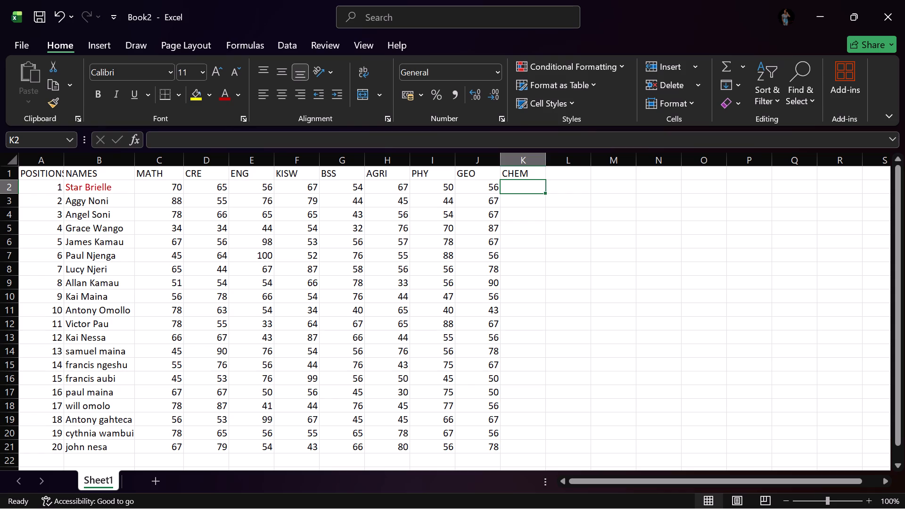
key(6)
key(7)
click(535, 197)
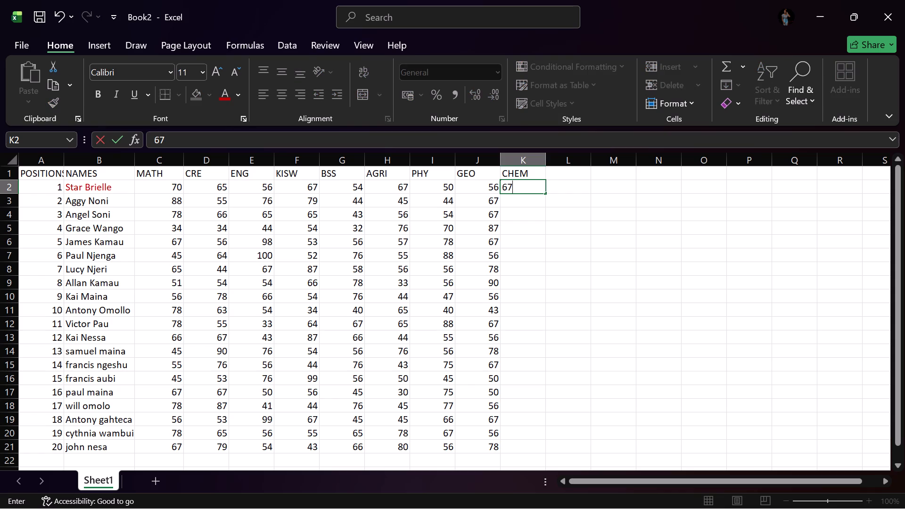
click(541, 200)
key(7)
key(0)
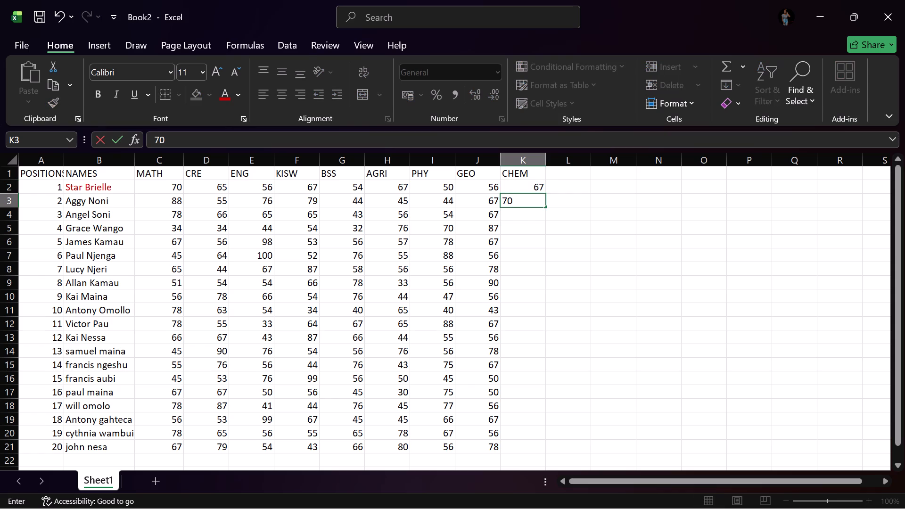
click(514, 218)
text(67)
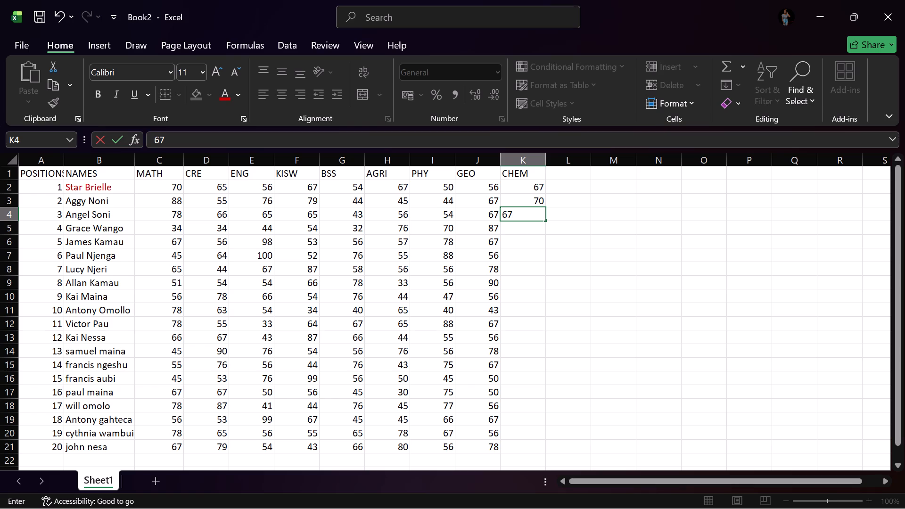
click(528, 225)
key(8)
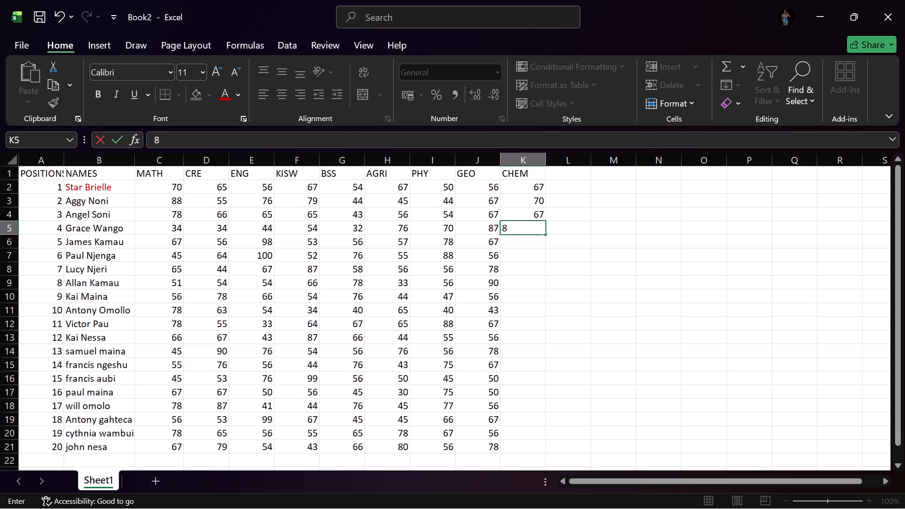
key(9)
click(532, 236)
click(530, 238)
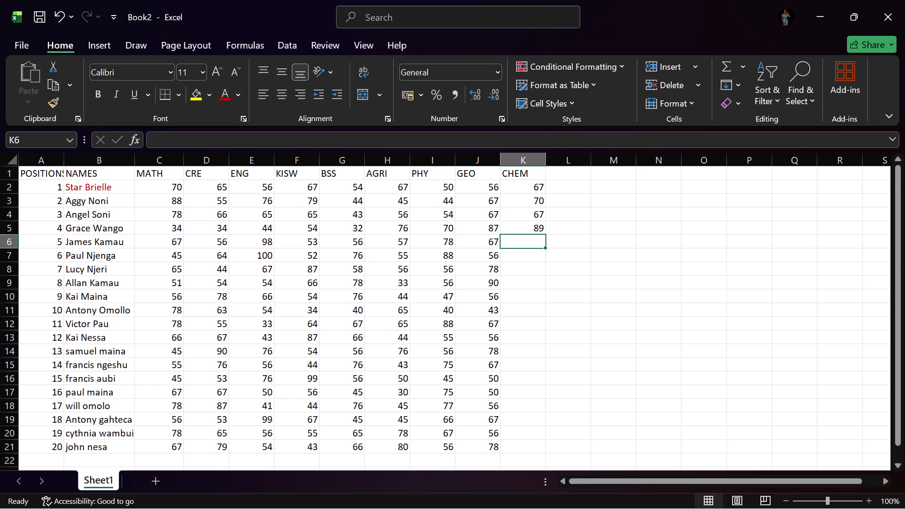
text(56)
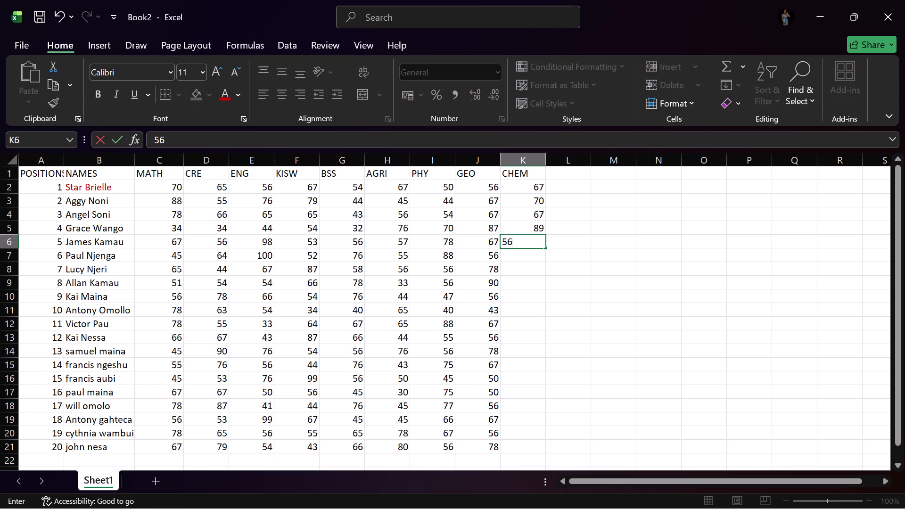
click(527, 249)
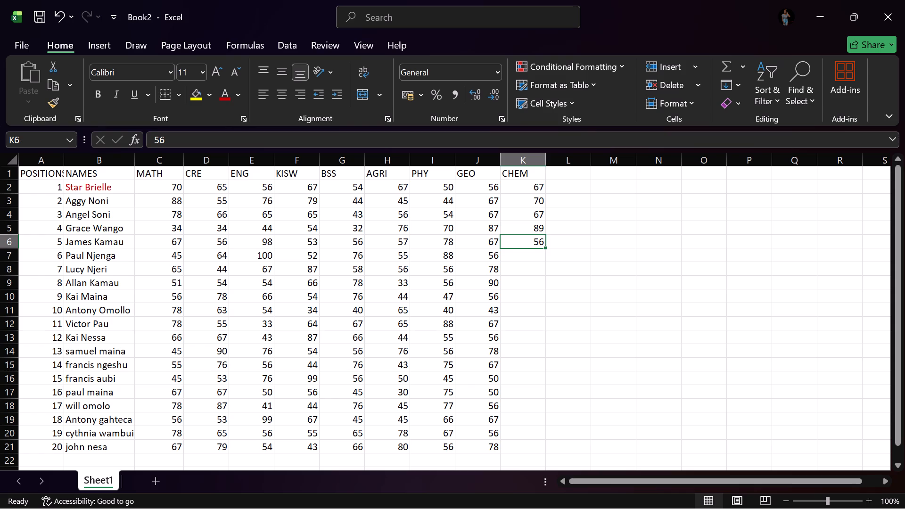
Enter the CHEM marks for position 6 in K7 as 70 and positions 8 to 10 in K9:K11 as 75, 45 and 66.
click(518, 255)
key(7)
key(0)
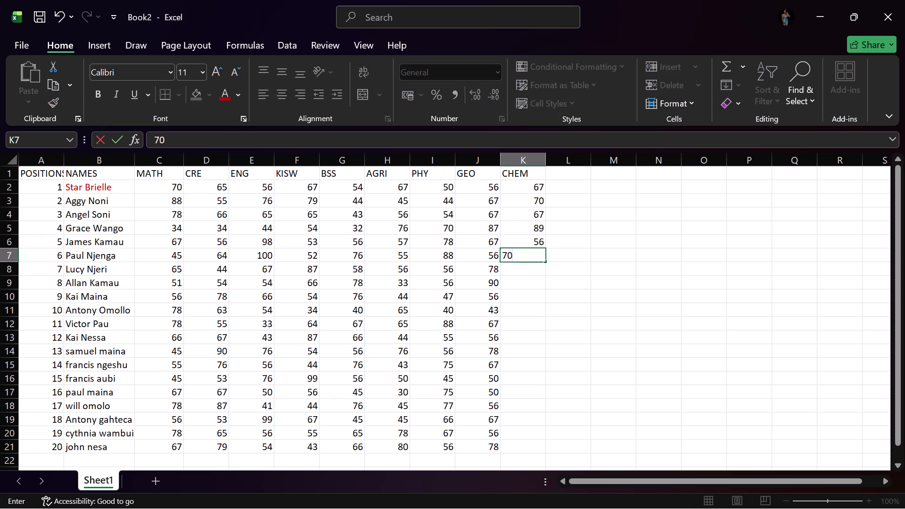
click(517, 278)
text(75)
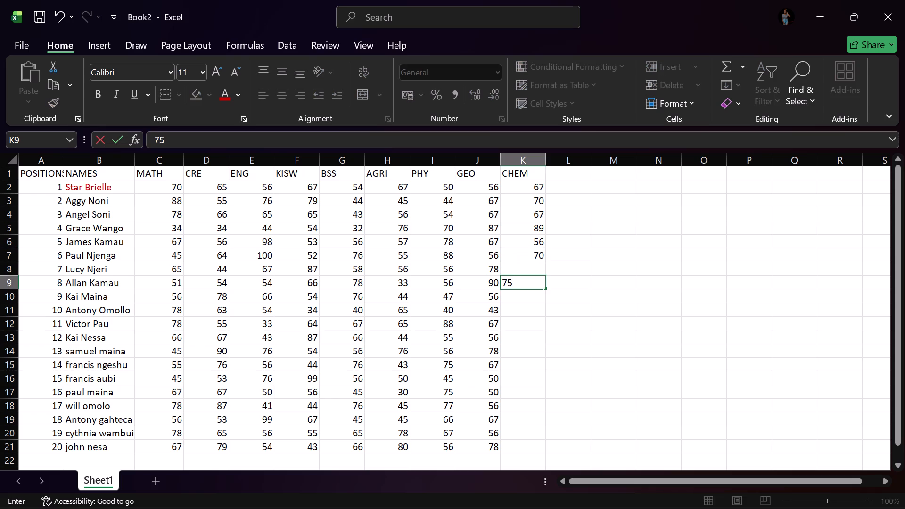
click(525, 301)
text(45)
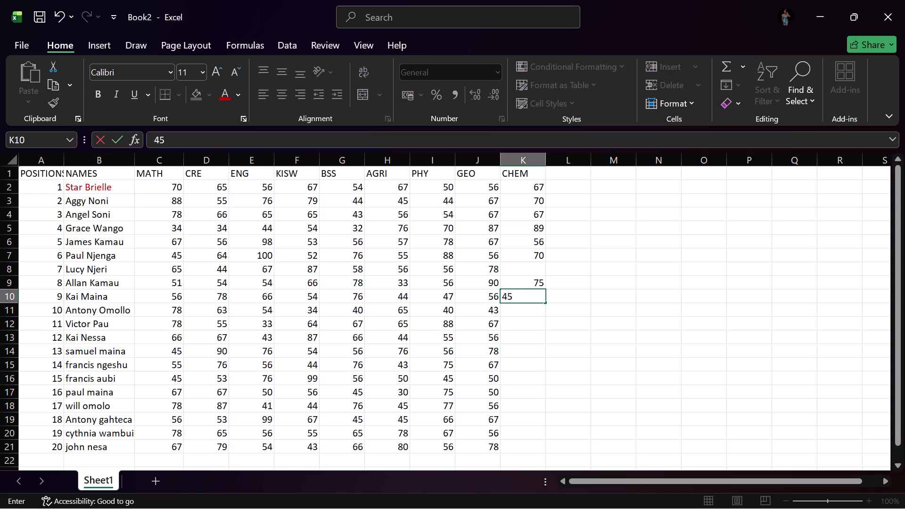
click(524, 313)
text(66)
click(527, 334)
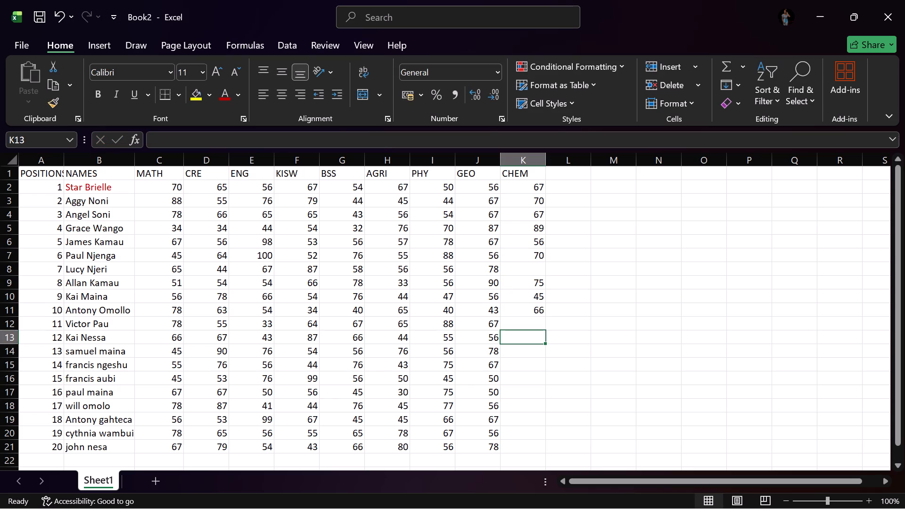
Enter the CHEM marks for positions 11 and 12 in K12:K13 as 67 and 65.
click(533, 318)
text(67)
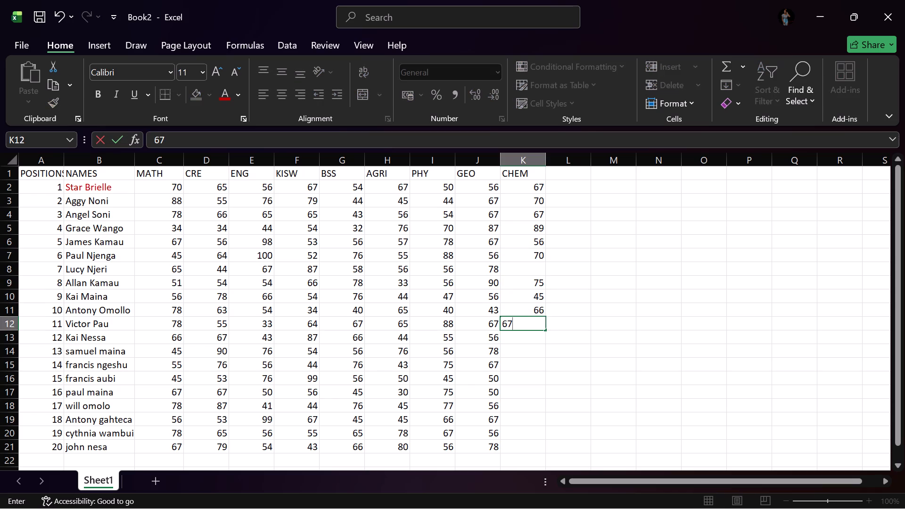
click(525, 343)
key(6)
key(5)
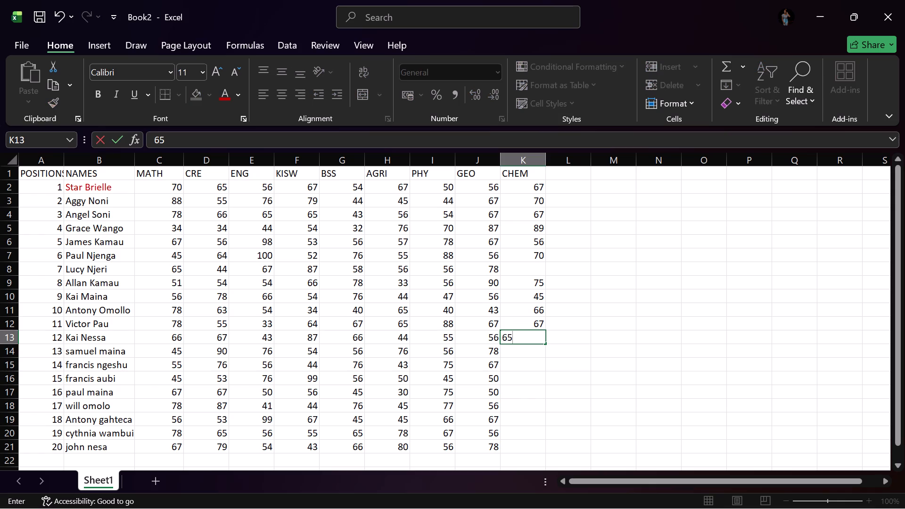
click(523, 354)
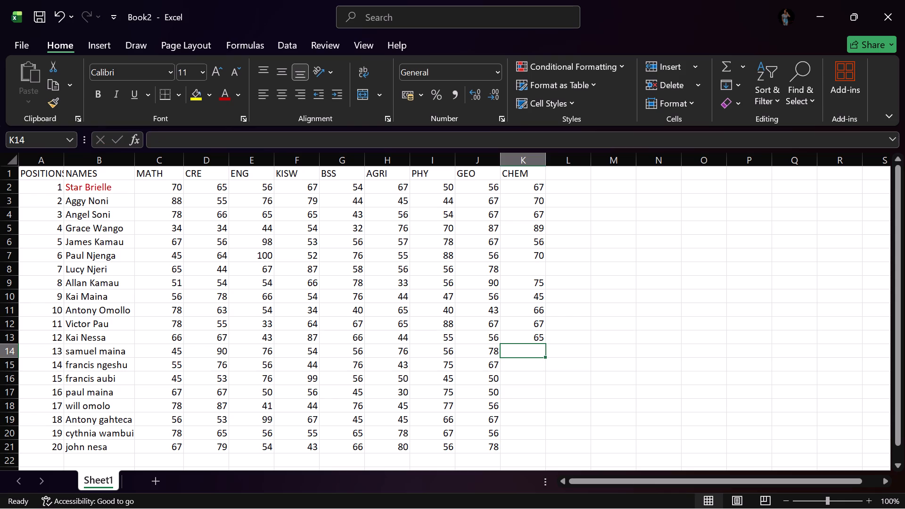
Fill in the skipped CHEM mark for position 7 in K8 as 60.
click(532, 271)
text(60)
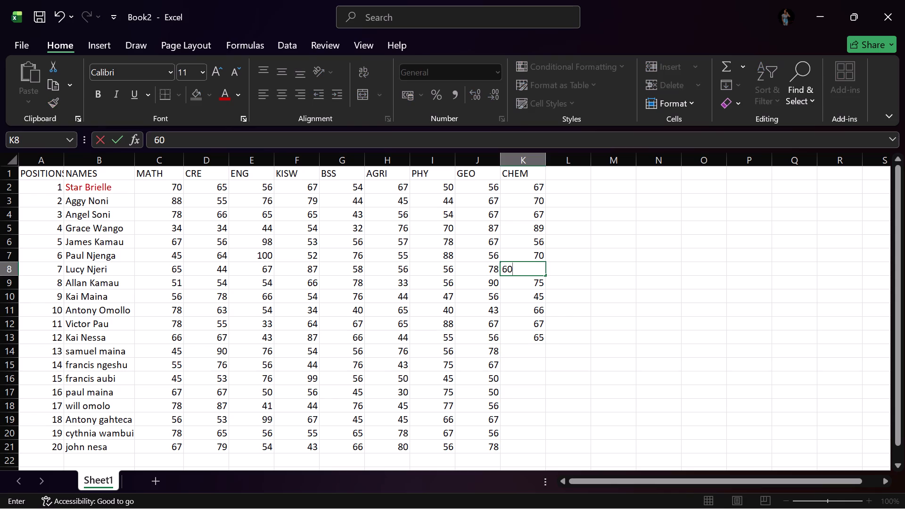
Enter the CHEM marks for positions 13 to 15 in K14:K16 as 56, 65 and 65.
click(526, 347)
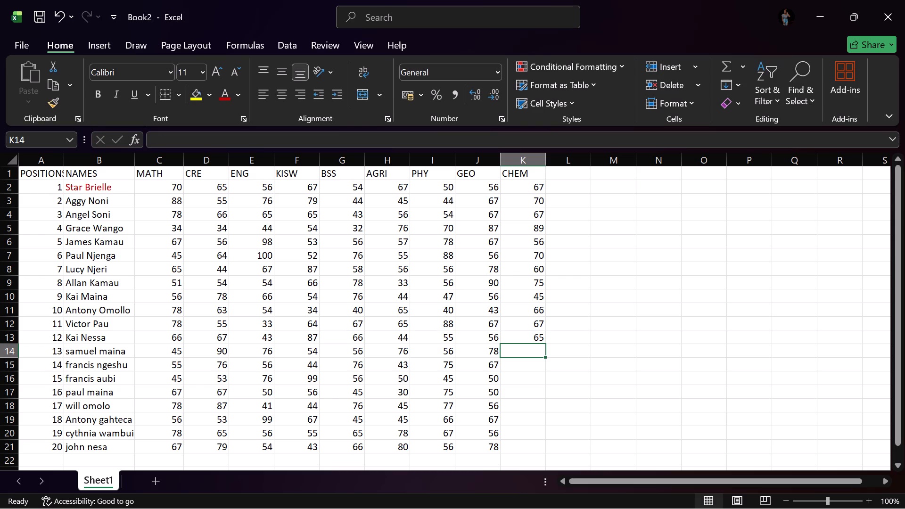
key(5)
key(6)
click(533, 369)
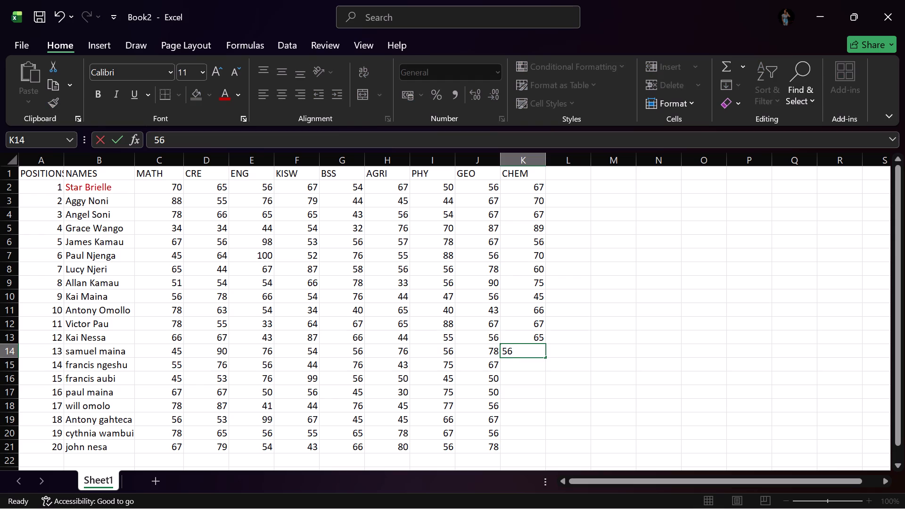
key(6)
key(5)
click(531, 373)
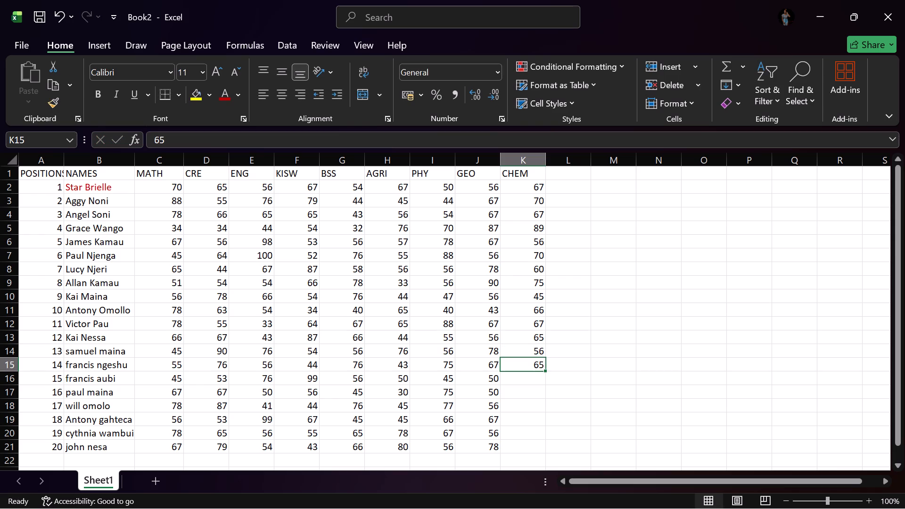
click(530, 379)
key(6)
key(5)
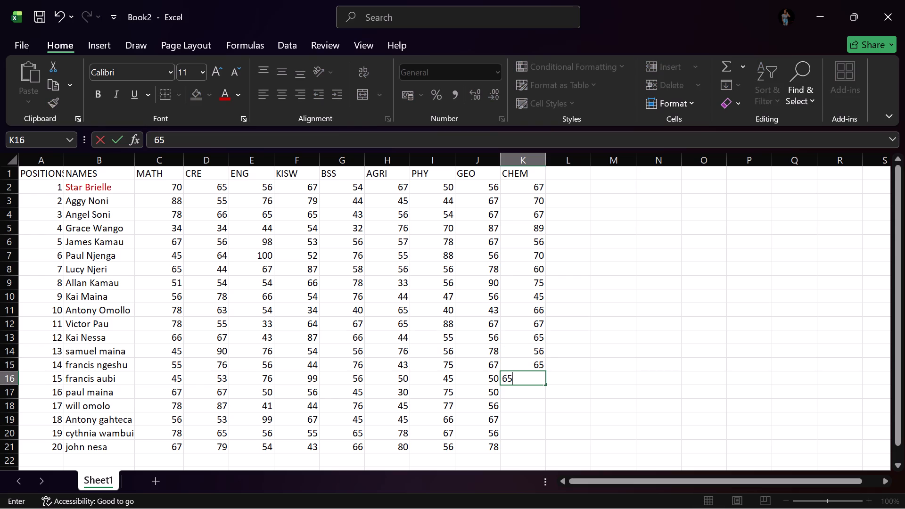
Enter the CHEM marks for positions 16 to 20 in K17:K21 as 67, 78, 78, 54 and 67.
click(527, 394)
key(6)
key(7)
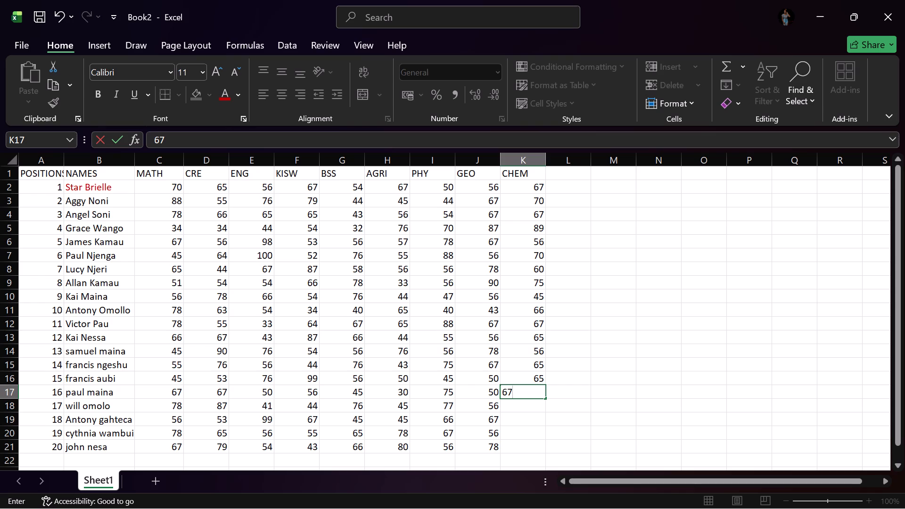
click(528, 407)
text(78)
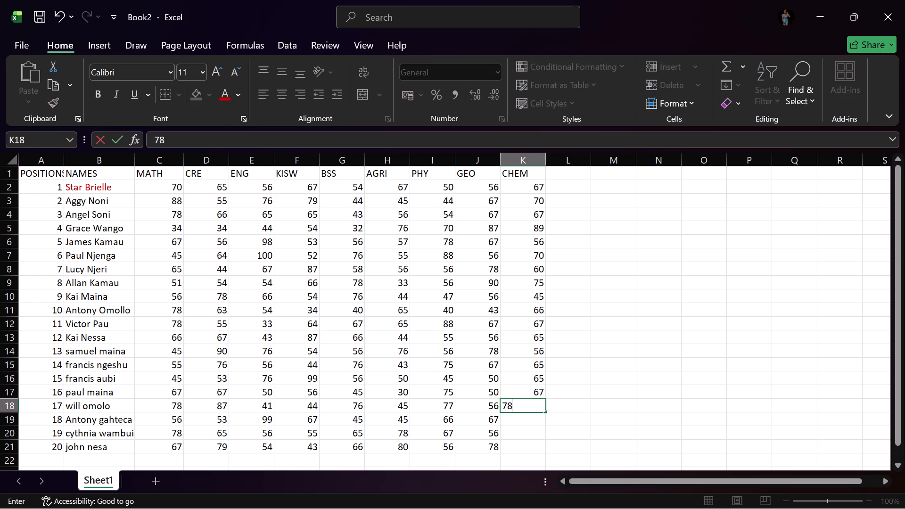
click(531, 417)
text(78)
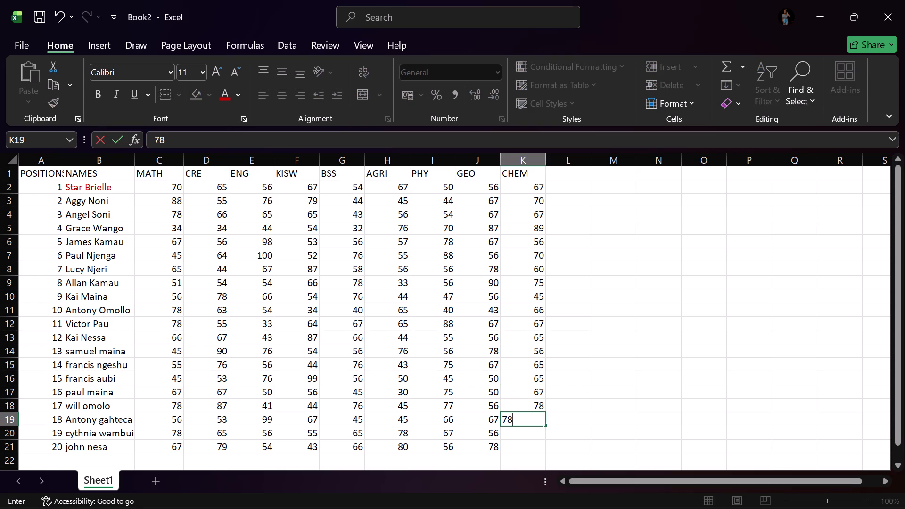
click(531, 427)
click(528, 437)
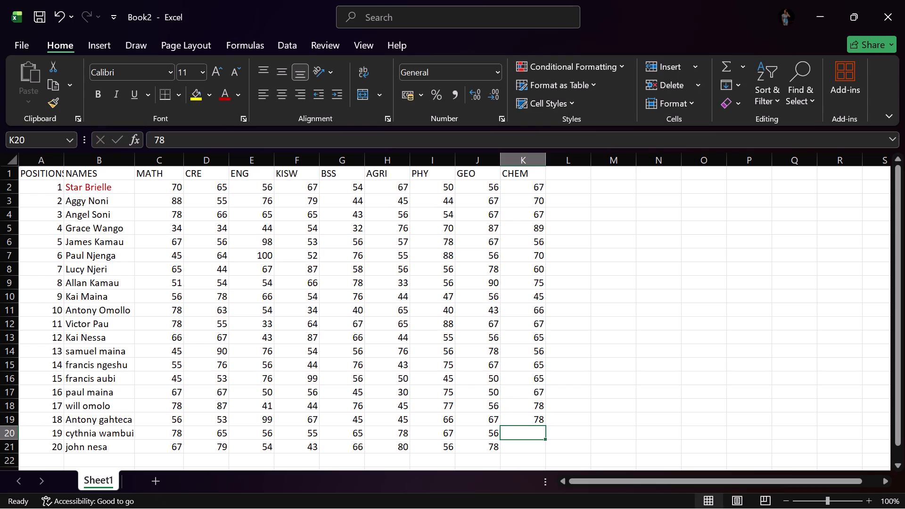
key(5)
key(4)
click(530, 448)
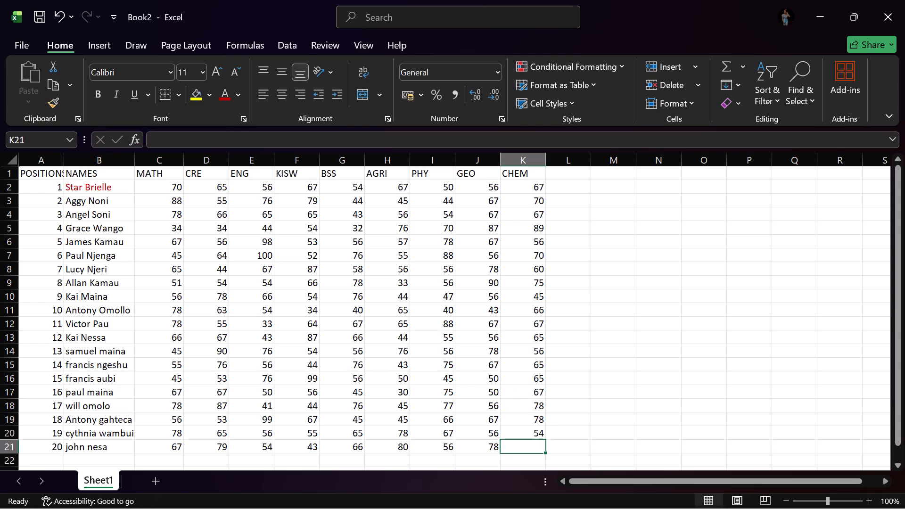
text(67)
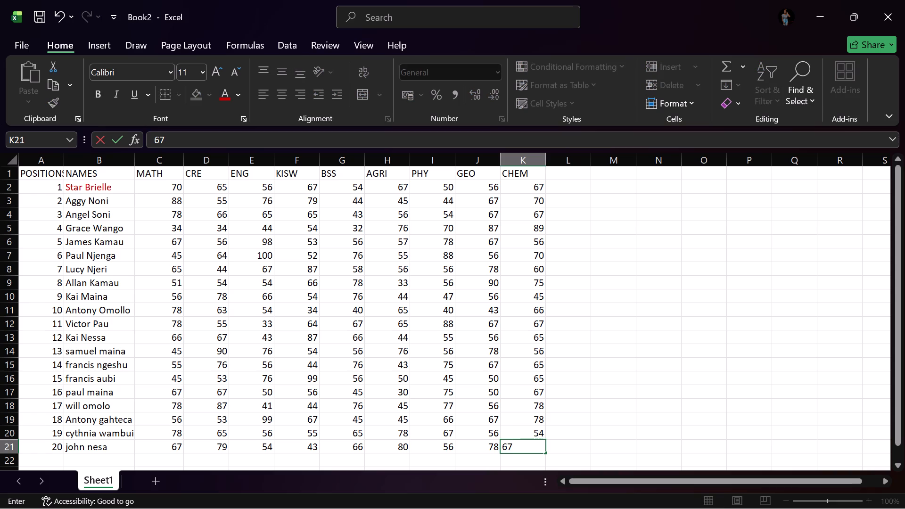
Add the heading TOTAL MARKS in L1, beside the CHEM column.
click(558, 179)
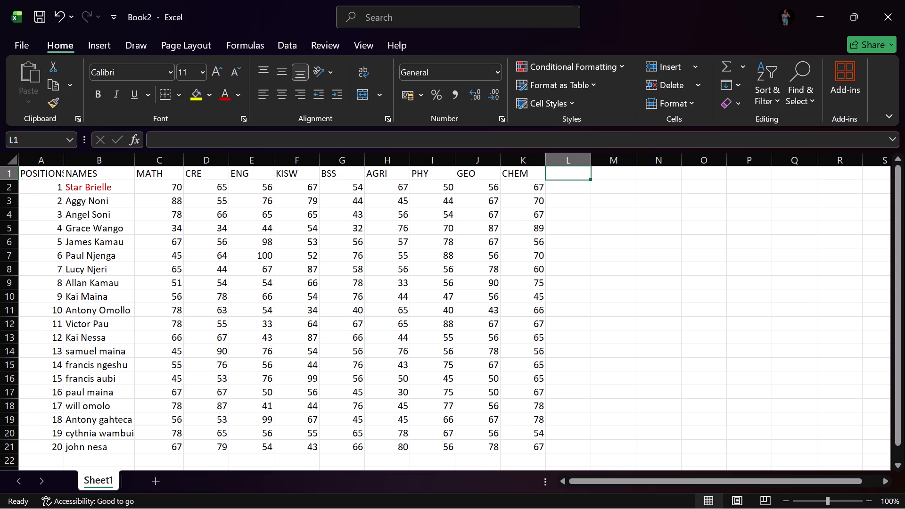
text(TO)
text(TAL)
key(space)
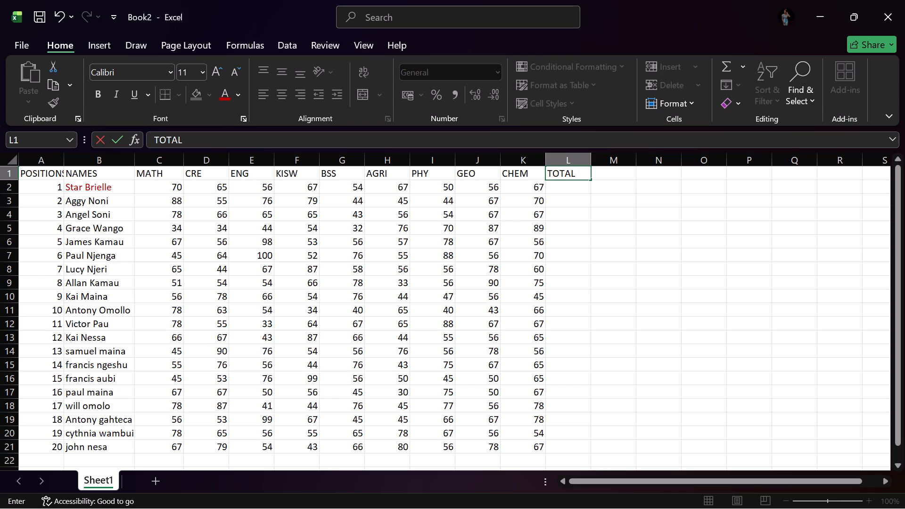
text(MARK)
key(s)
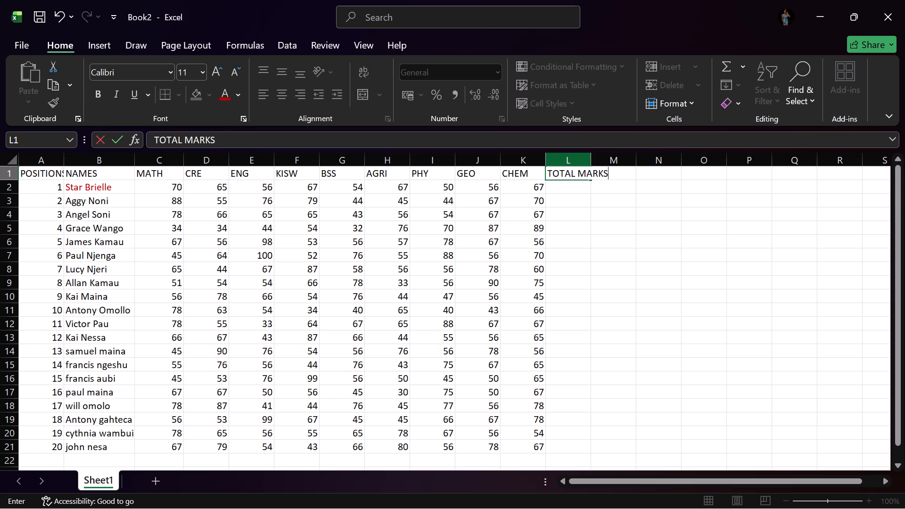
Widen column L so the TOTAL MARKS heading fits inside it.
click(573, 161)
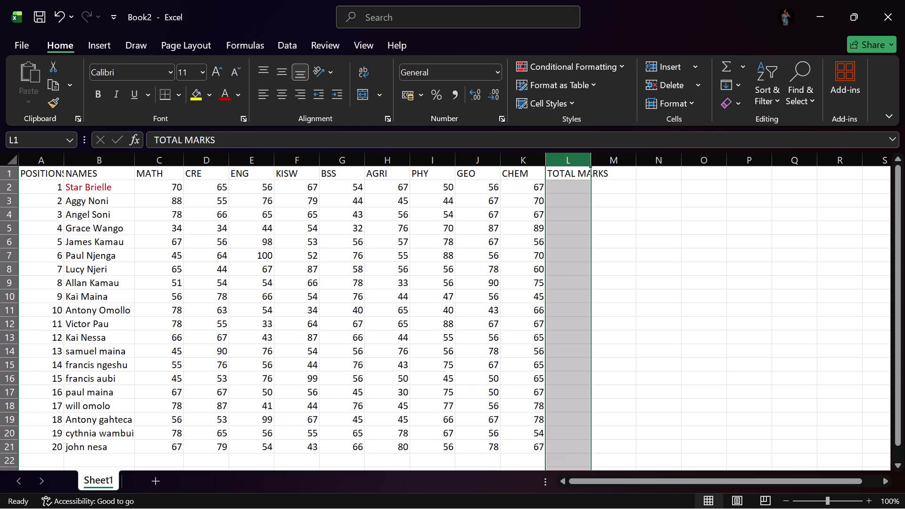
drag(591, 159, 610, 164)
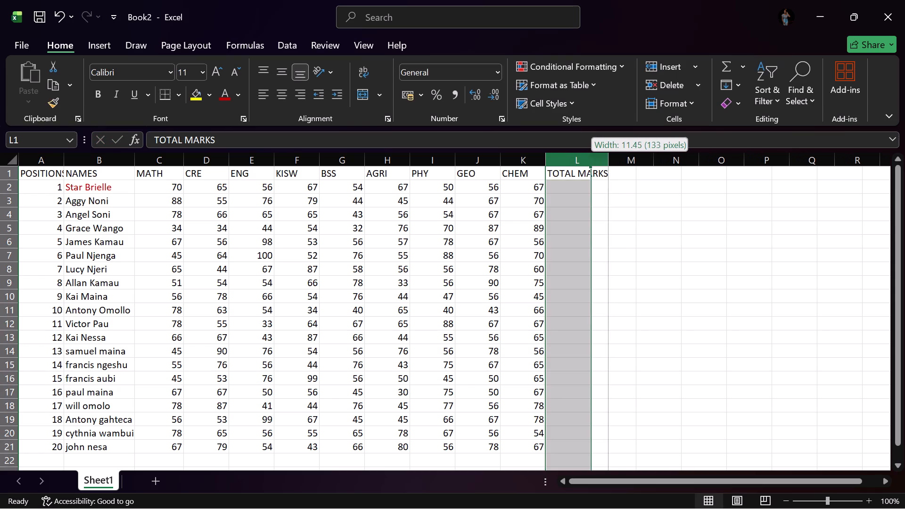
drag(610, 164, 612, 164)
click(596, 178)
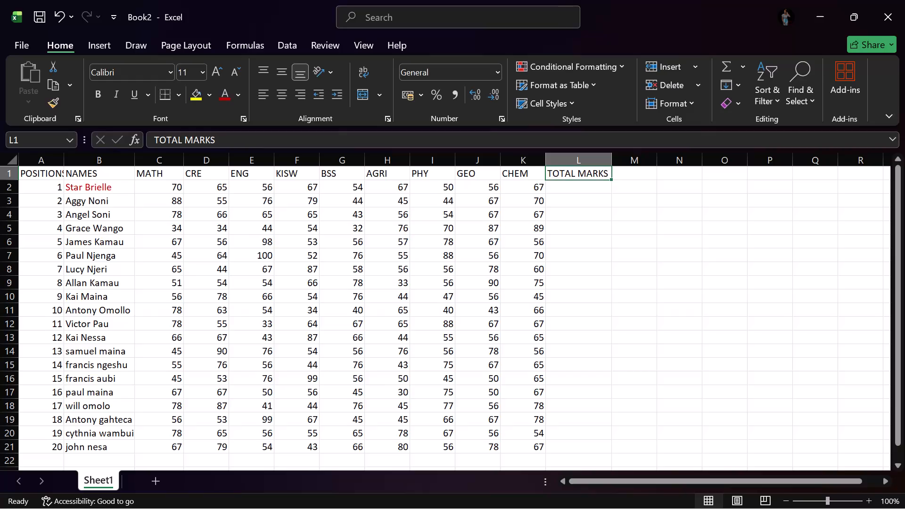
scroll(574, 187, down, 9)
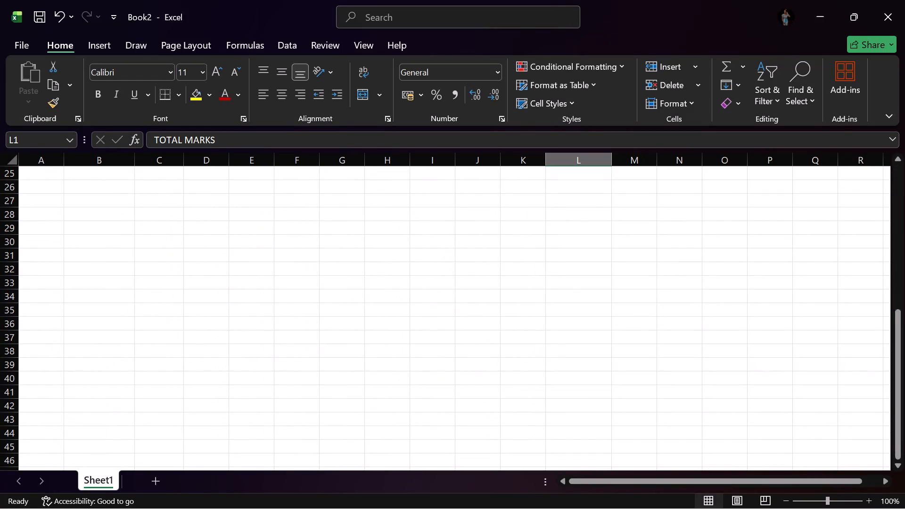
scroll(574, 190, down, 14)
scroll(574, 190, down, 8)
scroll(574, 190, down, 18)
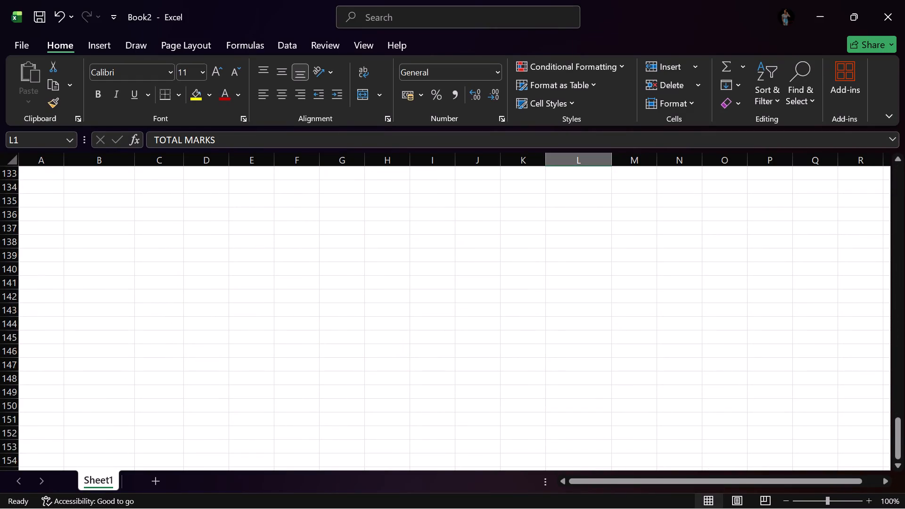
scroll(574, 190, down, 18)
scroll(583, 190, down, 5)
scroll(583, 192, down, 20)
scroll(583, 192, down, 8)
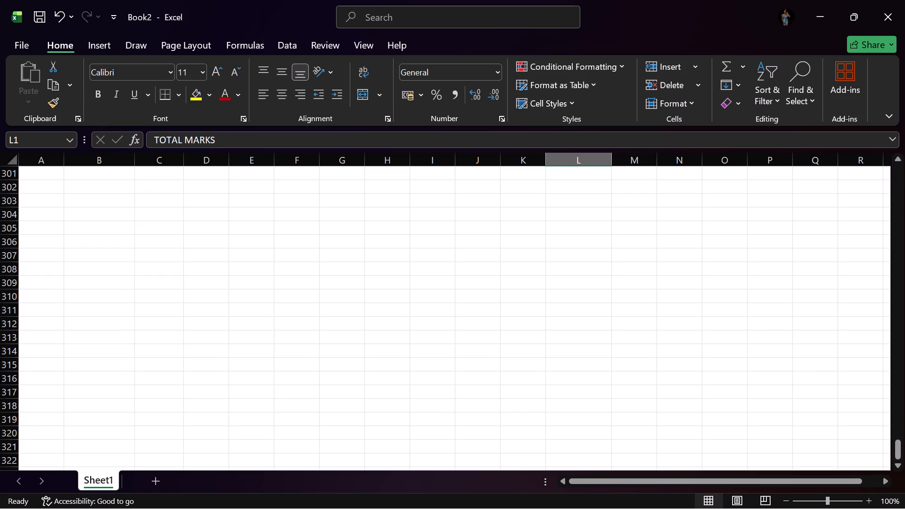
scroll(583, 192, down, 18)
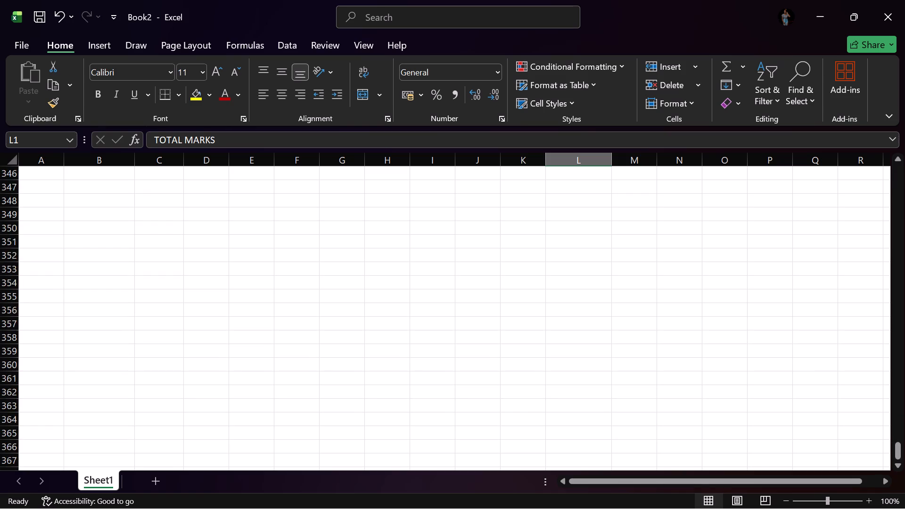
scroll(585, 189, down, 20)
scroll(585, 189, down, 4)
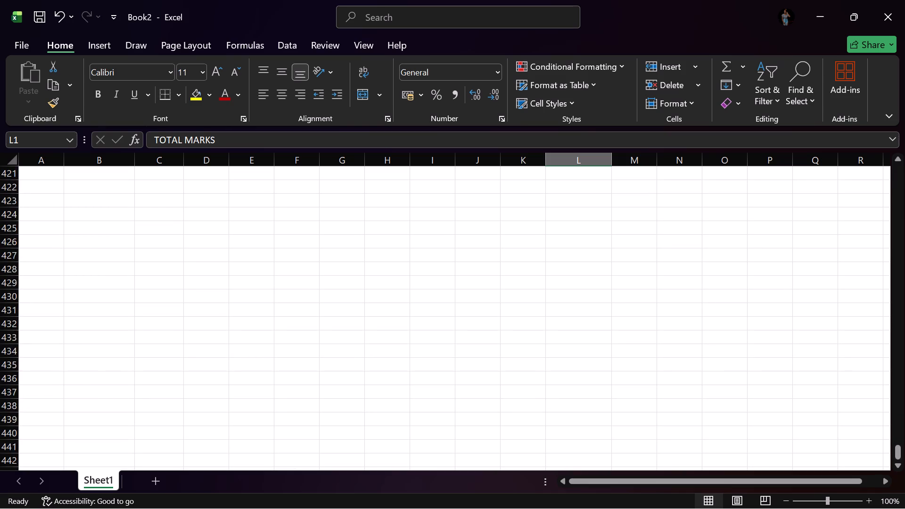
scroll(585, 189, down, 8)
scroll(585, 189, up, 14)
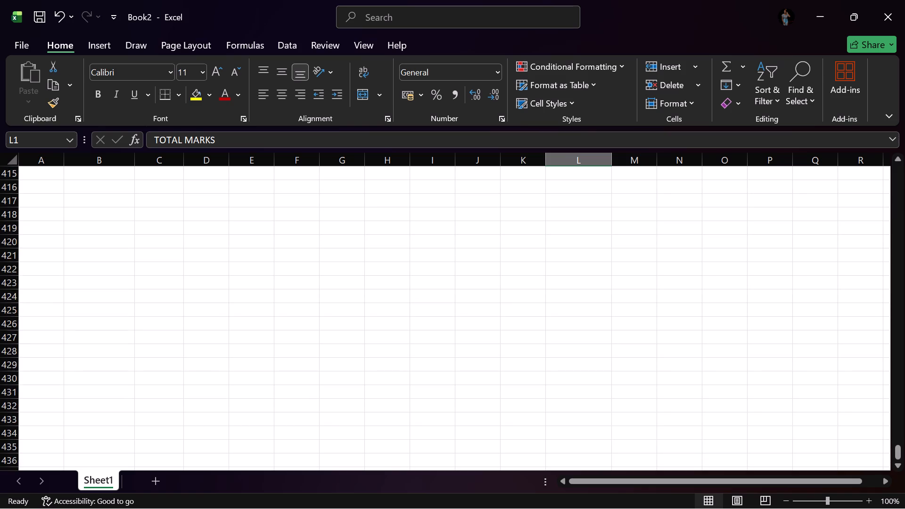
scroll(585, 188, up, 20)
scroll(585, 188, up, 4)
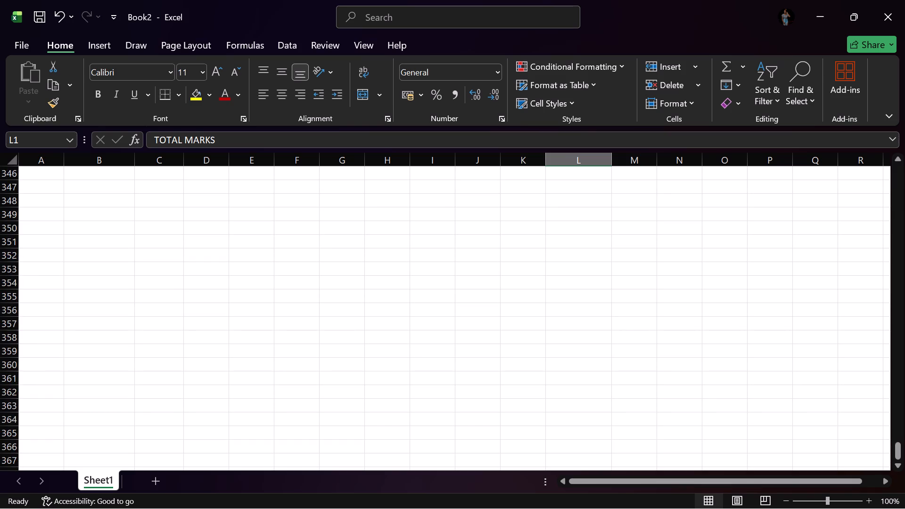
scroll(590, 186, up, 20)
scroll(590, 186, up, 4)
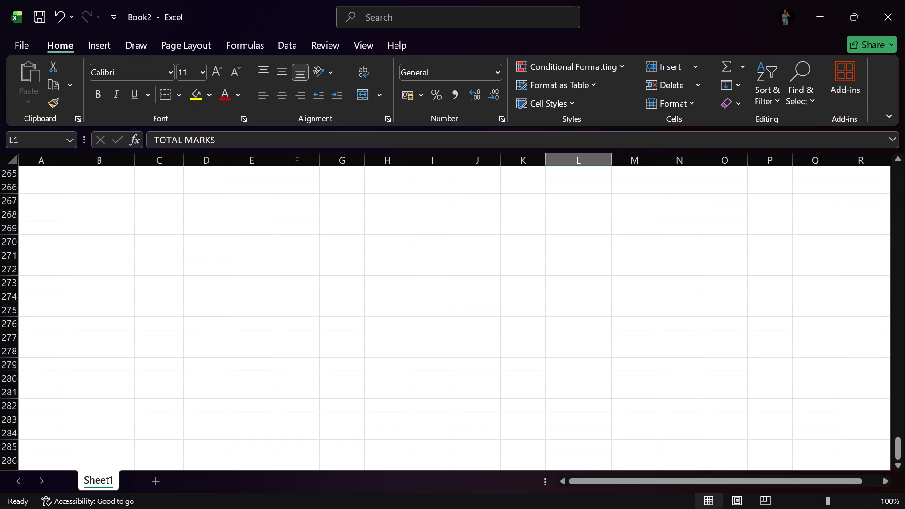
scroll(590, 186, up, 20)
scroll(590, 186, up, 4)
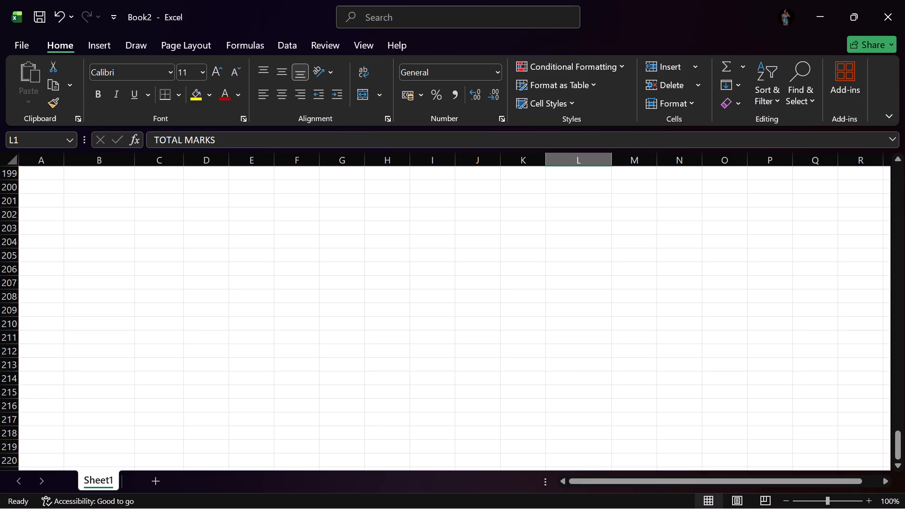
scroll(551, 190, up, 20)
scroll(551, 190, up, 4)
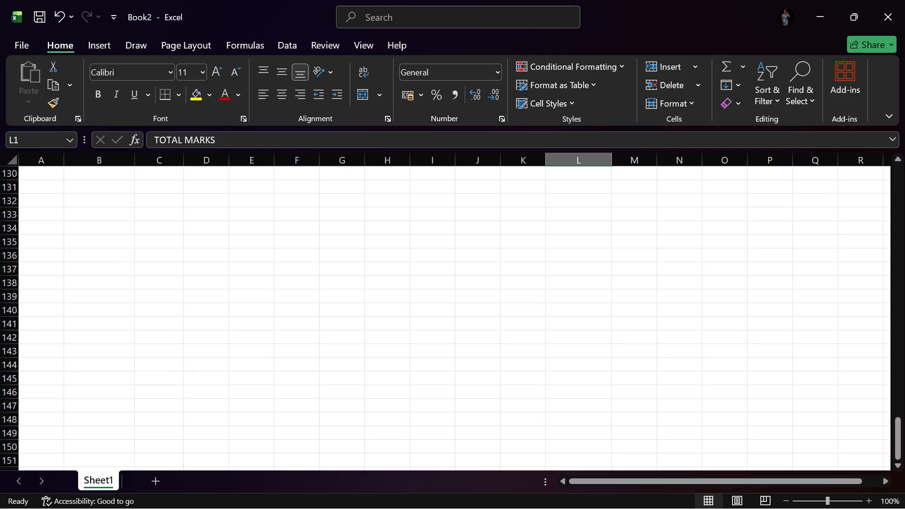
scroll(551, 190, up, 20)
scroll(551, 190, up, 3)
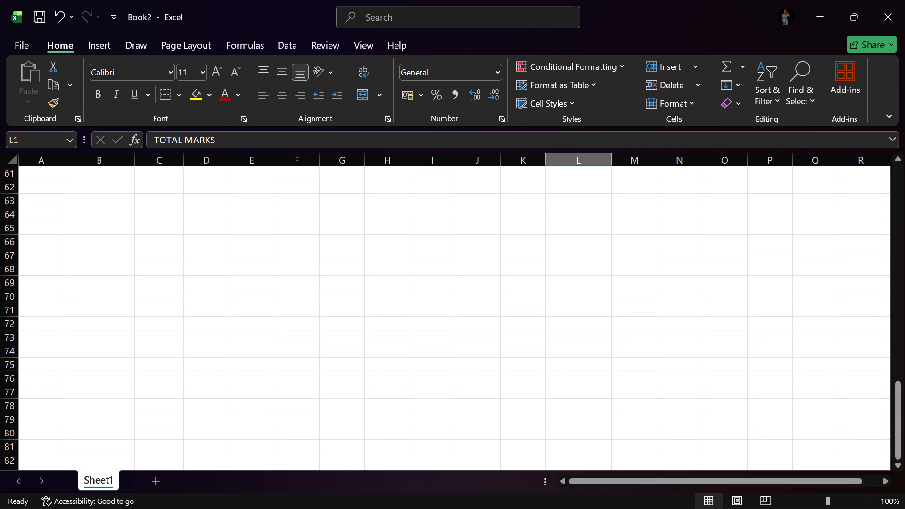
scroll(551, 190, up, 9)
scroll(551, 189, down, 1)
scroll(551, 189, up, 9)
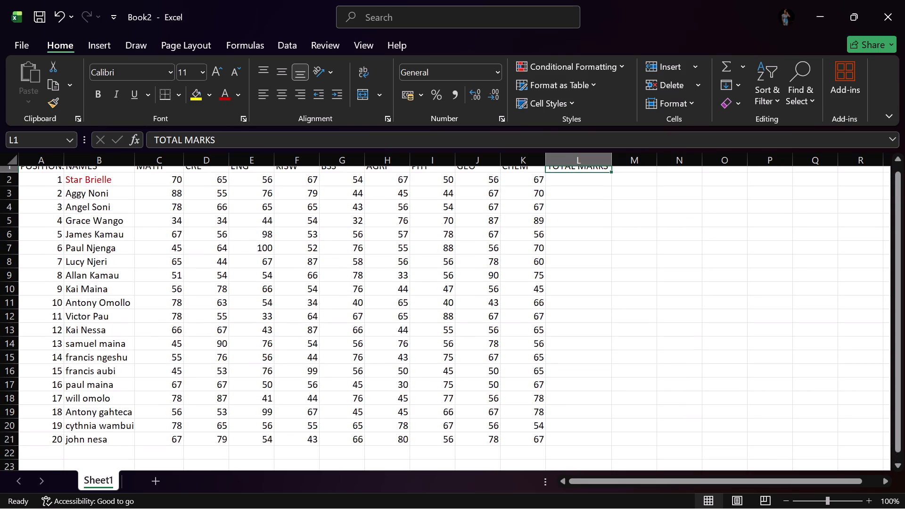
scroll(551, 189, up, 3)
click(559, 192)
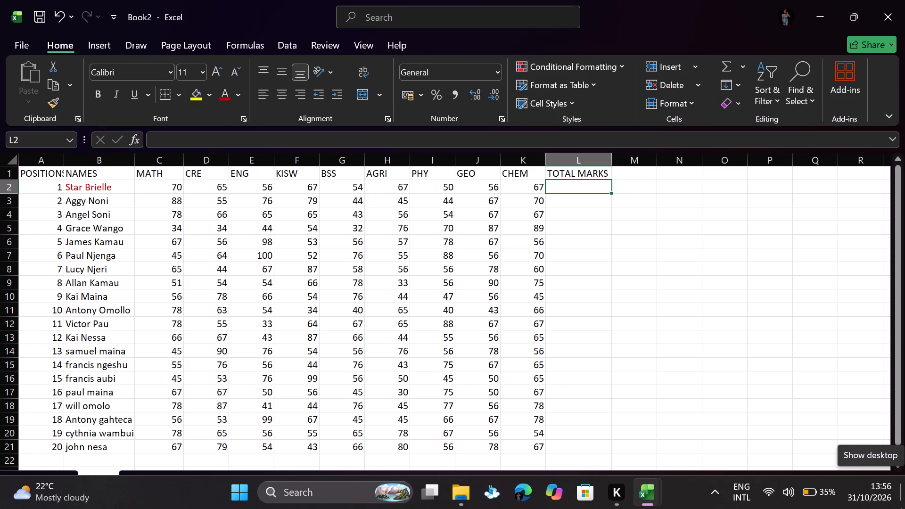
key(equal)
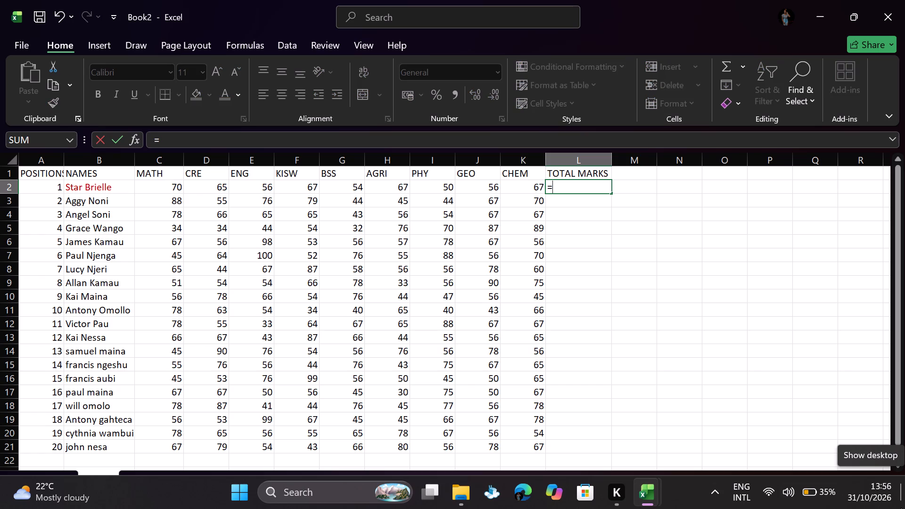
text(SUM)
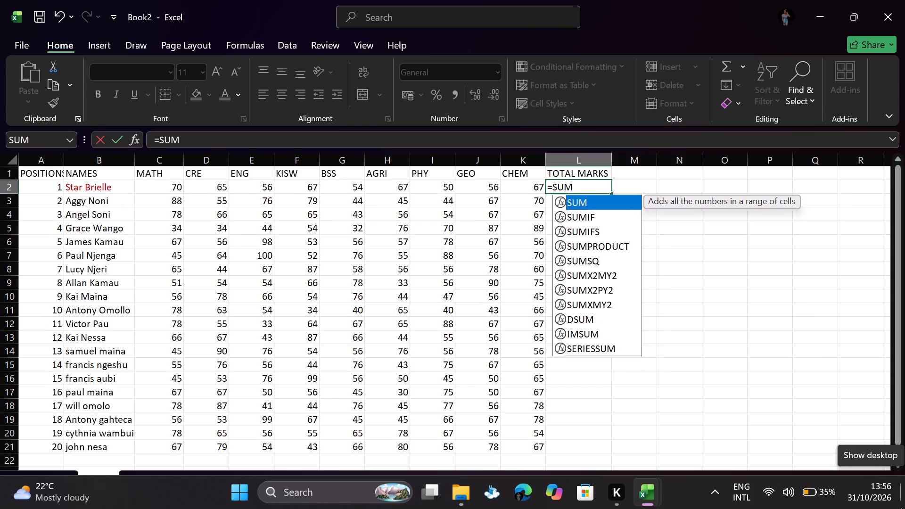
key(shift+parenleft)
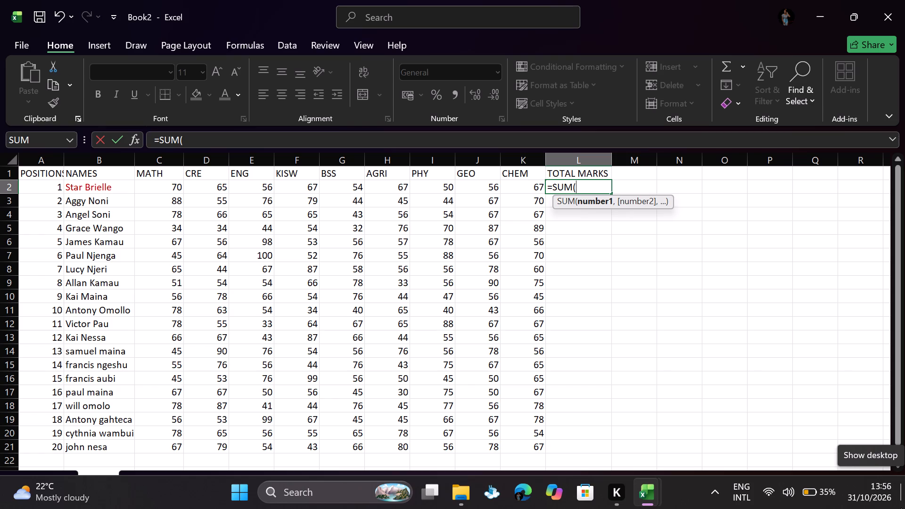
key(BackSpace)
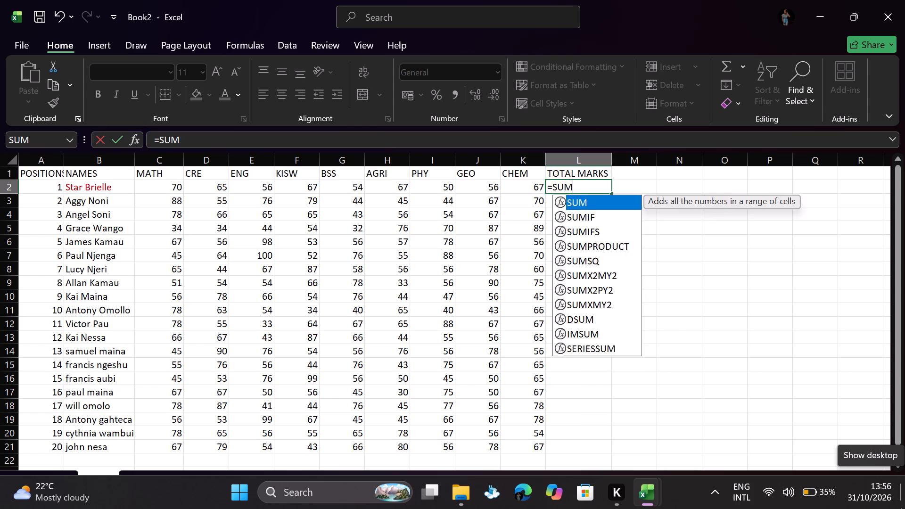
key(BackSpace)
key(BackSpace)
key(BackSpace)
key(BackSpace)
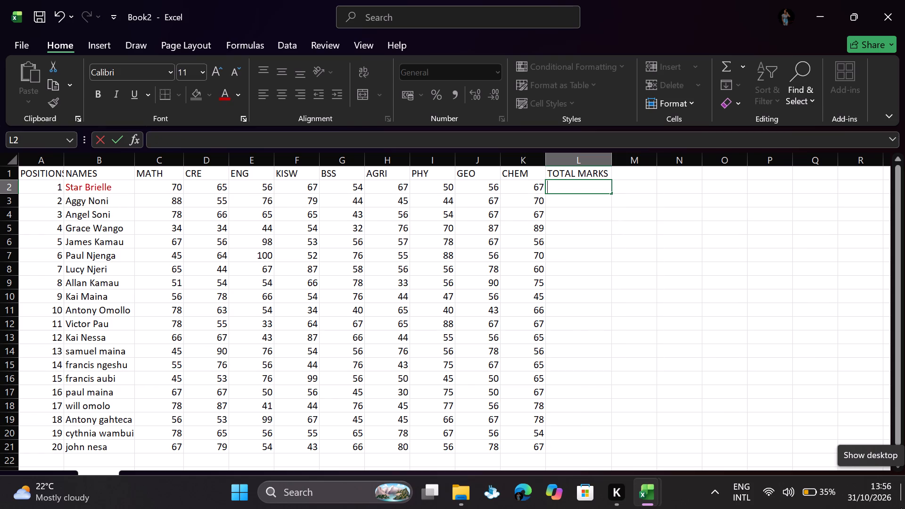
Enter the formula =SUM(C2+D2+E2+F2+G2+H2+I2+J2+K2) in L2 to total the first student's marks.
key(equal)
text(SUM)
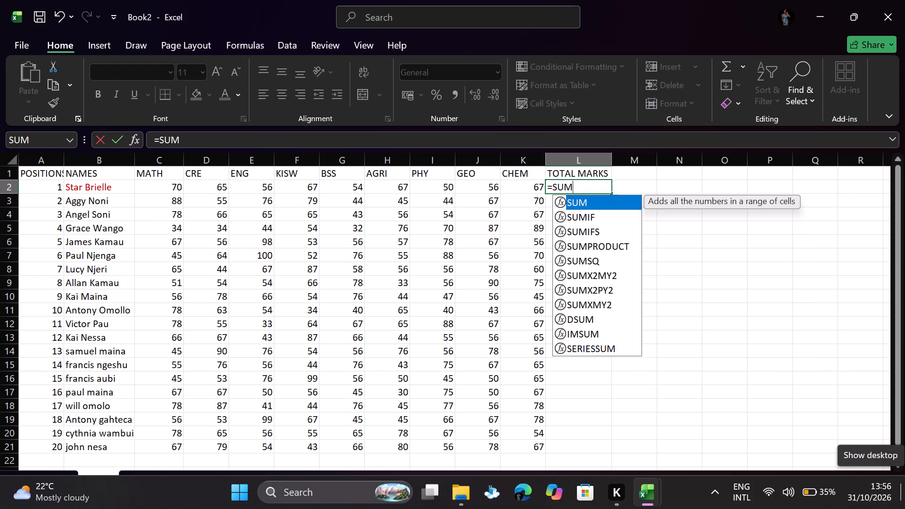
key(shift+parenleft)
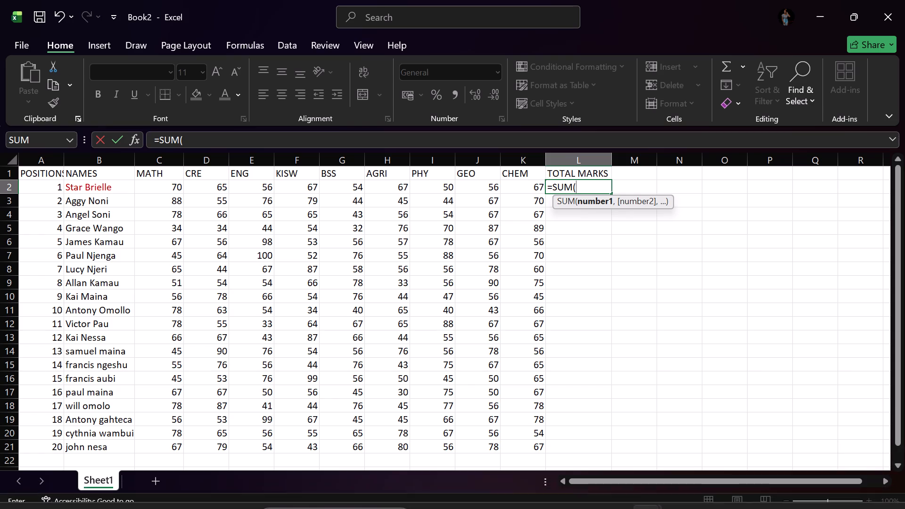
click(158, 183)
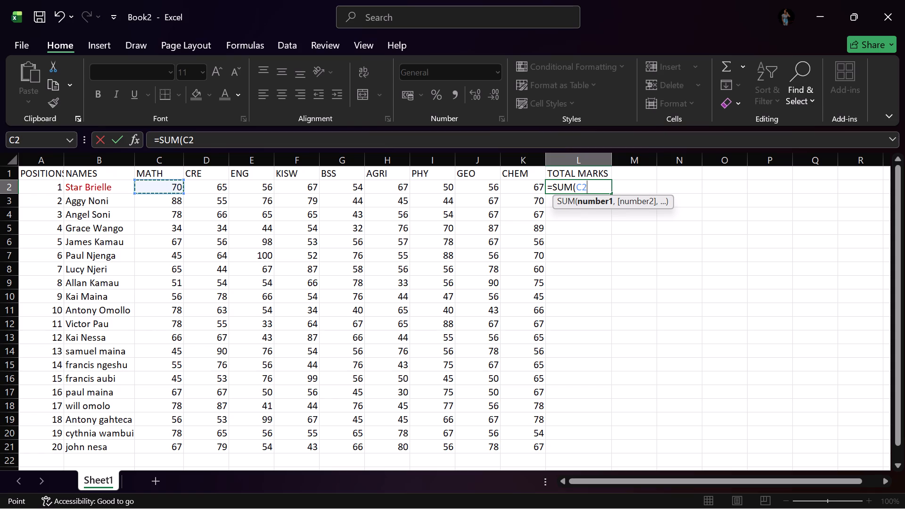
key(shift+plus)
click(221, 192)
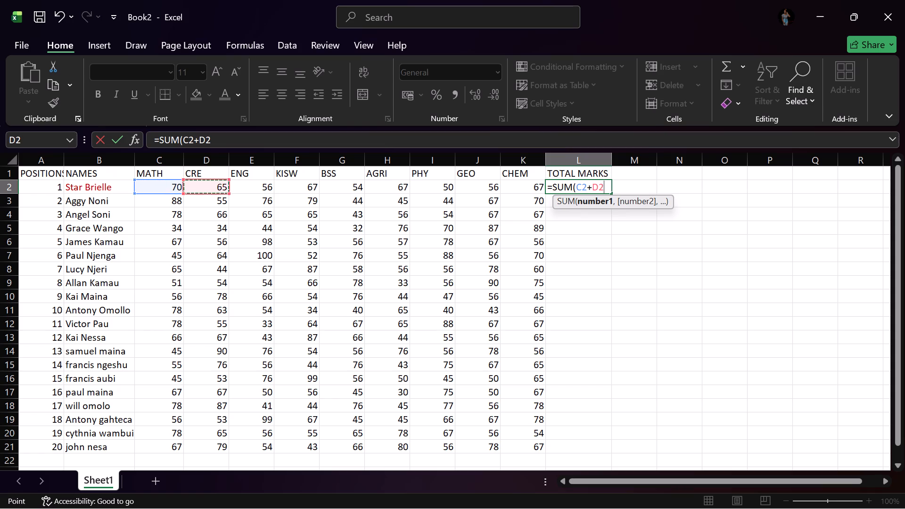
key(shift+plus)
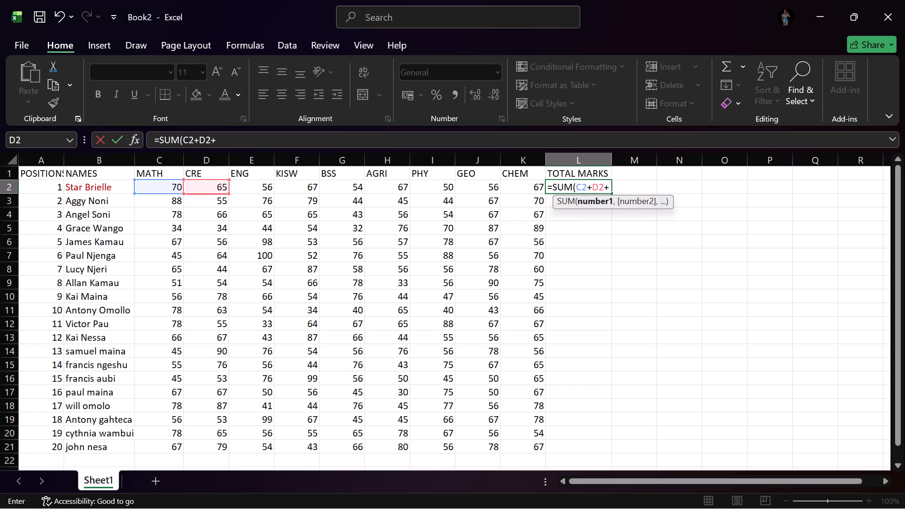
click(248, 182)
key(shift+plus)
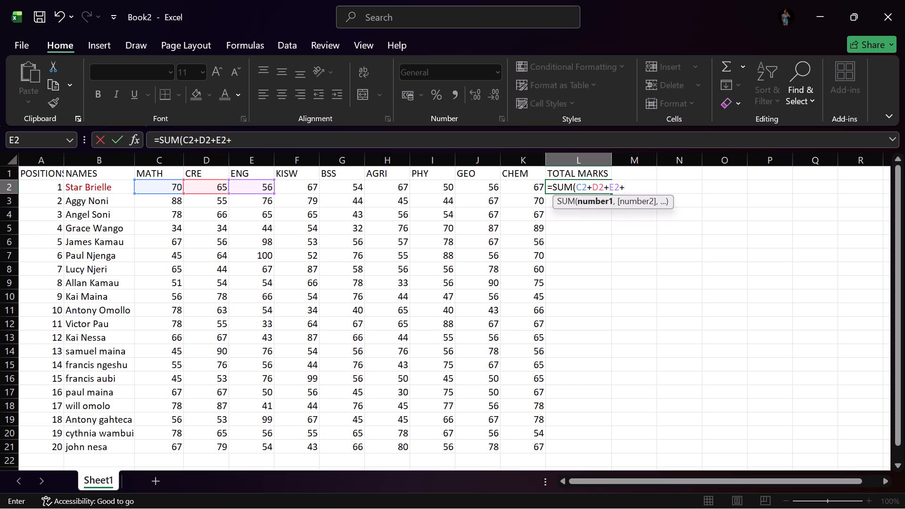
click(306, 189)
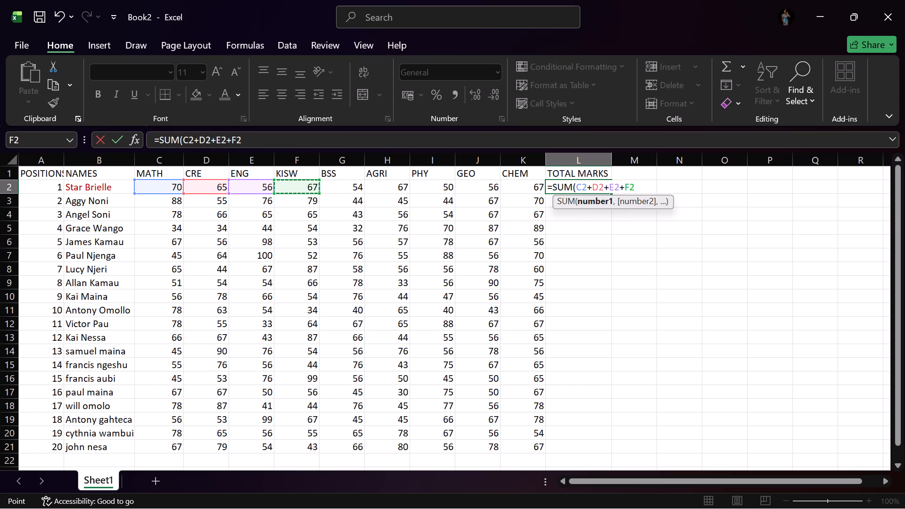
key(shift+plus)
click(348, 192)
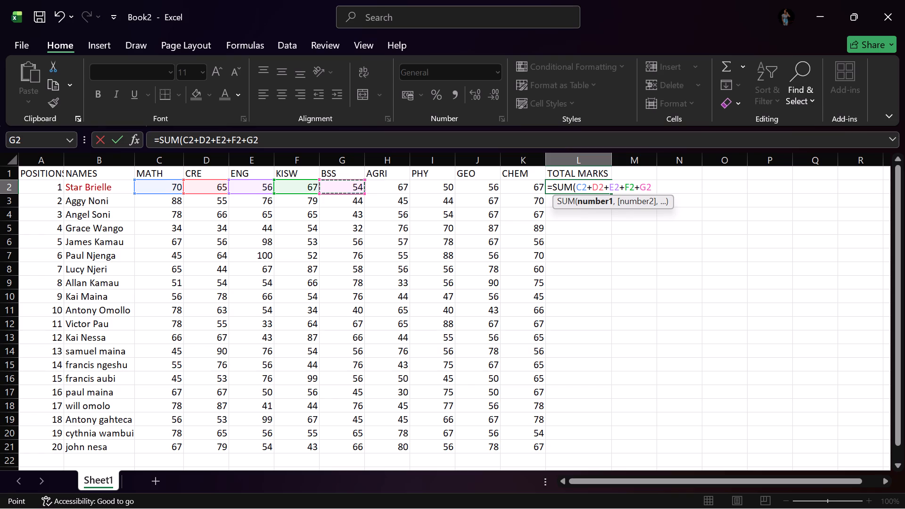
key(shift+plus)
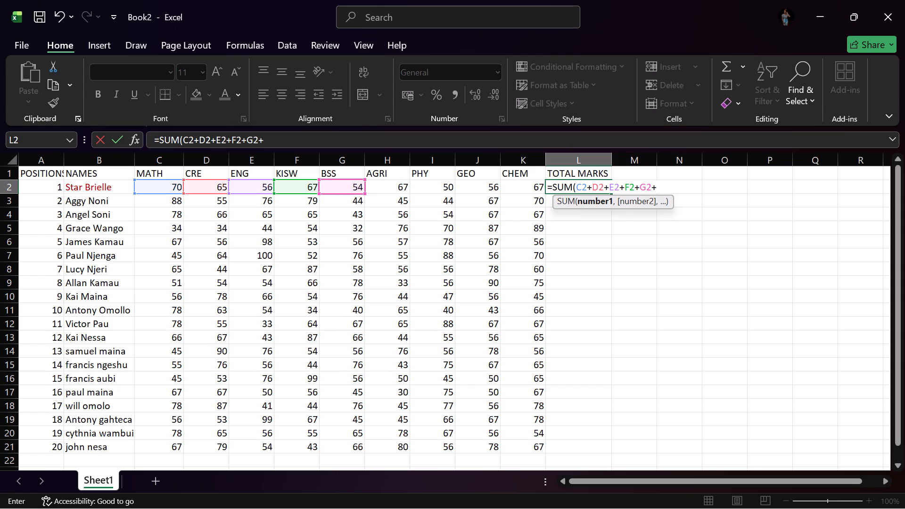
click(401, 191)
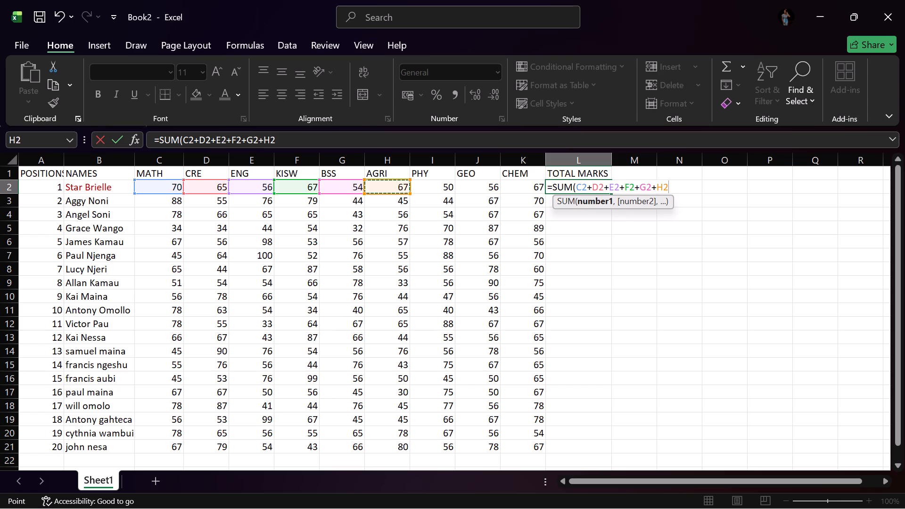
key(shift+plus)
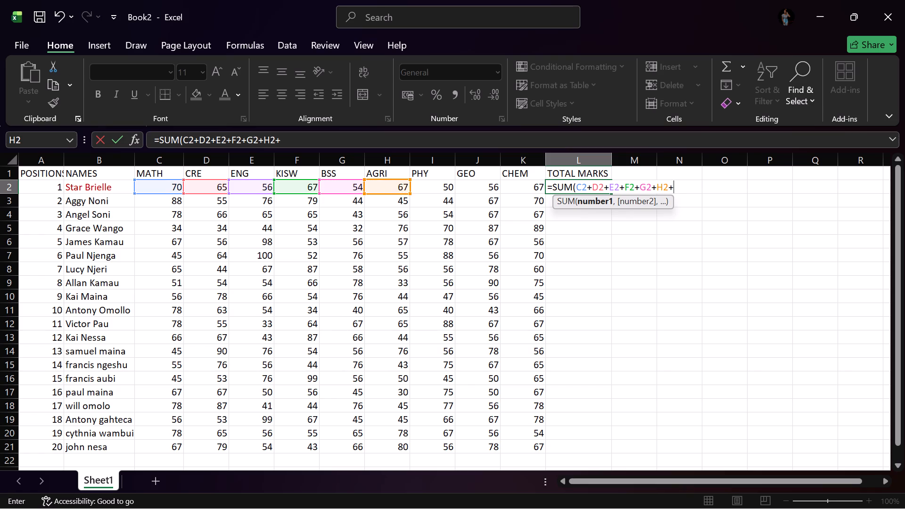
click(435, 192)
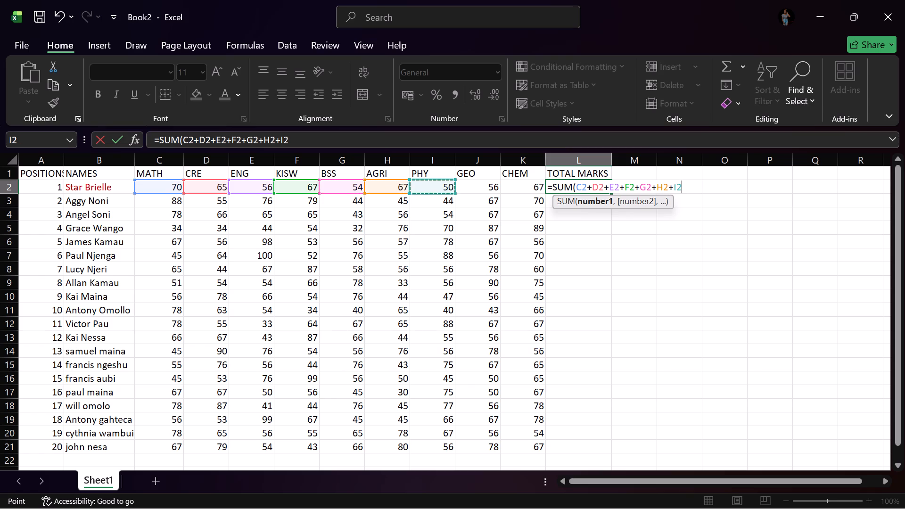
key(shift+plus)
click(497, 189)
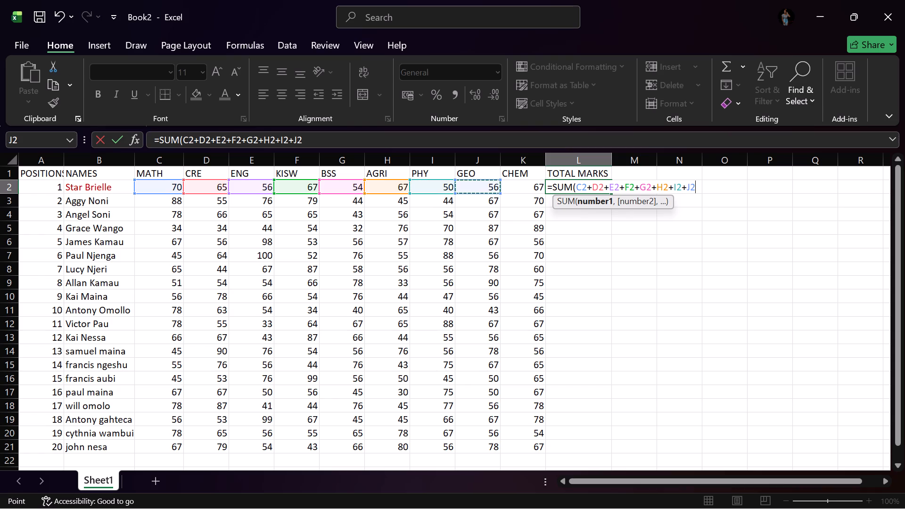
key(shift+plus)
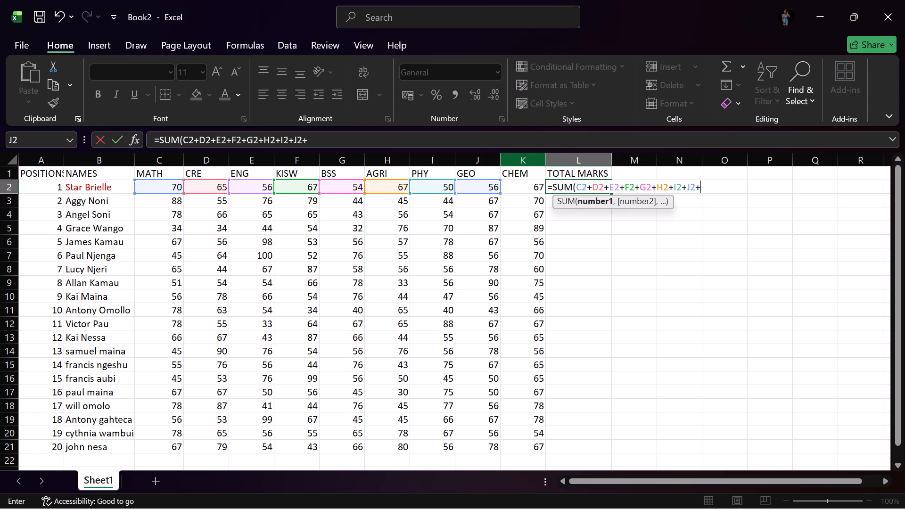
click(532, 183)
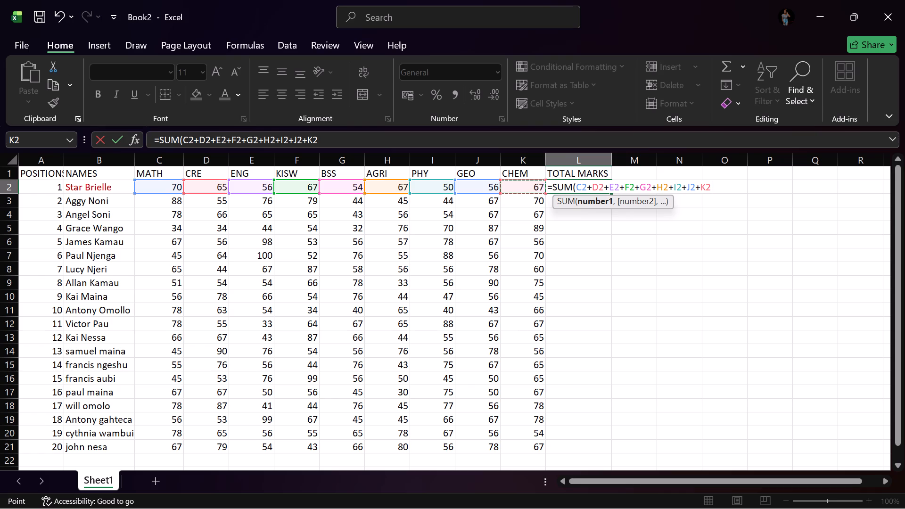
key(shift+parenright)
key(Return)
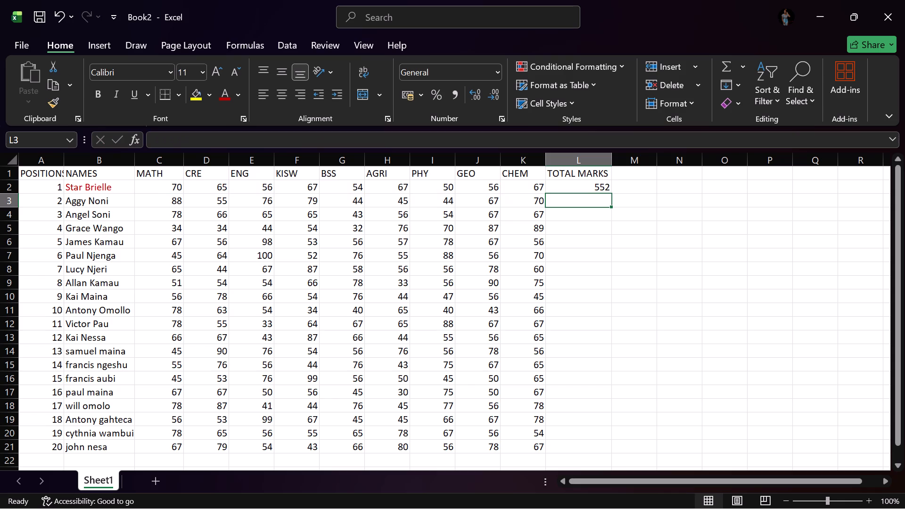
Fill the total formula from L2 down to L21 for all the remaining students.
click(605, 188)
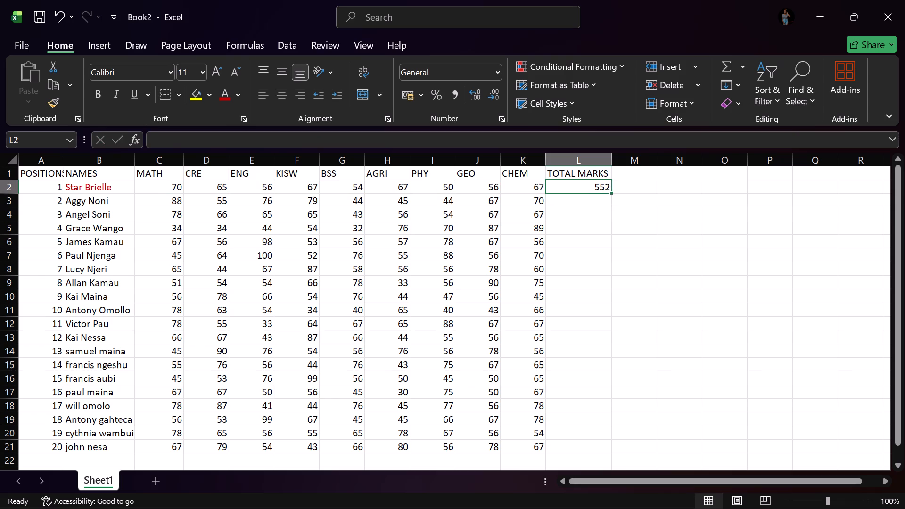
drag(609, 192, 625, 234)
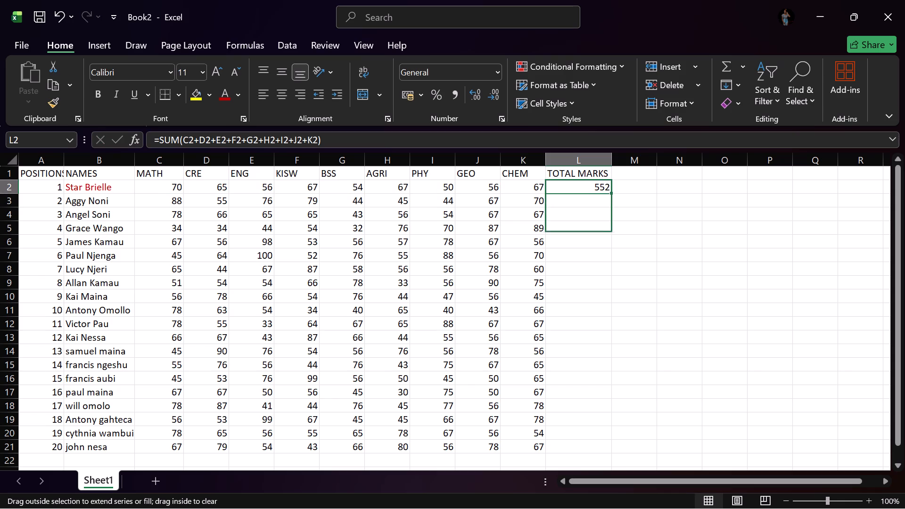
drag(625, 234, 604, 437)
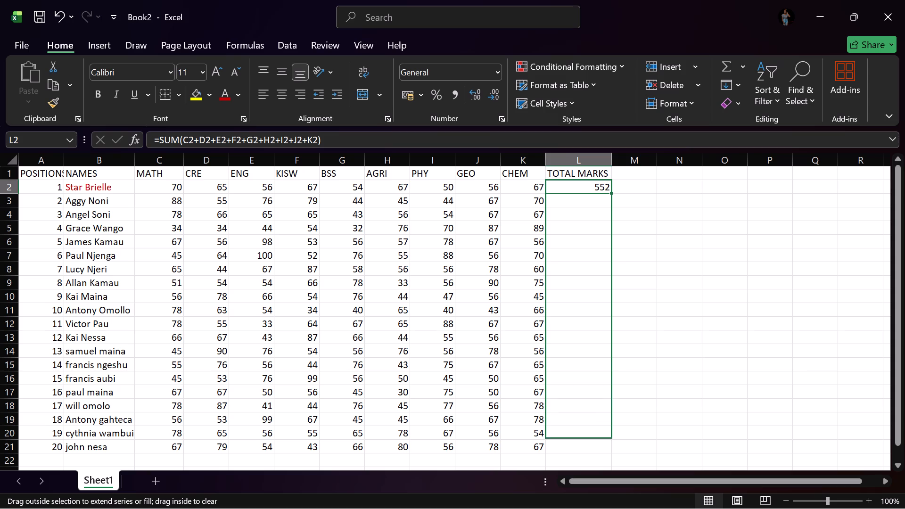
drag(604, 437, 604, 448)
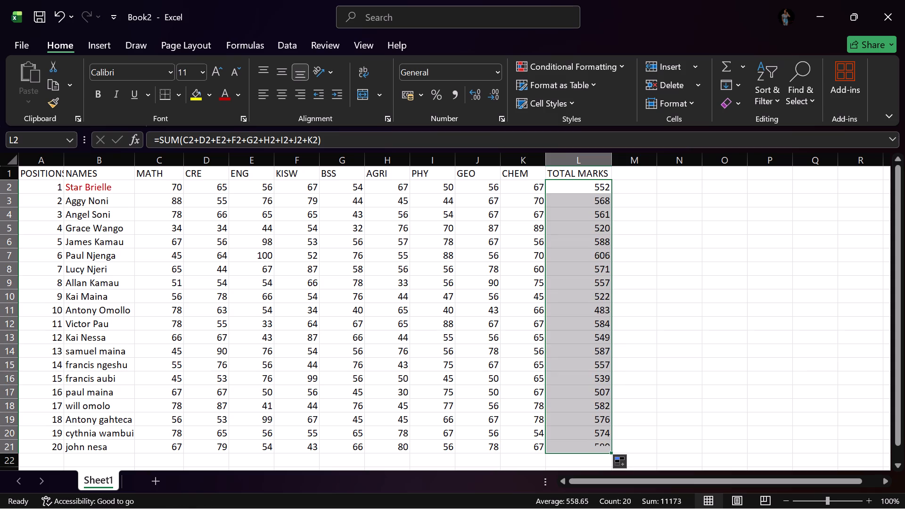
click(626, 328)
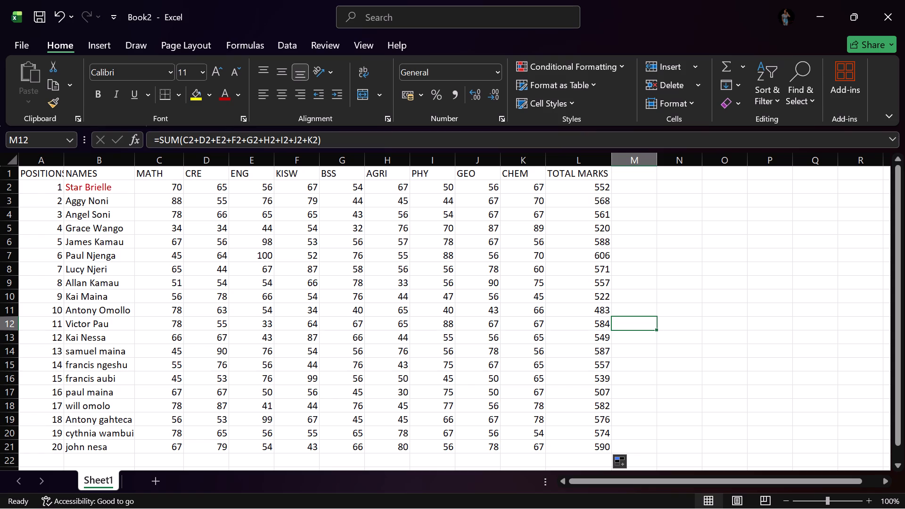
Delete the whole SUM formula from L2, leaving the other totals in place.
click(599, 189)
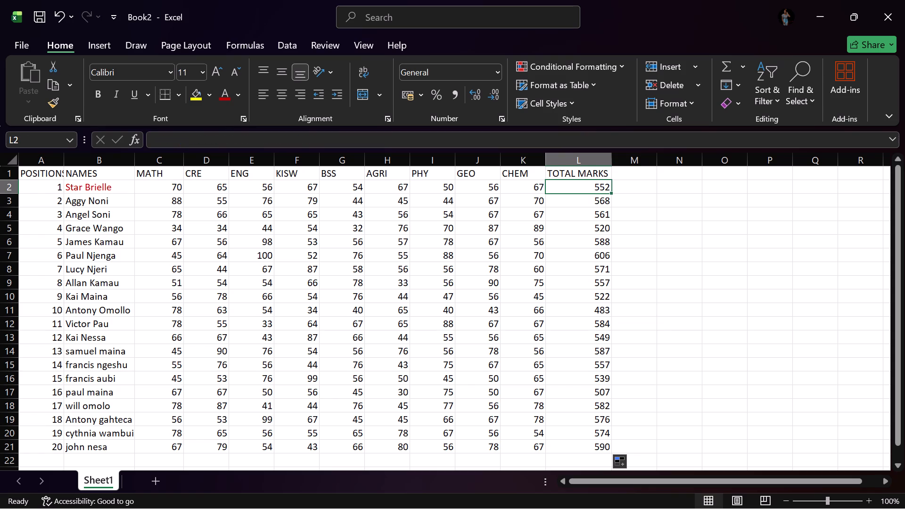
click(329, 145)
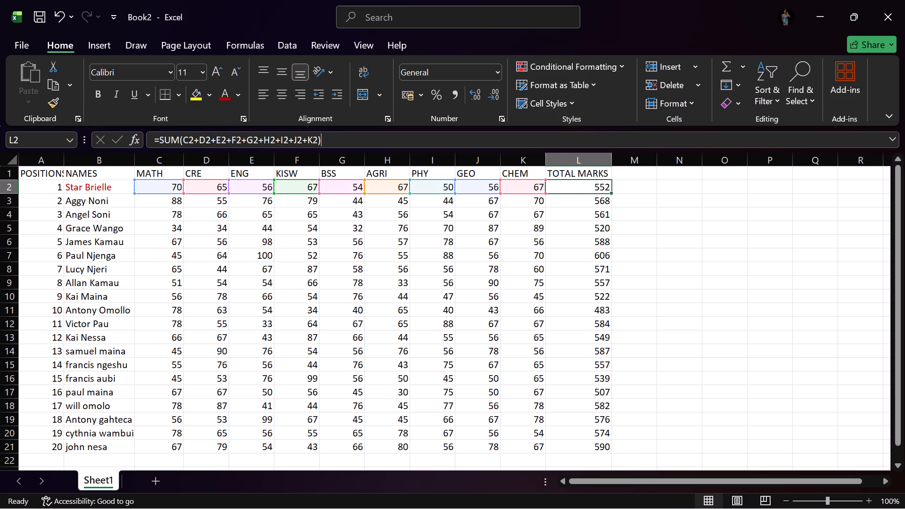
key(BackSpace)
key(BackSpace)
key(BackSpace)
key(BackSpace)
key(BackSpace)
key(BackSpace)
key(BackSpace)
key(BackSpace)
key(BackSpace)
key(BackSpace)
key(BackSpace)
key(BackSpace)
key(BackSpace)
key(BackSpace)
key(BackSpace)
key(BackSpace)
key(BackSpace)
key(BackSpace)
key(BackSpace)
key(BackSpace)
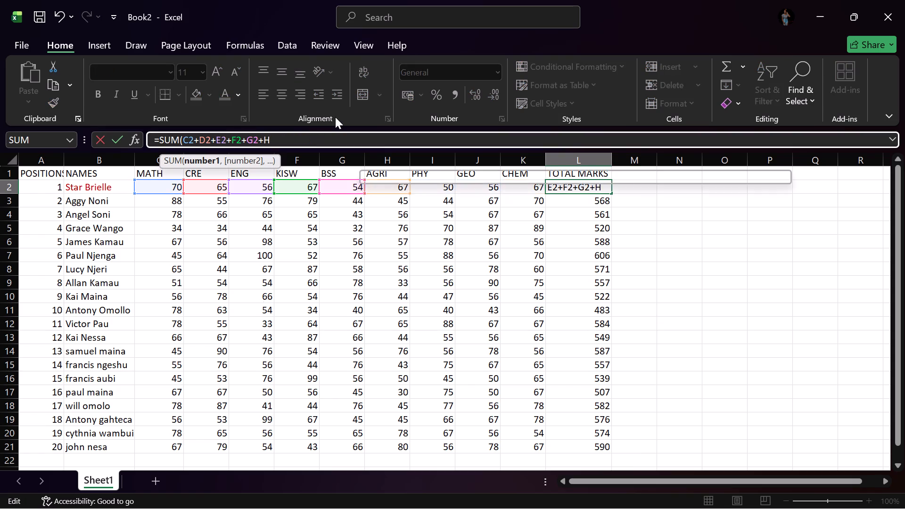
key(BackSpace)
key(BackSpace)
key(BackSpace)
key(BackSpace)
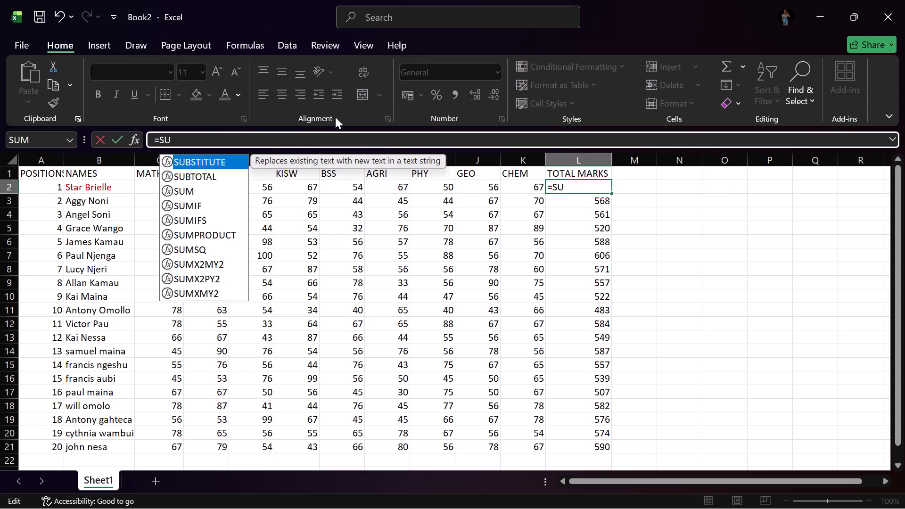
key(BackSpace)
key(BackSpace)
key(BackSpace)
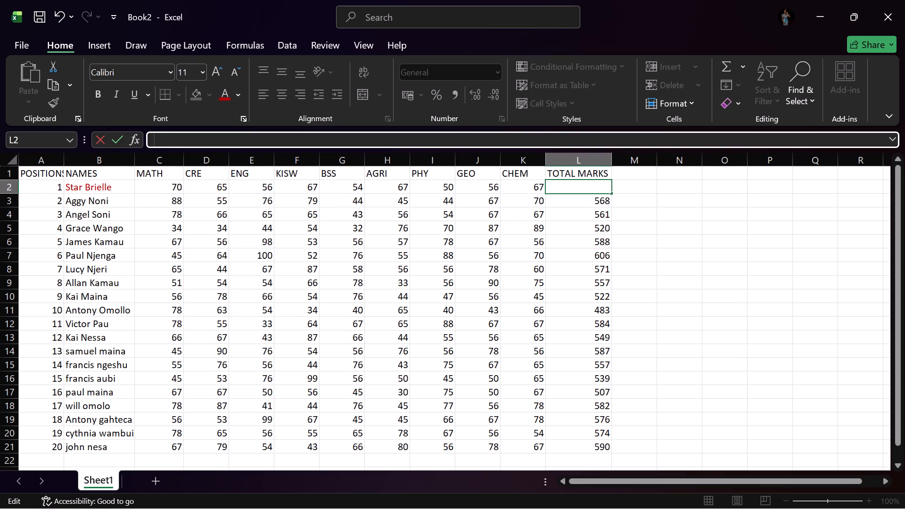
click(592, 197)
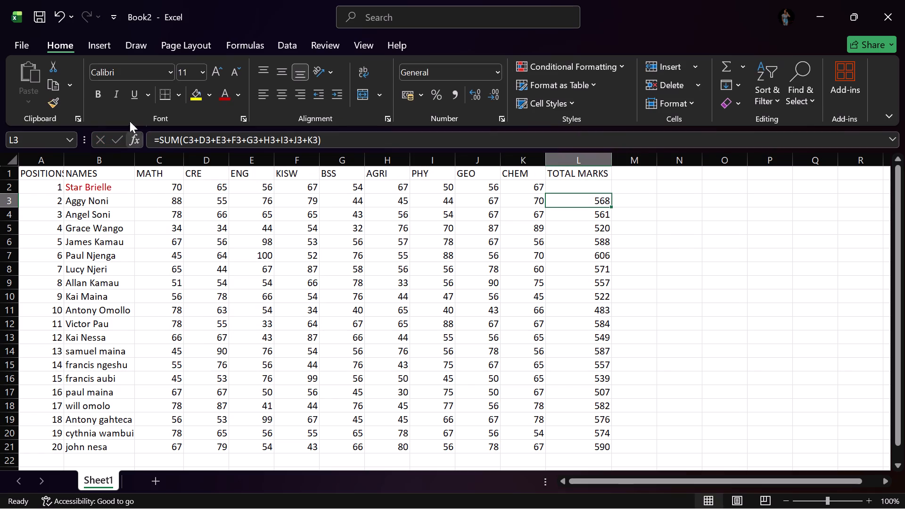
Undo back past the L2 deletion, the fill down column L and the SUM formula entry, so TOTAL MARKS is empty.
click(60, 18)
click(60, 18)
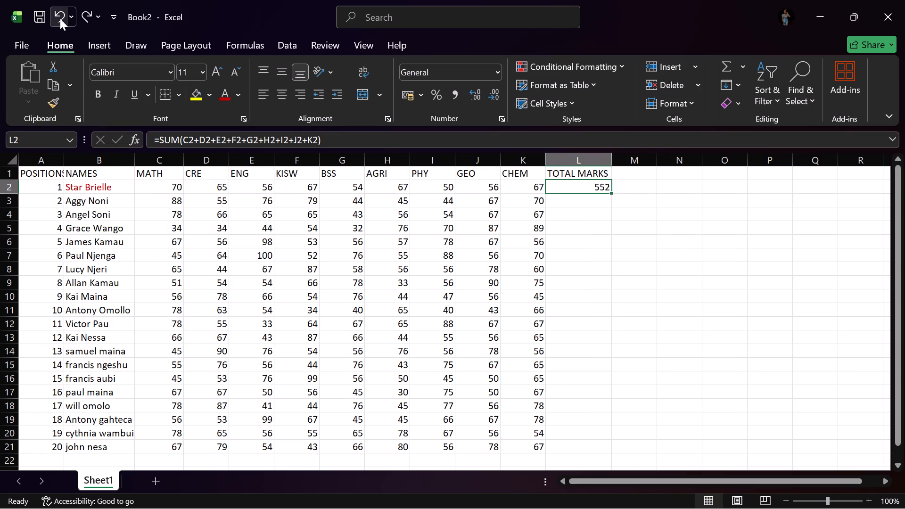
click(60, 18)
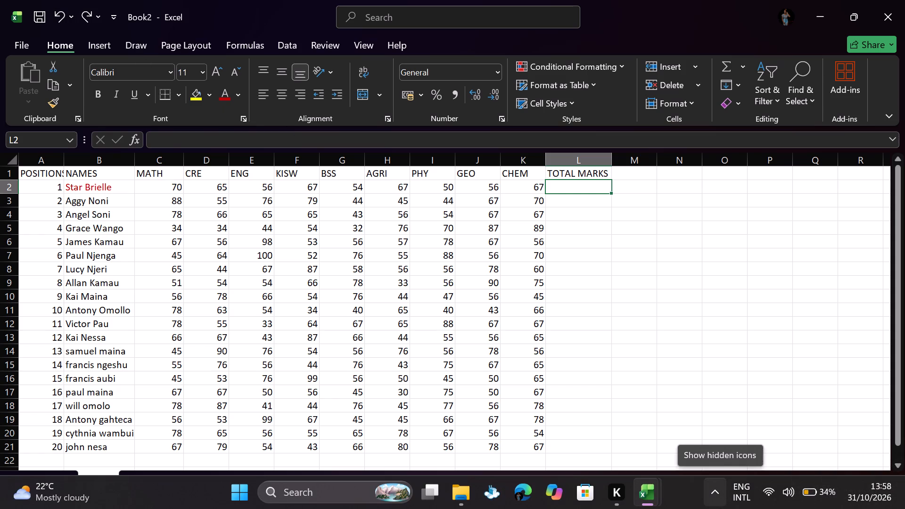
Start a formula in L2 with =SUM( for the first student's total marks.
scroll(721, 508, down, 5)
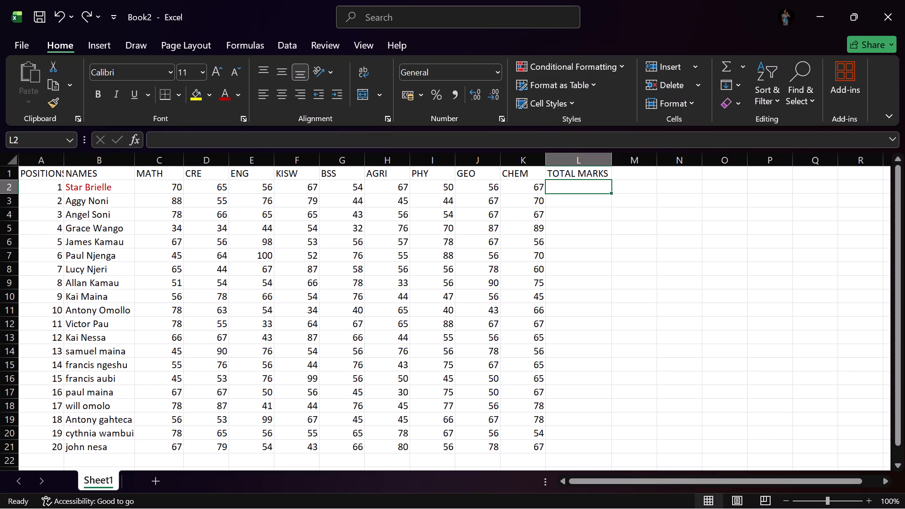
key(equal)
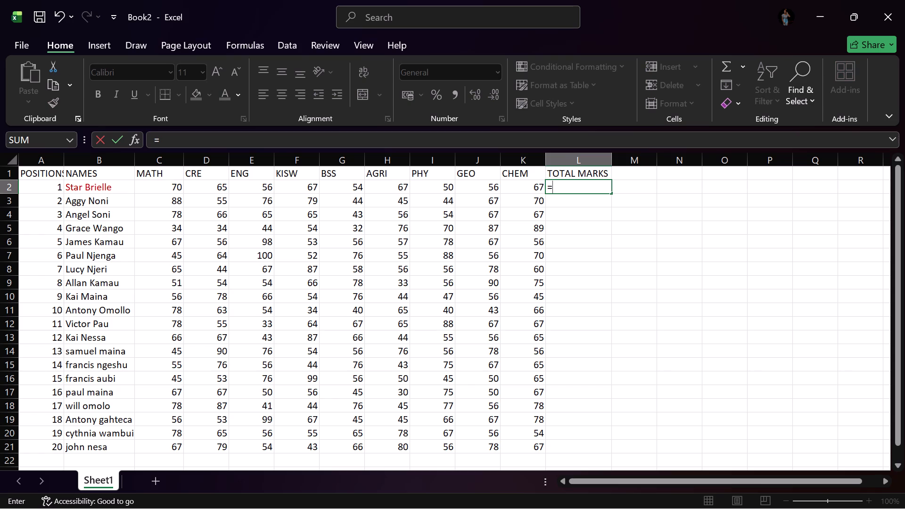
key(shift+parenleft)
key(BackSpace)
key(s)
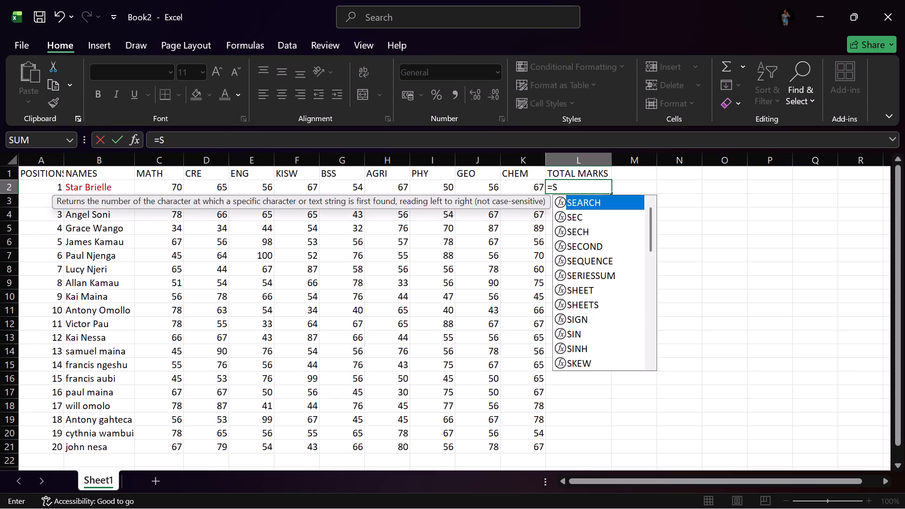
text(UM)
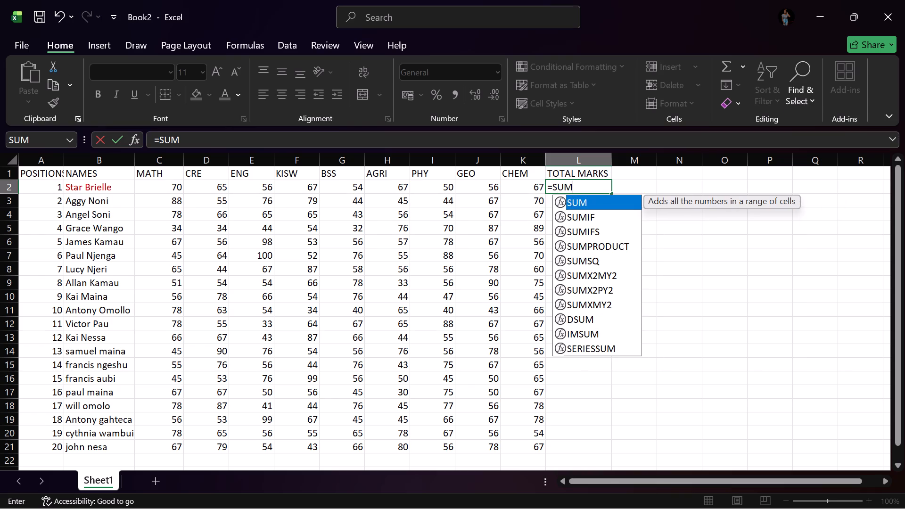
key(shift+parenleft)
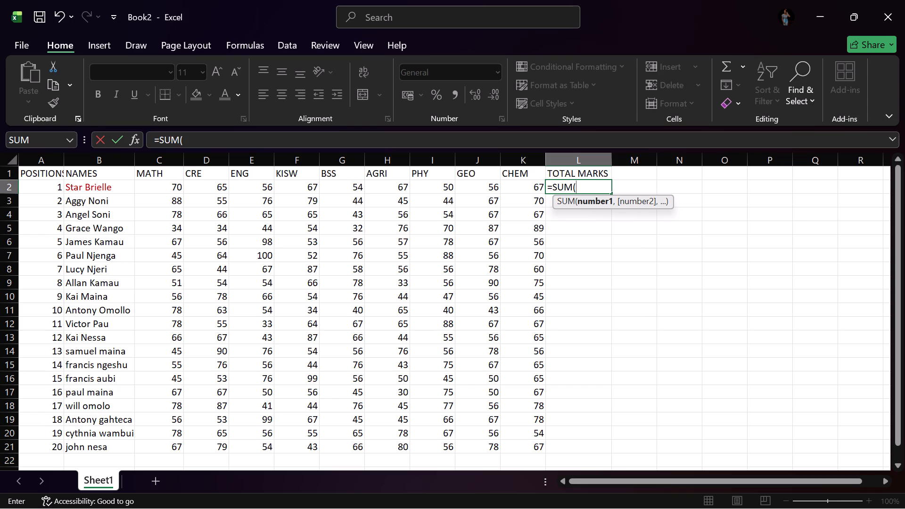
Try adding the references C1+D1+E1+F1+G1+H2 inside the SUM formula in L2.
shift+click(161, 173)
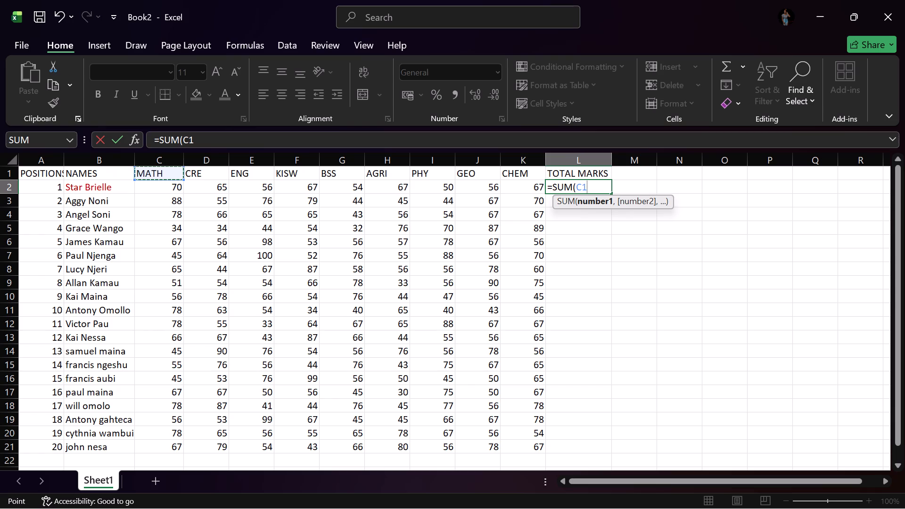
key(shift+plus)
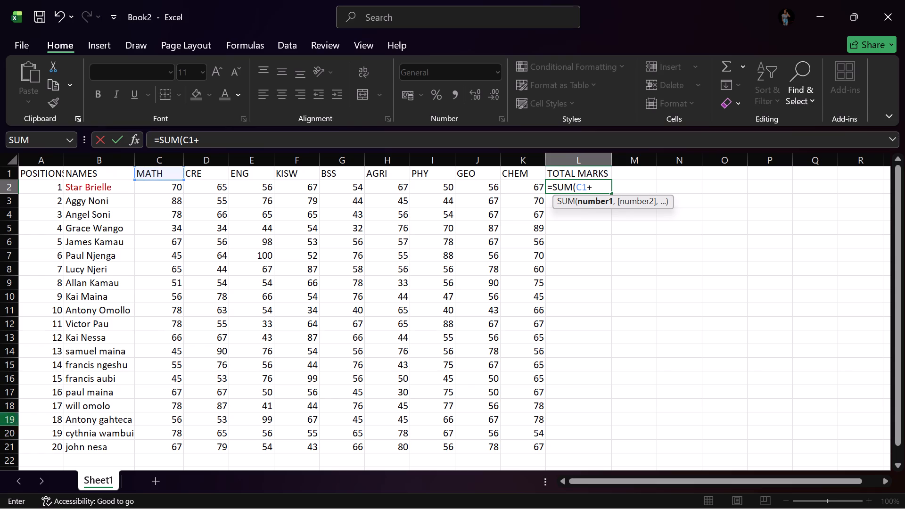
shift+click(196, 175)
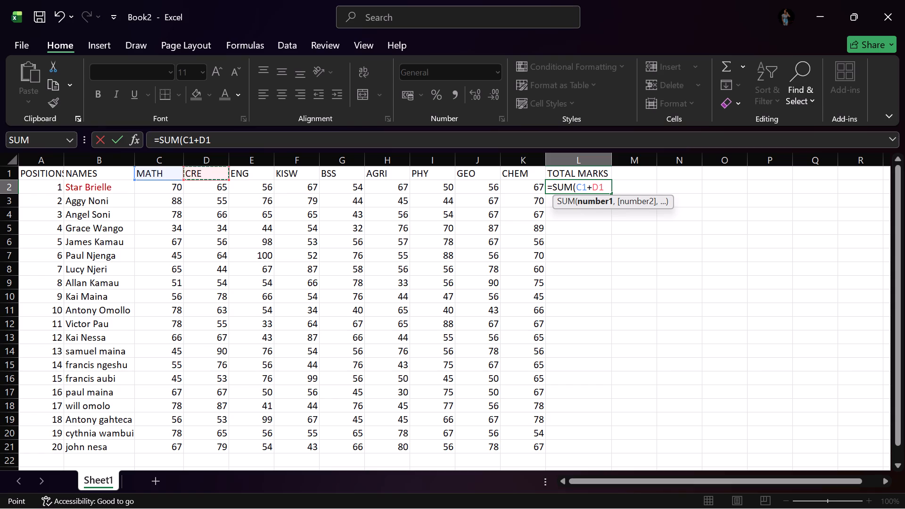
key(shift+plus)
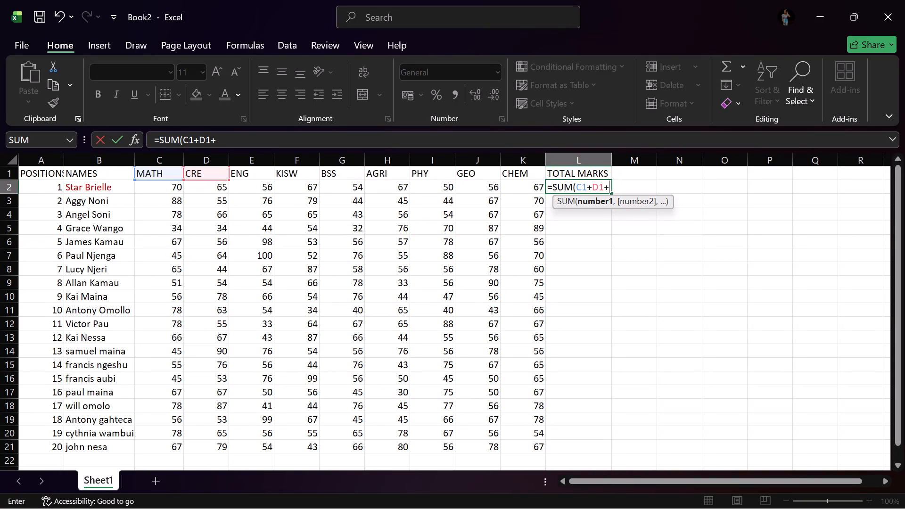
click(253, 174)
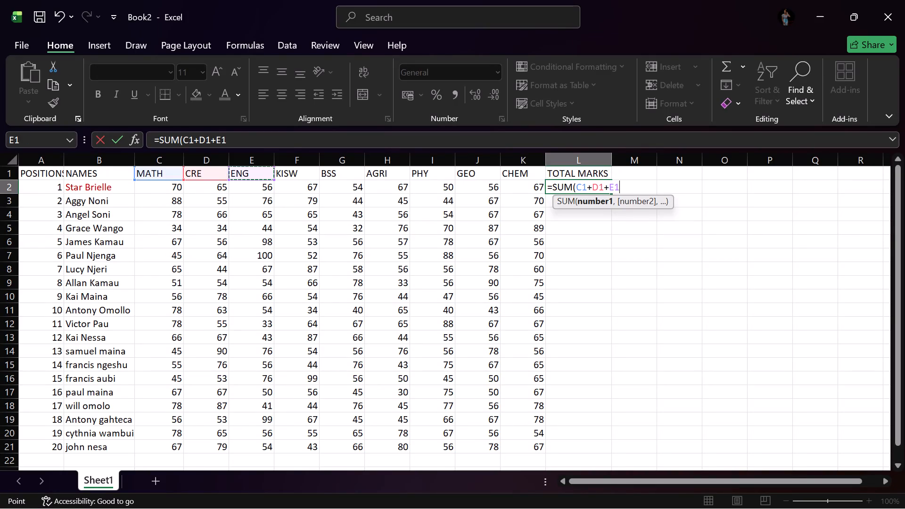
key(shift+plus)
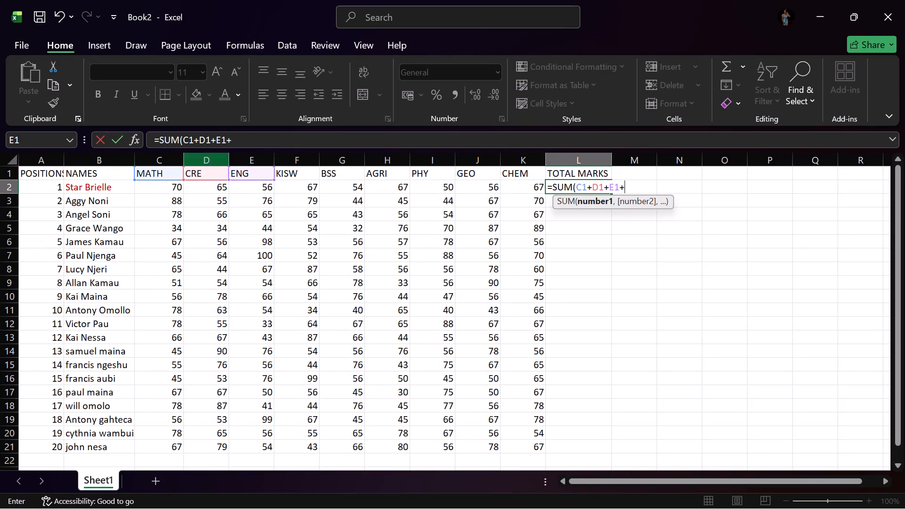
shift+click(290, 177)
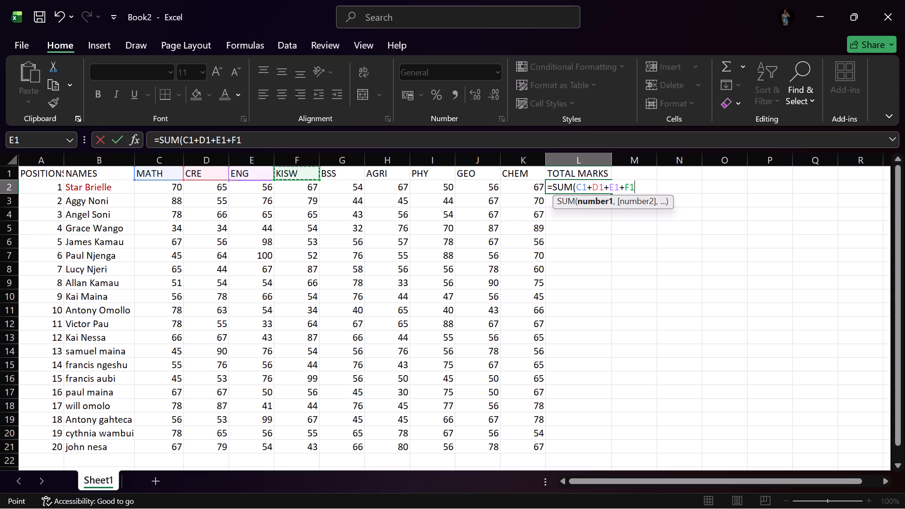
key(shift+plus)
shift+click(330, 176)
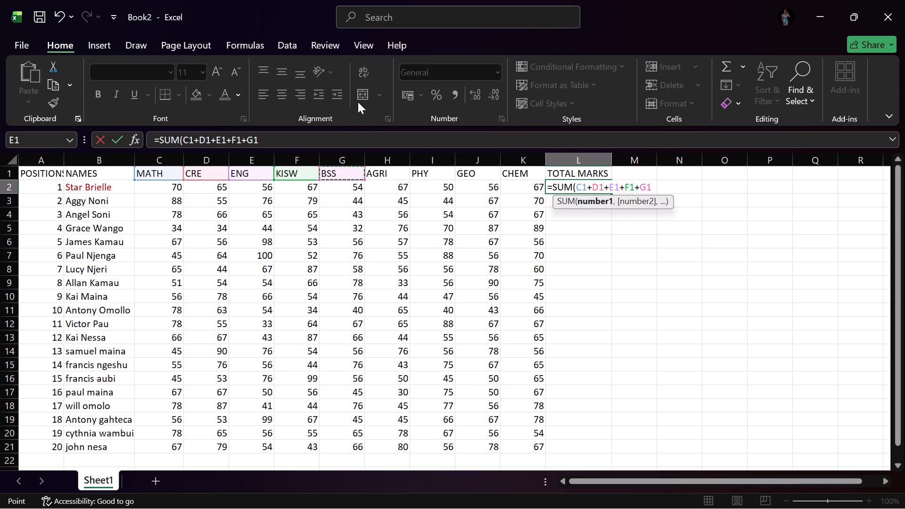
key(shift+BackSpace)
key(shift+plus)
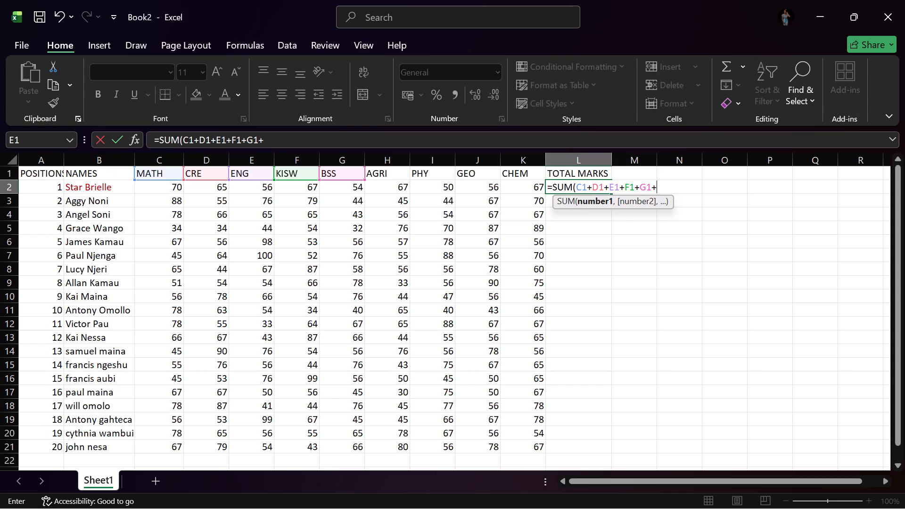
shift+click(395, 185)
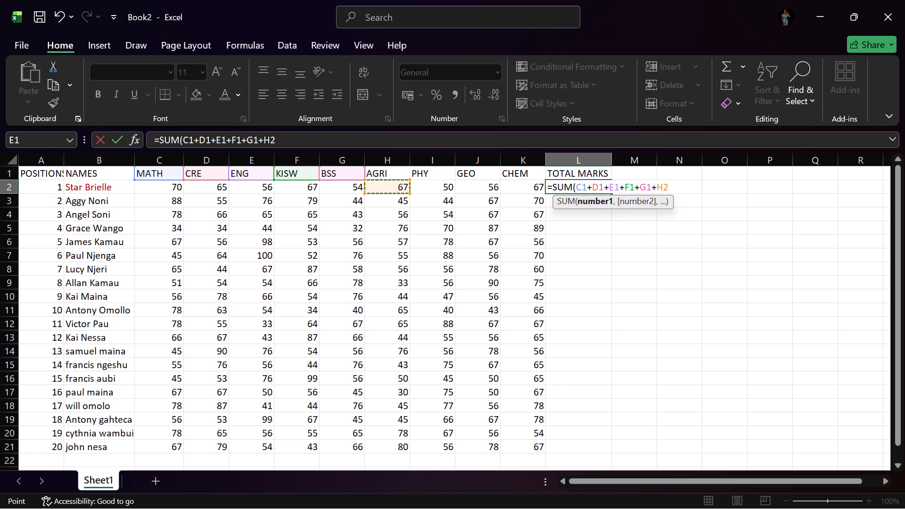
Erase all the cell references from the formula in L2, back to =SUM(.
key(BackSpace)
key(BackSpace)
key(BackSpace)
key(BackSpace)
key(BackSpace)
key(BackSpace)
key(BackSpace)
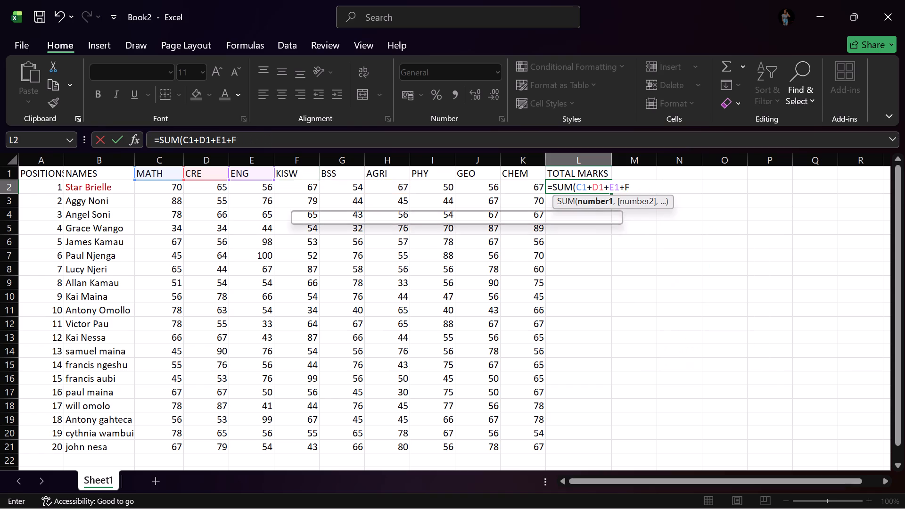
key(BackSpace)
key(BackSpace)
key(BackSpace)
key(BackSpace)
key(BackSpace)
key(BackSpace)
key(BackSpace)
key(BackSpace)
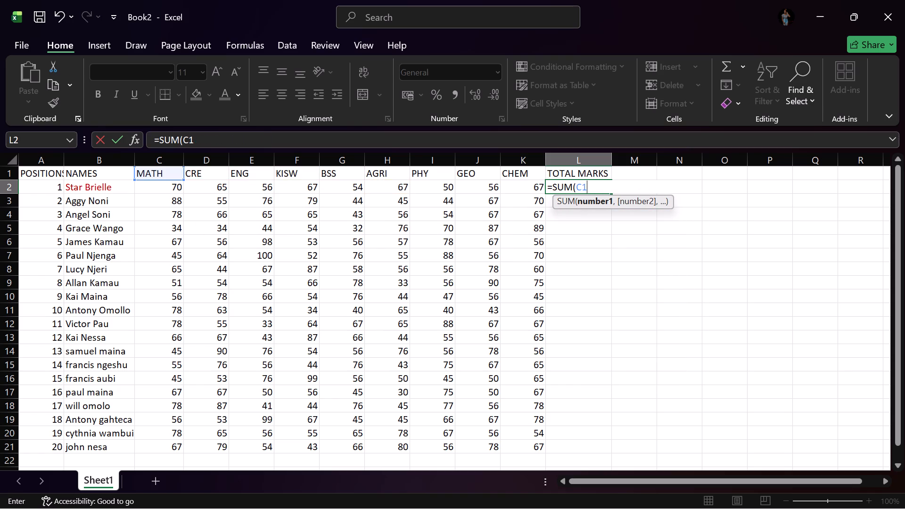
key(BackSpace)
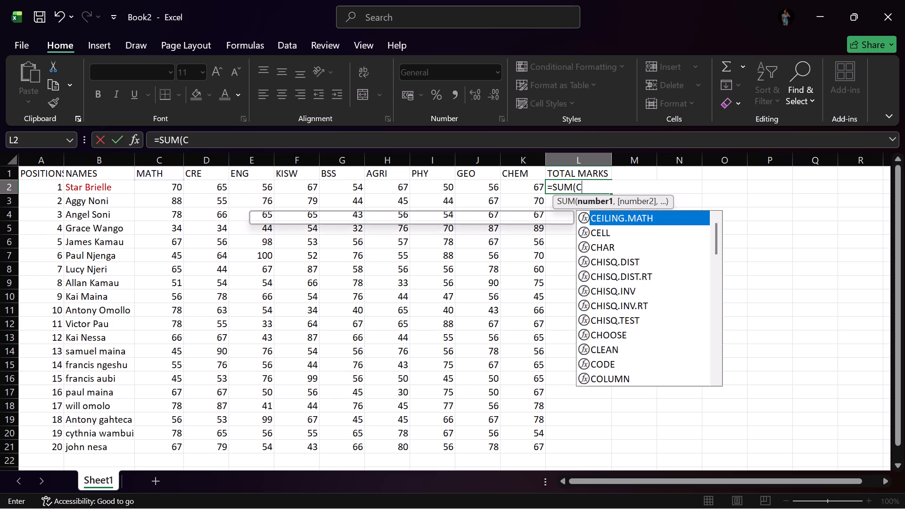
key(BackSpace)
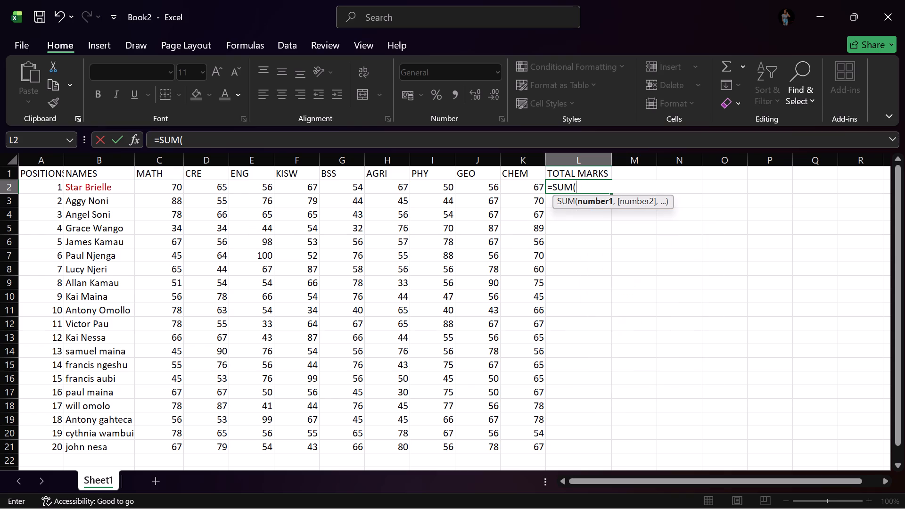
Add the first student's marks from MATH to AGRI to the open SUM formula in L2 as C2+D2+E2+F2+G2+H2.
shift+click(181, 189)
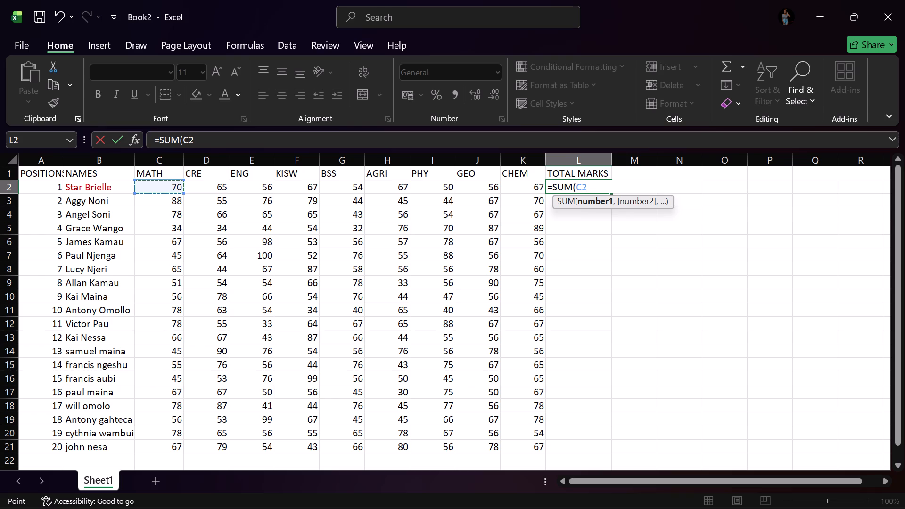
key(shift+plus)
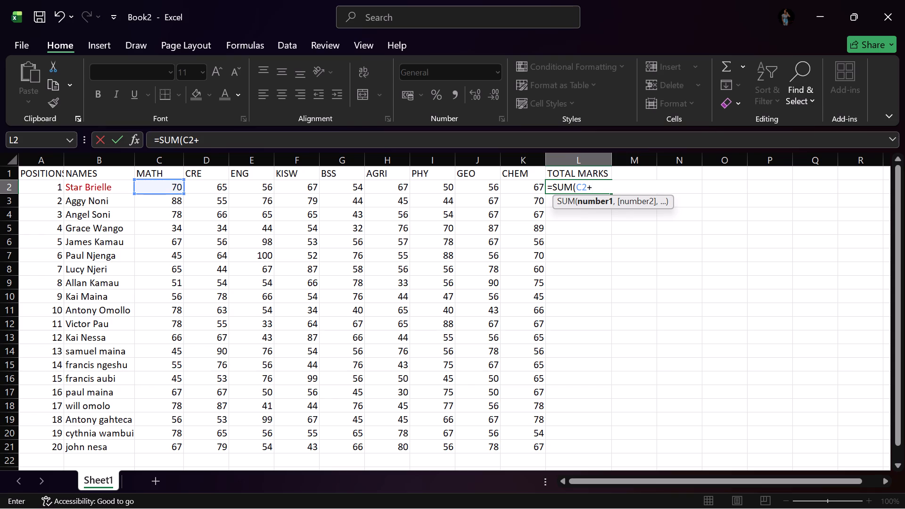
shift+click(221, 187)
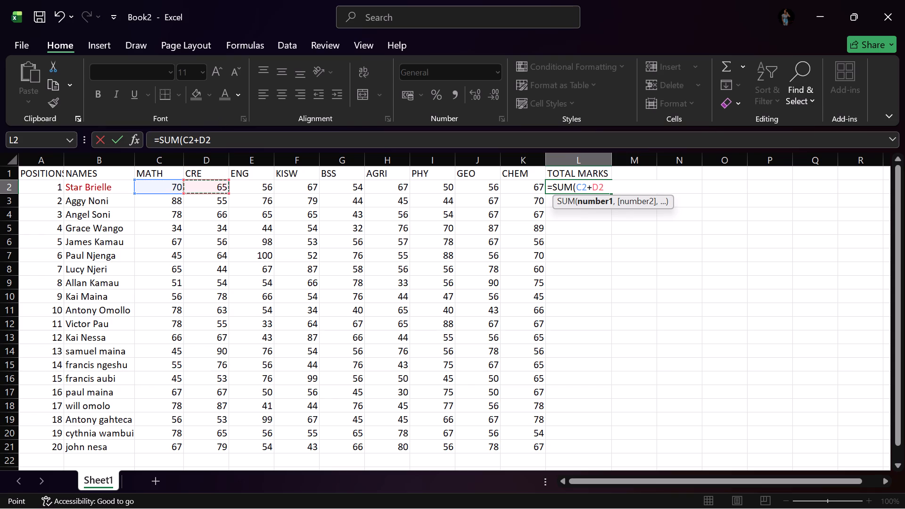
key(shift+plus)
shift+click(253, 189)
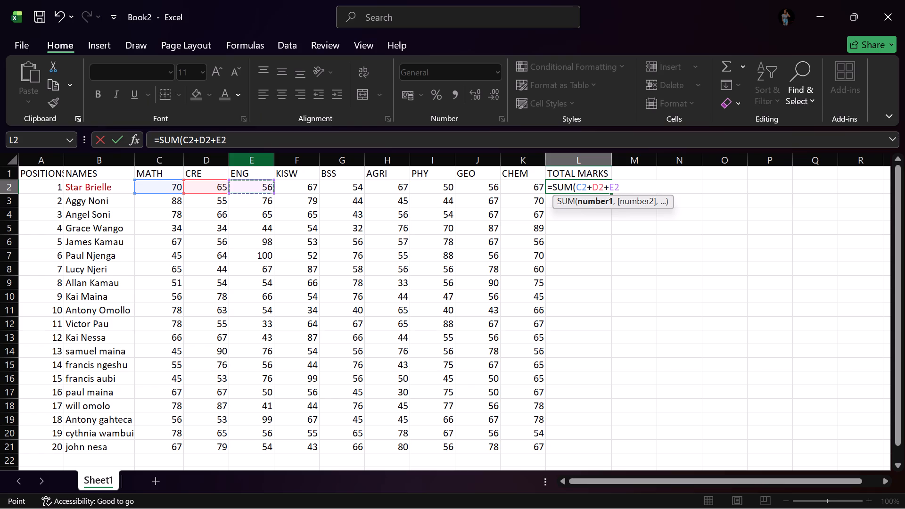
key(shift+plus)
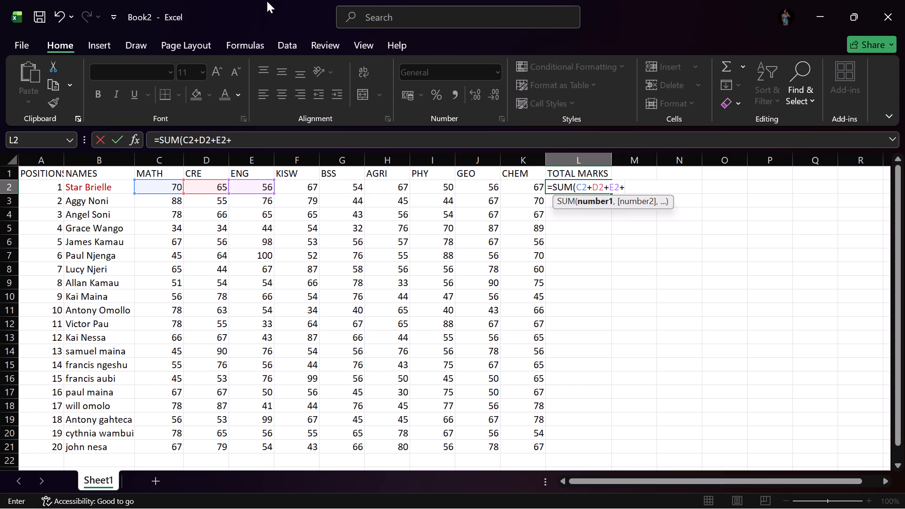
shift+click(312, 187)
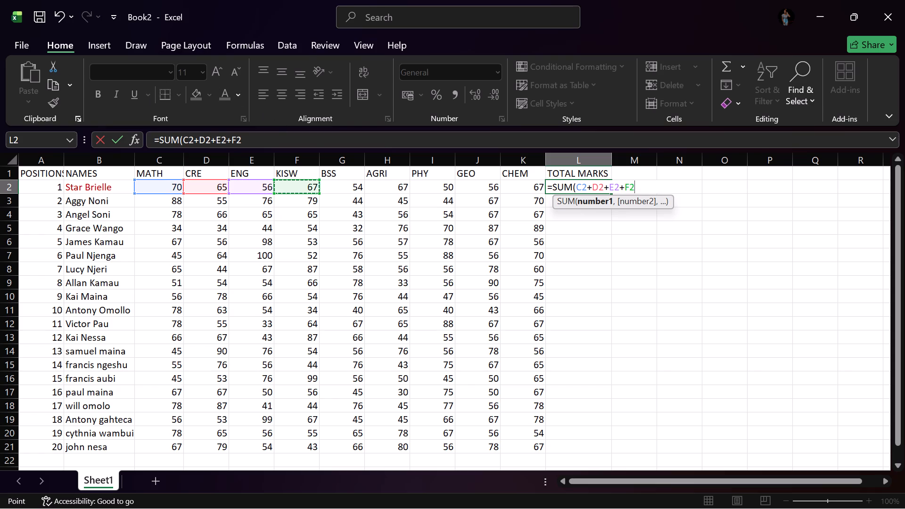
key(shift+plus)
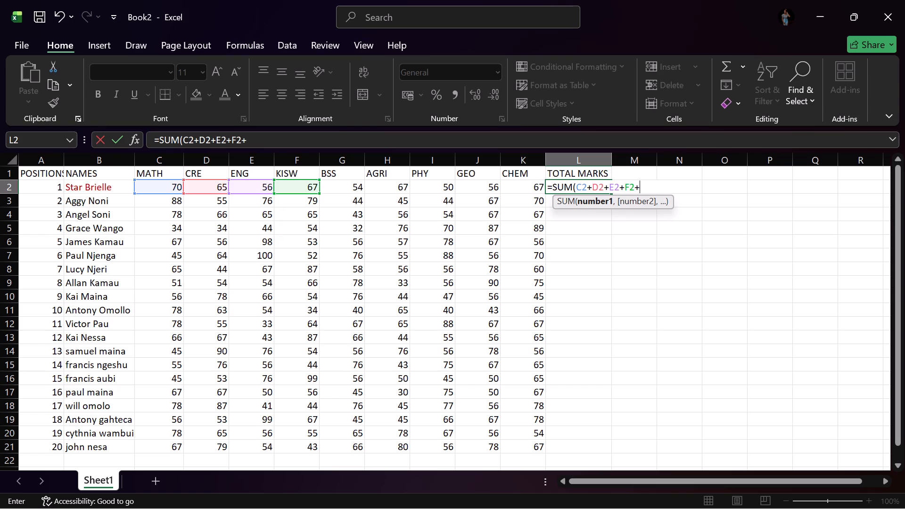
shift+click(352, 189)
key(shift+plus)
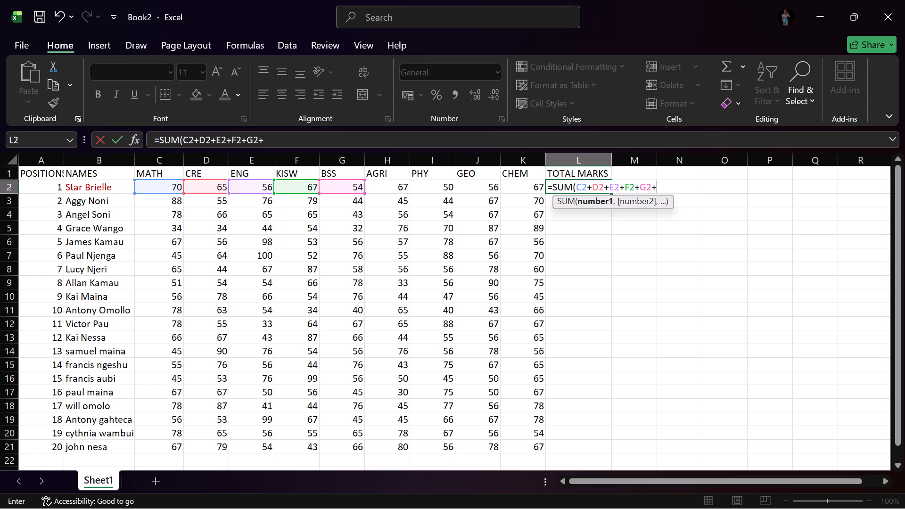
shift+click(395, 188)
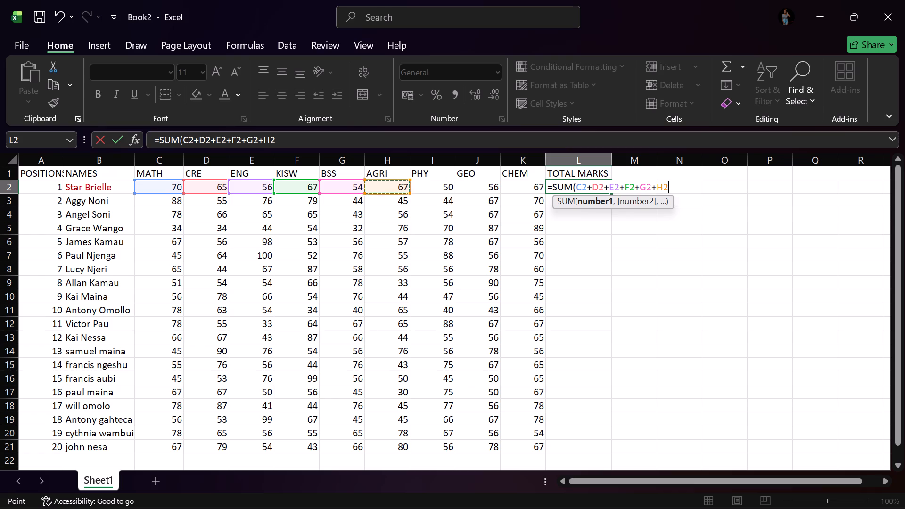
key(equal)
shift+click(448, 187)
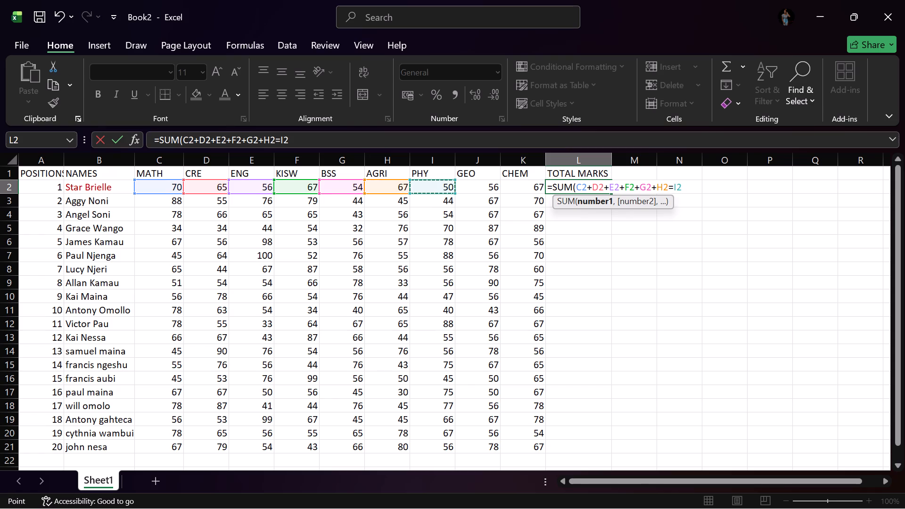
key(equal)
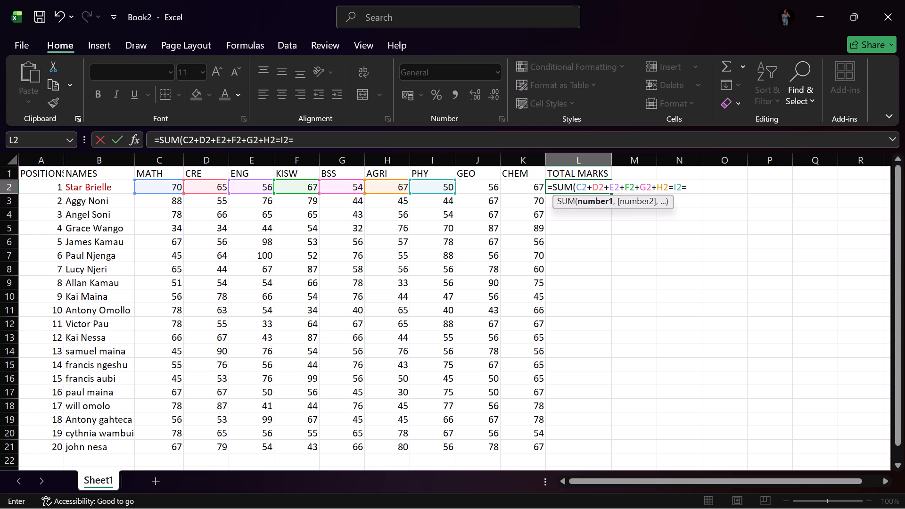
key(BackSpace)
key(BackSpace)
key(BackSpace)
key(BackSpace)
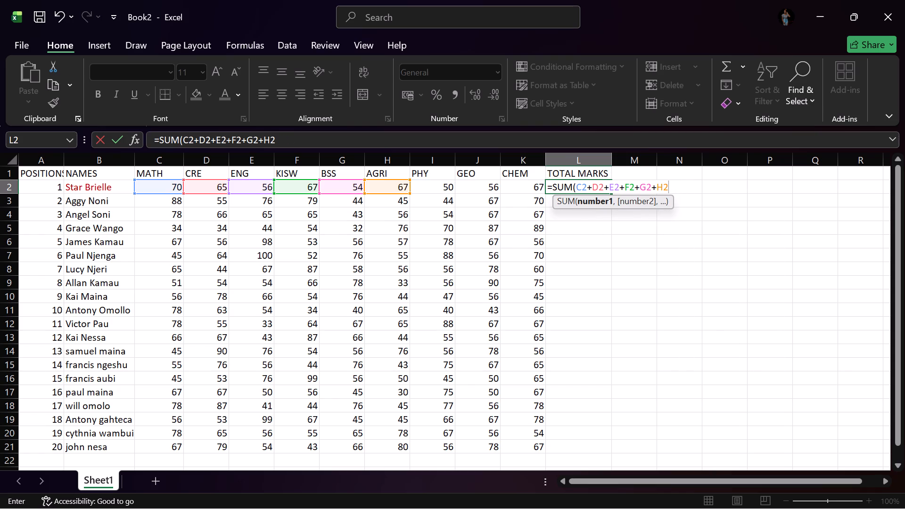
Extend the L2 formula with +I2+J2+K2 for PHY, GEO and CHEM, close the bracket and enter it.
key(shift+plus)
shift+click(443, 188)
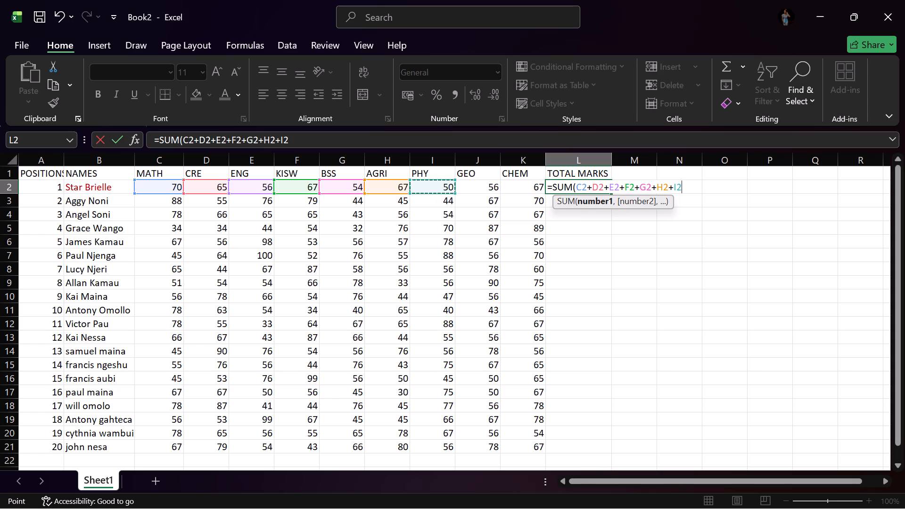
key(shift+plus)
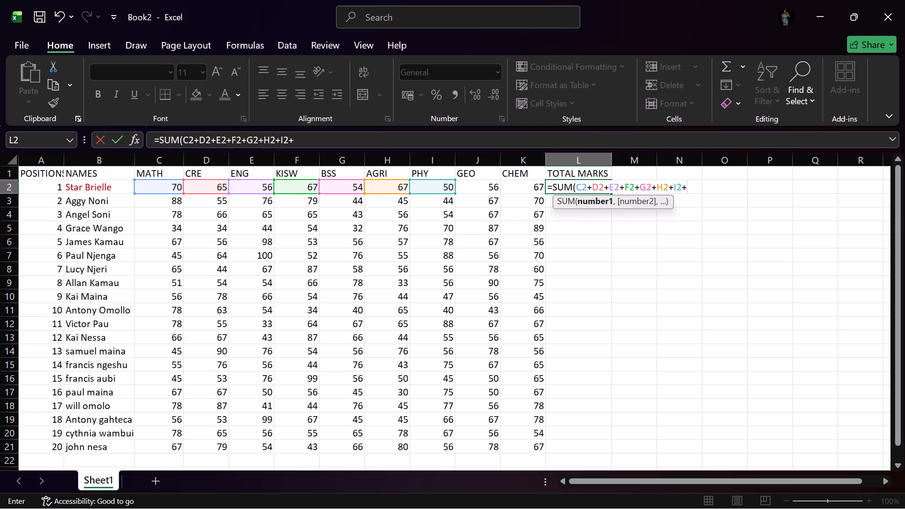
shift+click(467, 190)
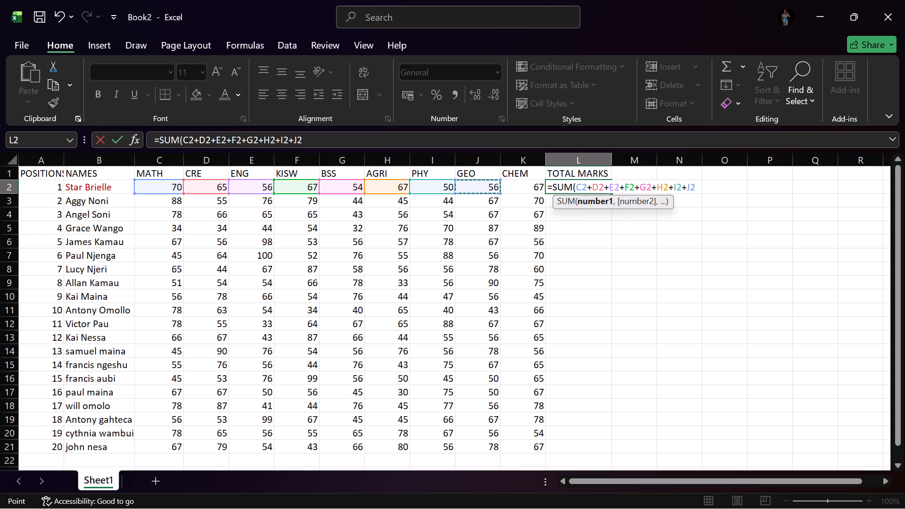
key(shift+plus)
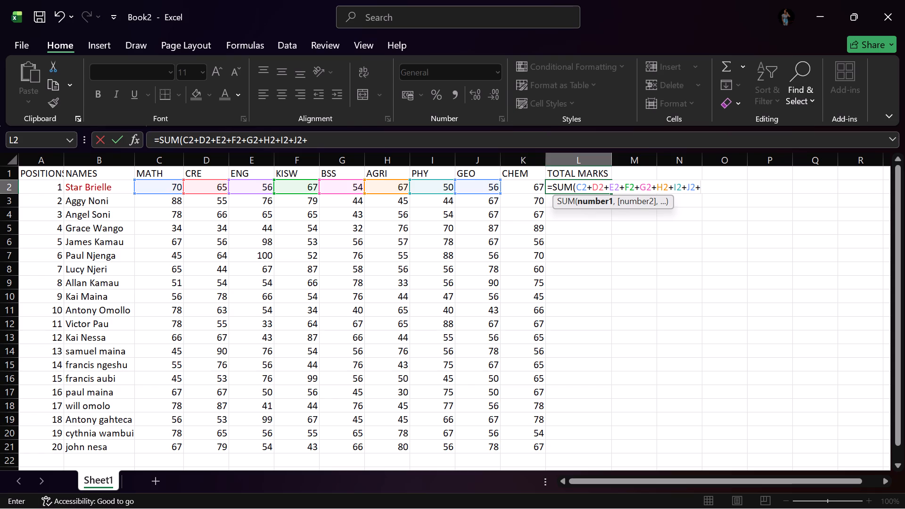
shift+click(532, 188)
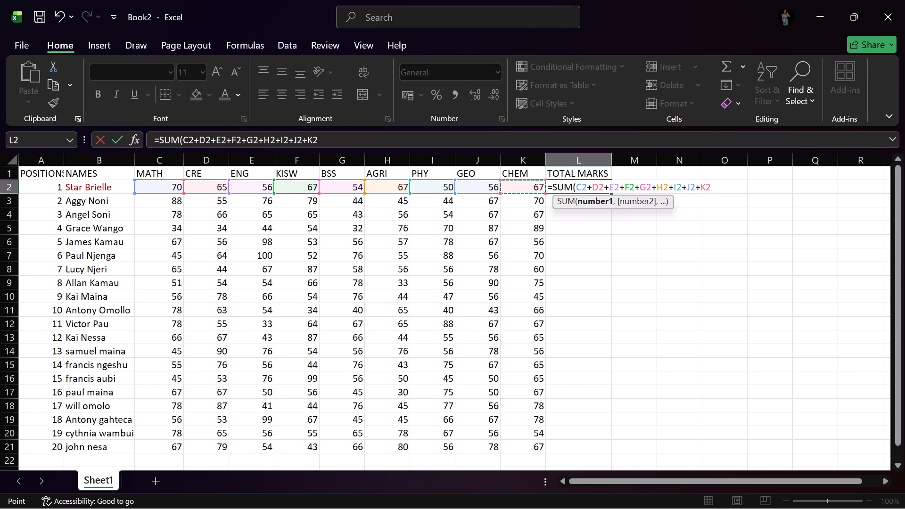
key(shift+F11)
key(shift+parenright)
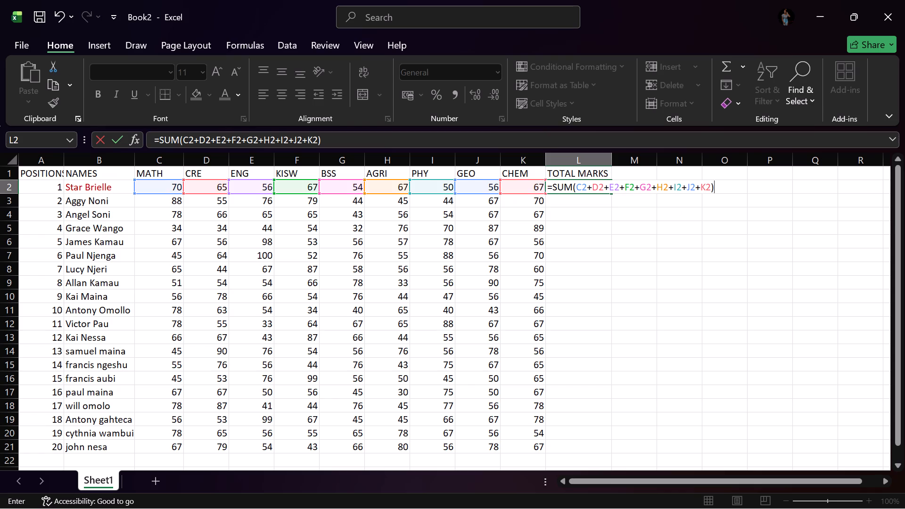
key(Return)
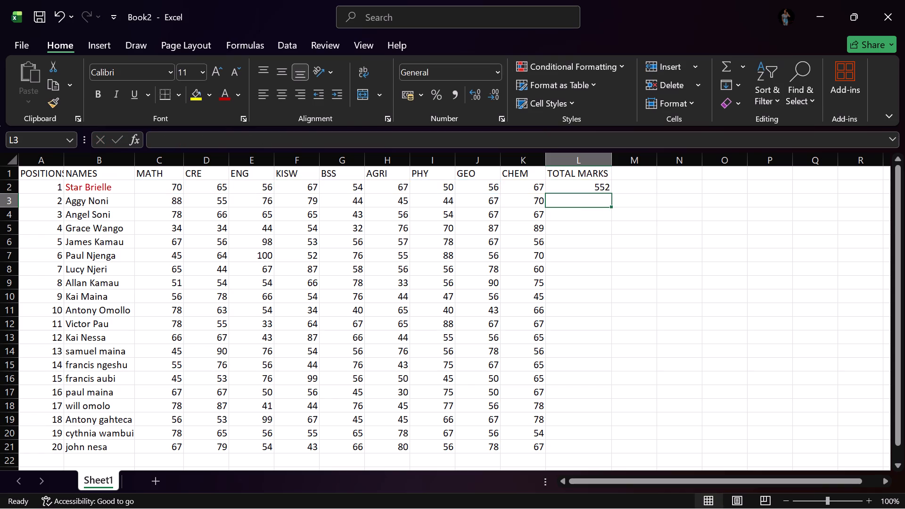
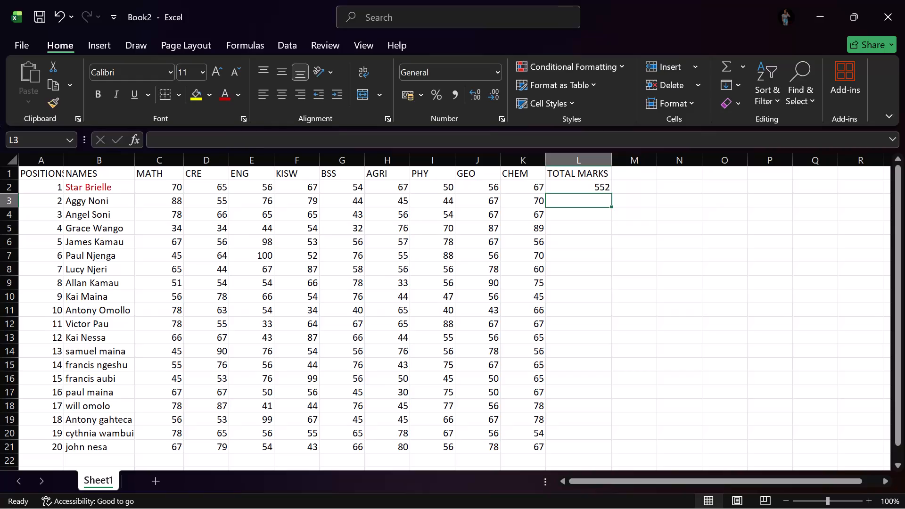
Fill the TOTAL MARKS formula in L2 down through L21 for all remaining students.
click(588, 187)
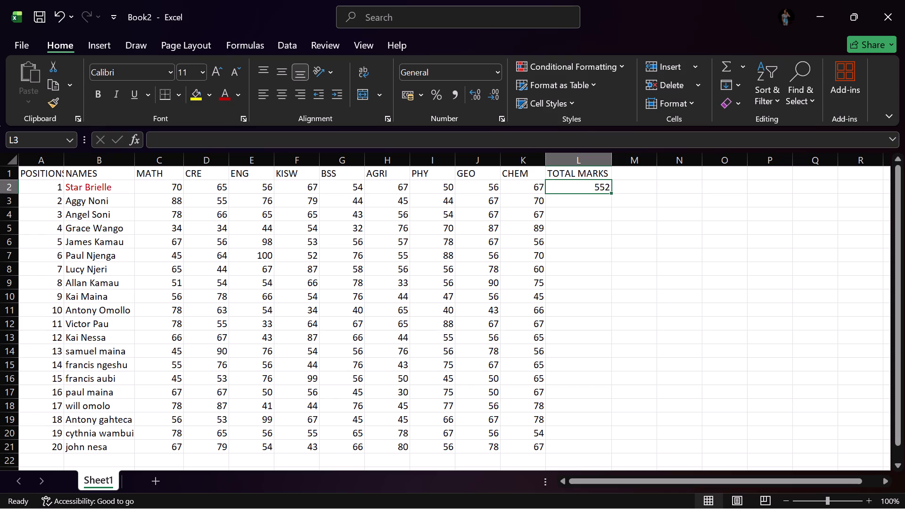
drag(611, 193, 649, 419)
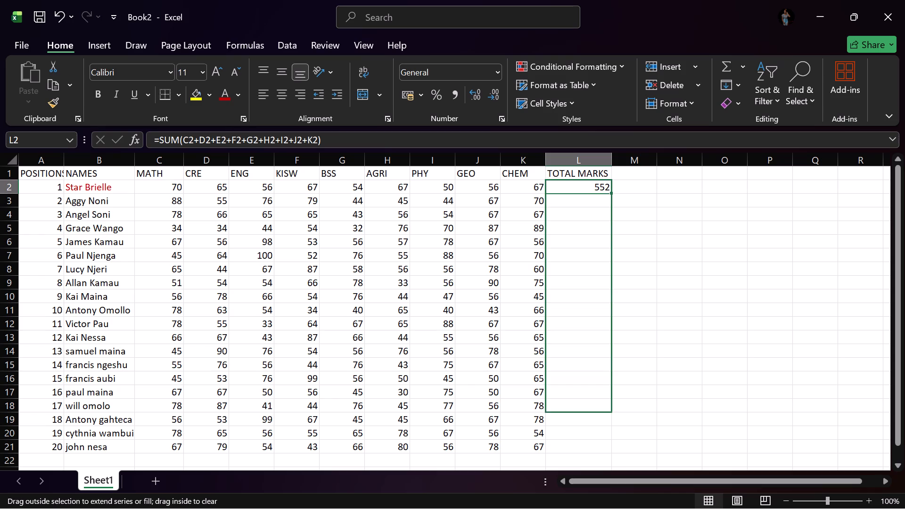
drag(649, 419, 640, 452)
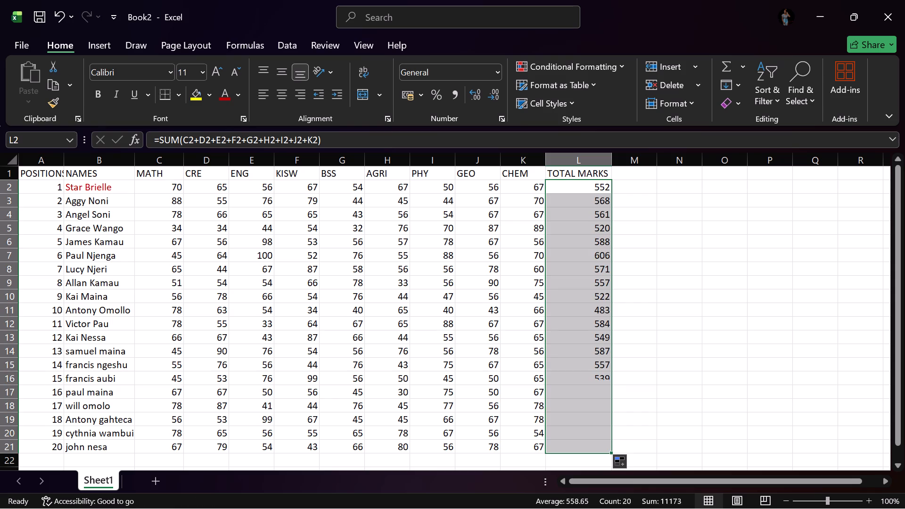
scroll(365, 282, down, 1)
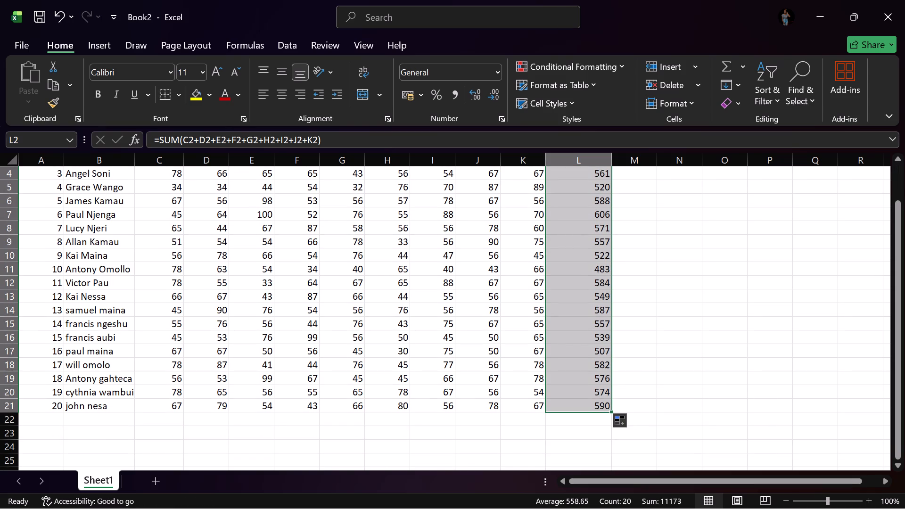
scroll(559, 402, up, 5)
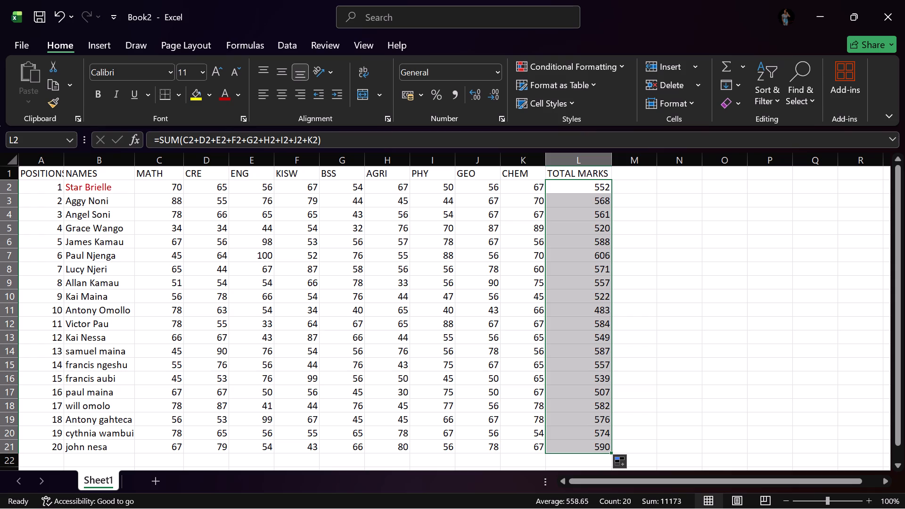
Enter the header TOTAL POINTS in cell M1, beside TOTAL MARKS.
click(629, 172)
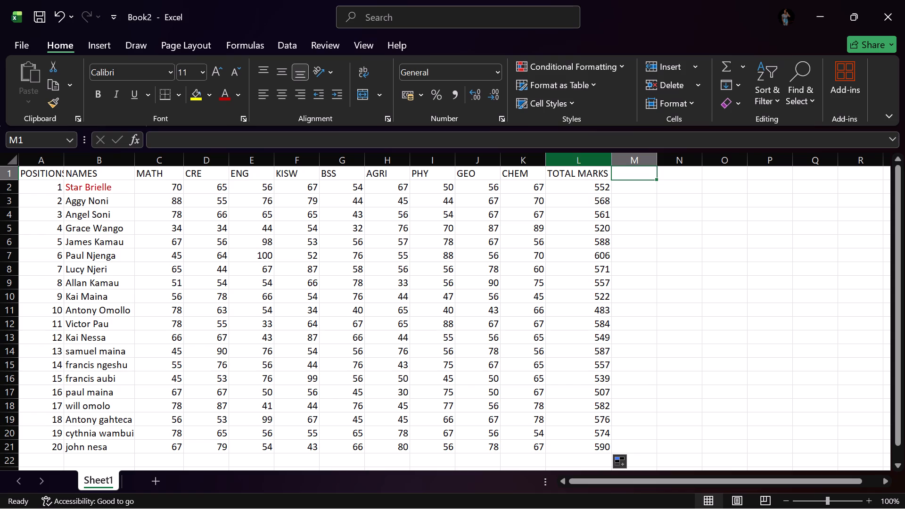
click(632, 175)
double_click(622, 173)
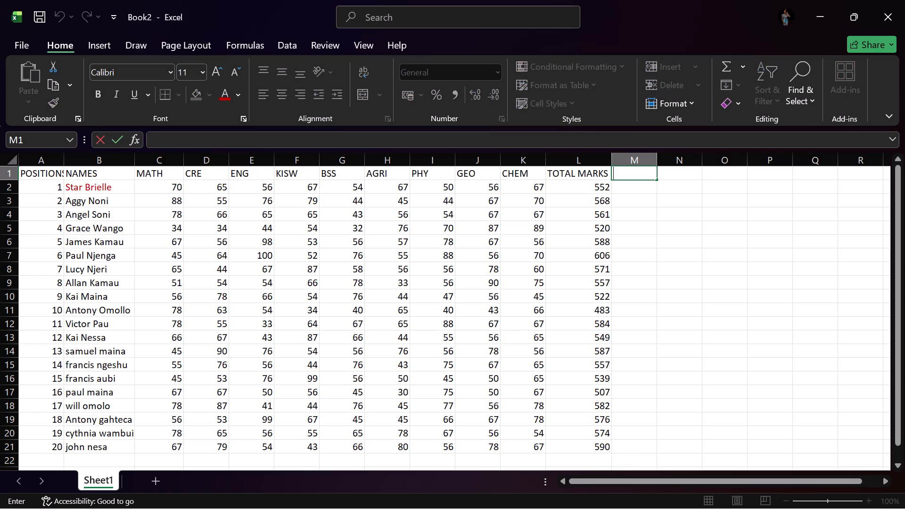
text(TO)
text(TA)
key(l)
key(space)
text(P)
key(o)
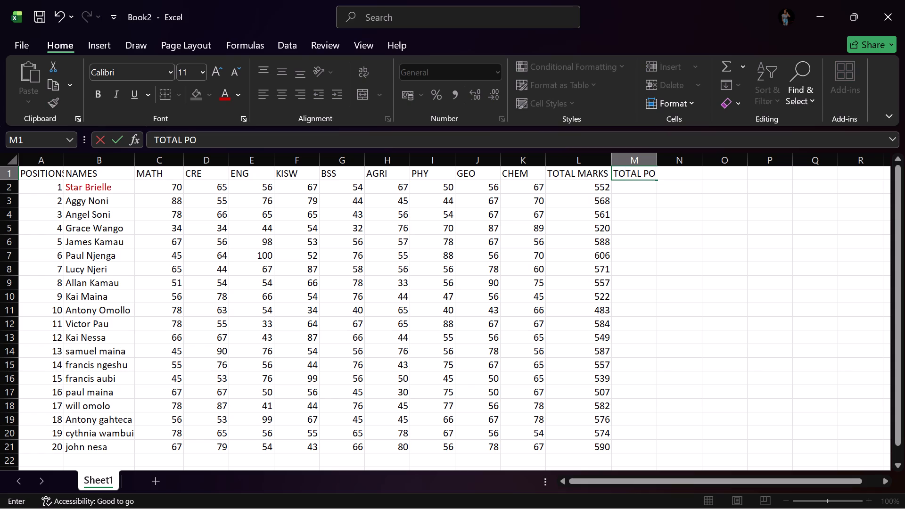
text(IN)
key(t)
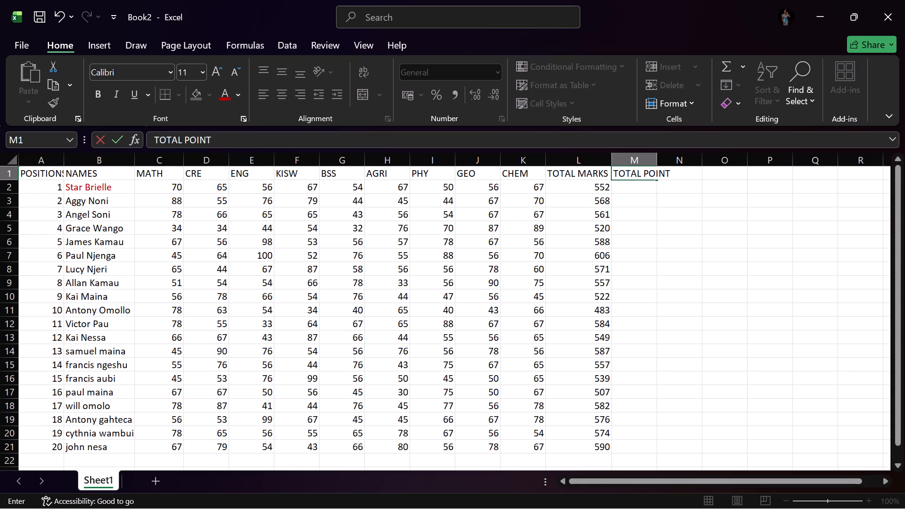
key(s)
Widen column M until the full TOTAL POINTS header fits inside it.
drag(659, 181, 678, 184)
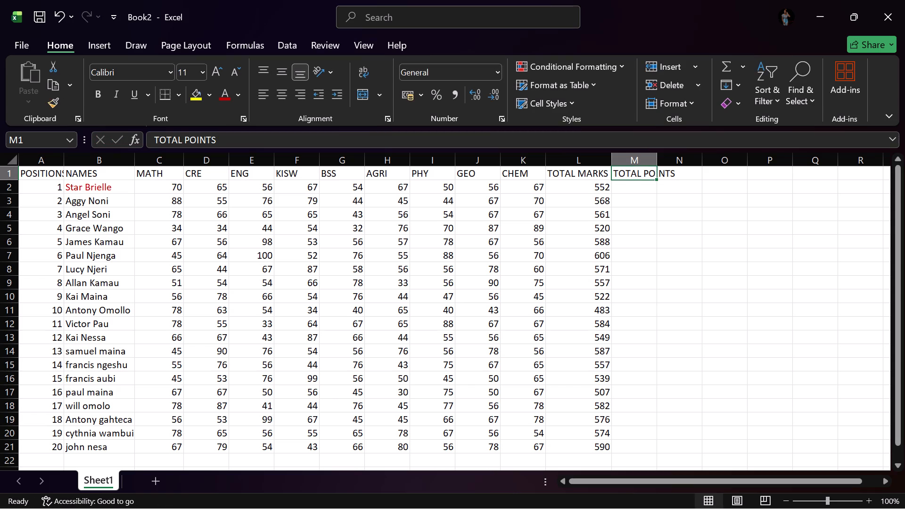
drag(657, 177, 674, 183)
drag(658, 177, 672, 177)
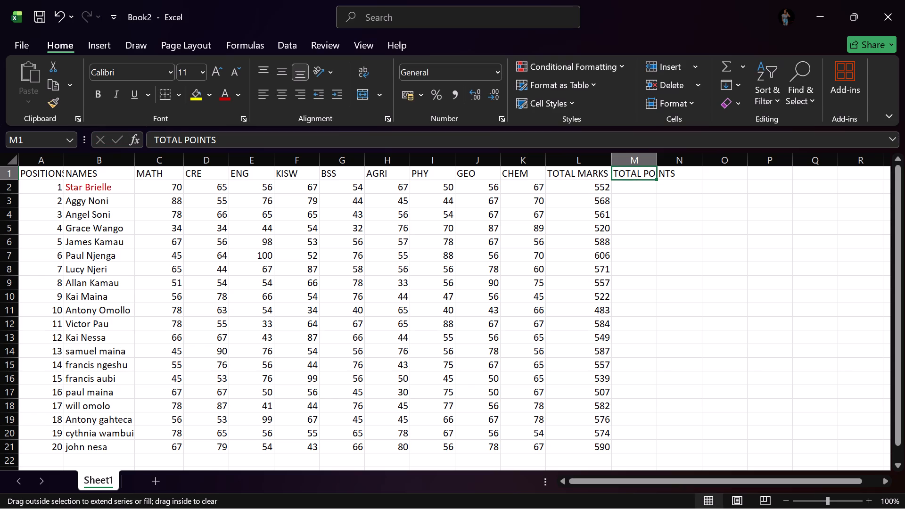
click(642, 163)
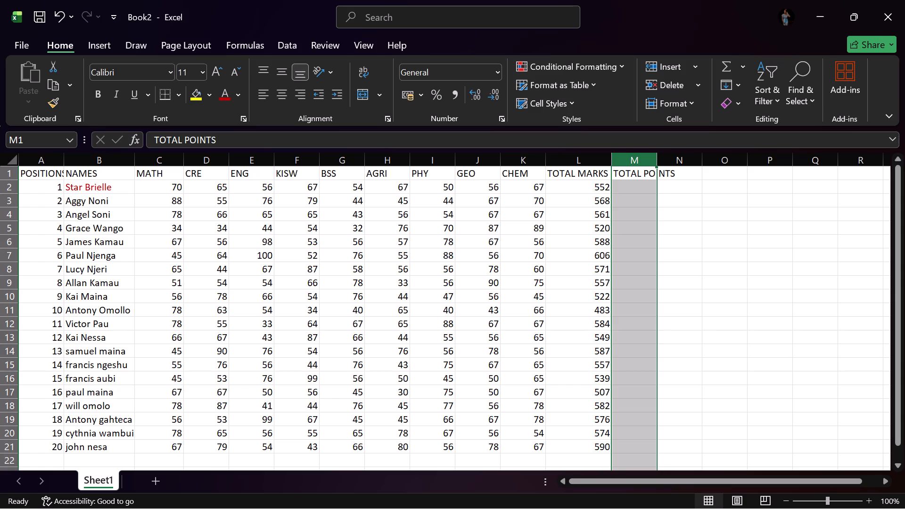
click(657, 178)
drag(656, 154, 672, 154)
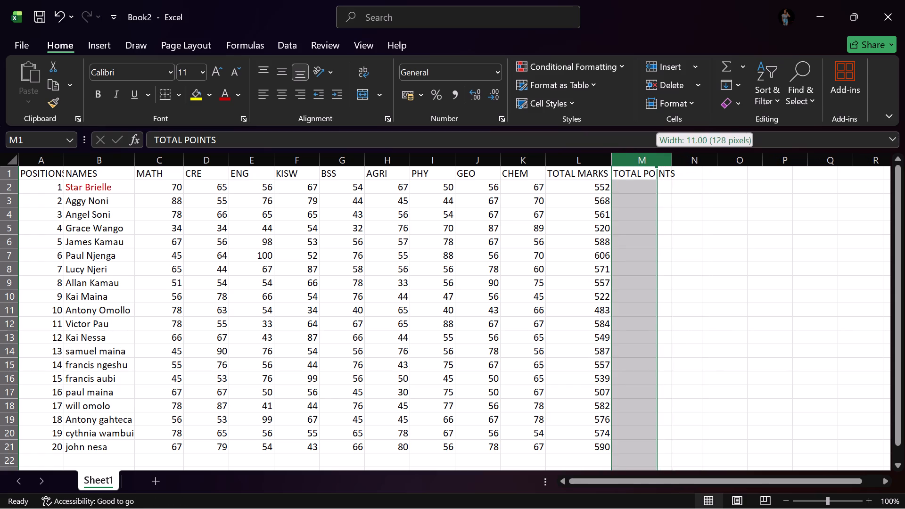
drag(672, 154, 678, 156)
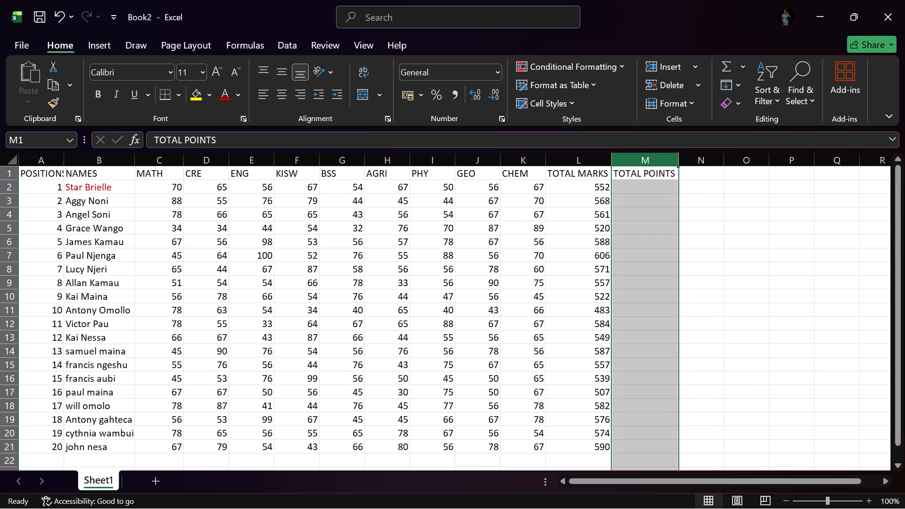
click(683, 161)
click(674, 163)
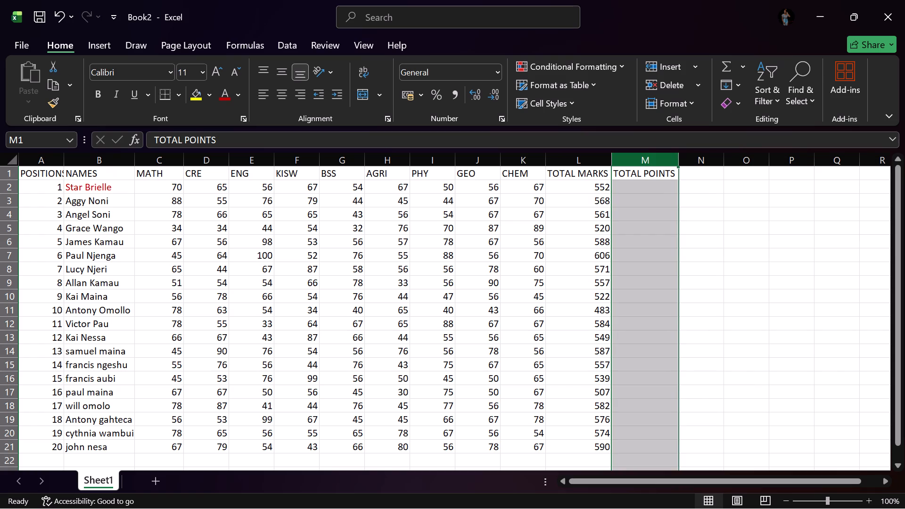
Start a formula with = in M2, the first student's TOTAL POINTS cell.
click(647, 187)
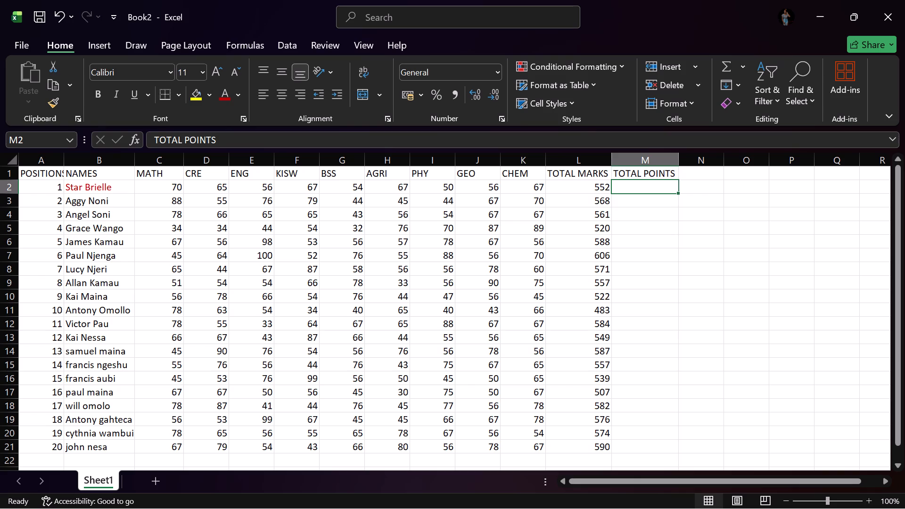
key(equal)
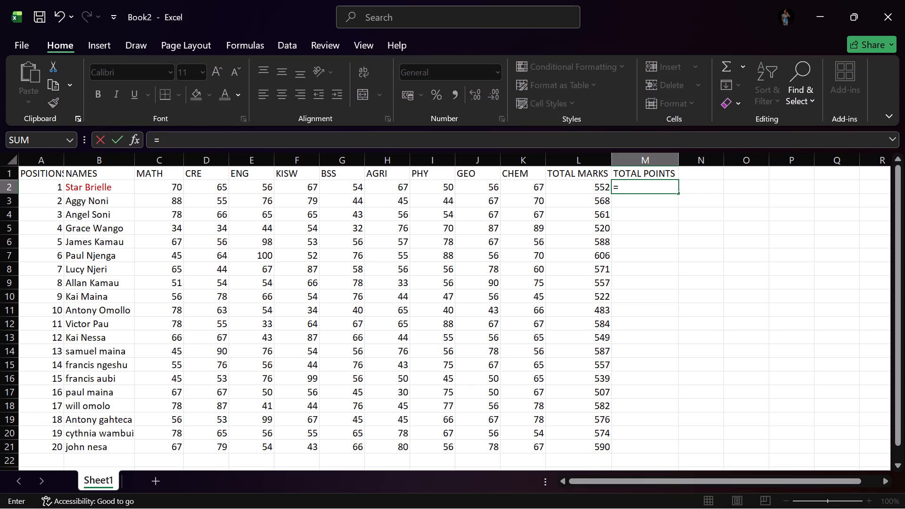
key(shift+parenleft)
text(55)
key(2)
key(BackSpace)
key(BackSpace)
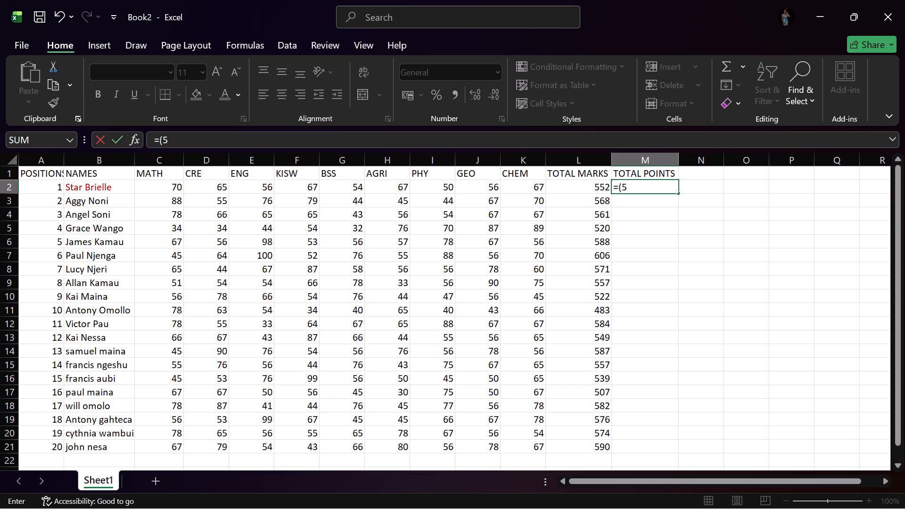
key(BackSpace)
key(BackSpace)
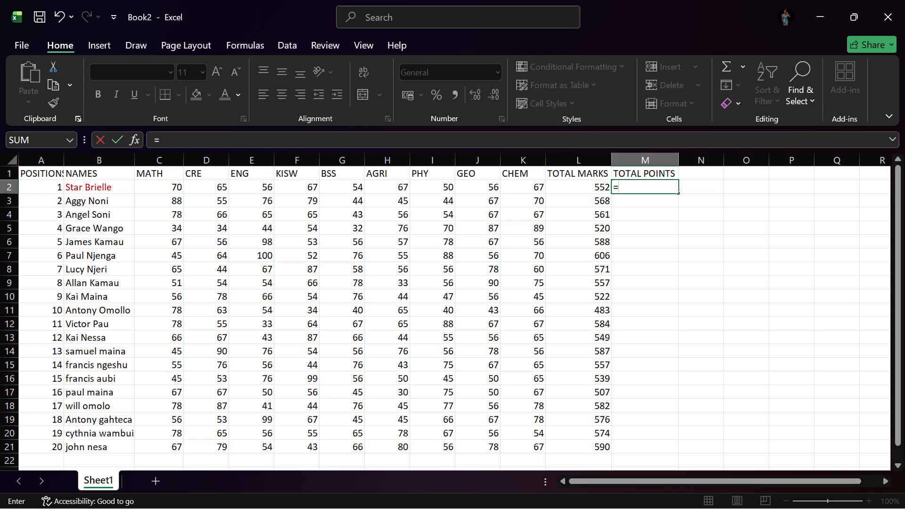
Complete the M2 formula as =(L2/9), dividing the first student's total marks by nine, and enter it.
key(shift+parenleft)
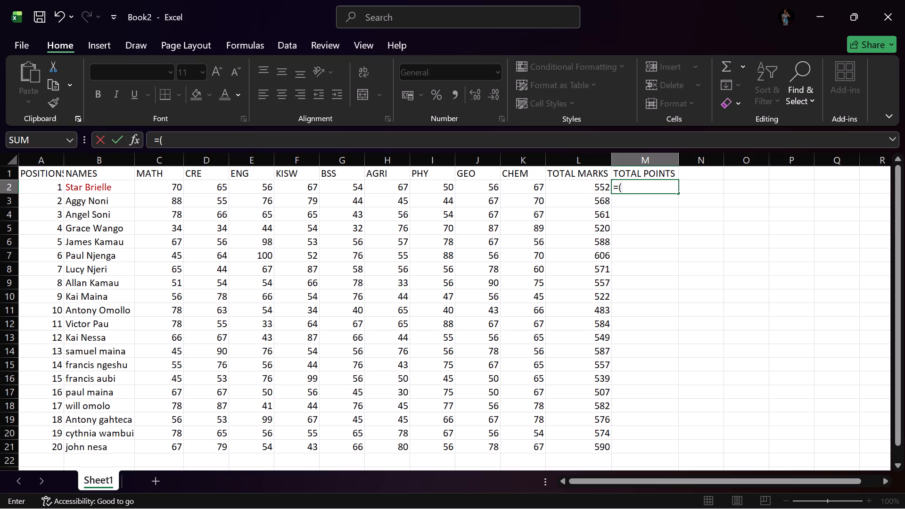
click(602, 188)
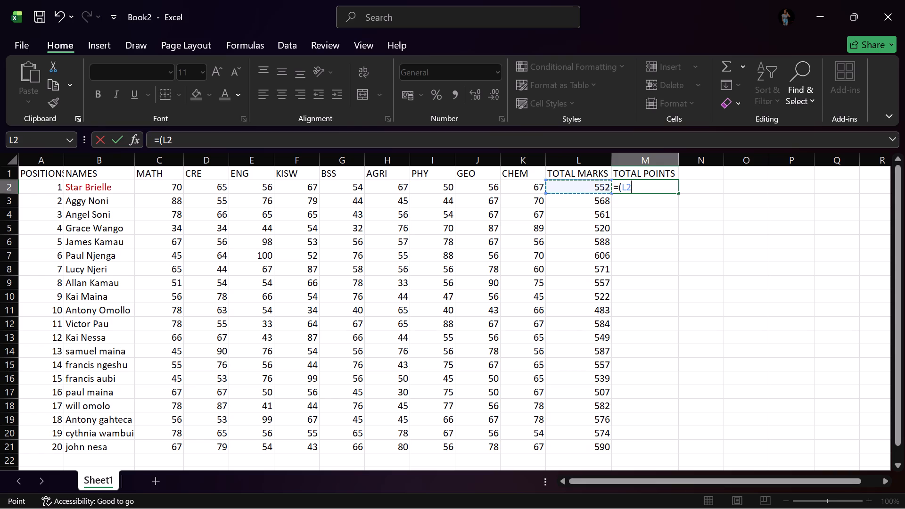
key(slash)
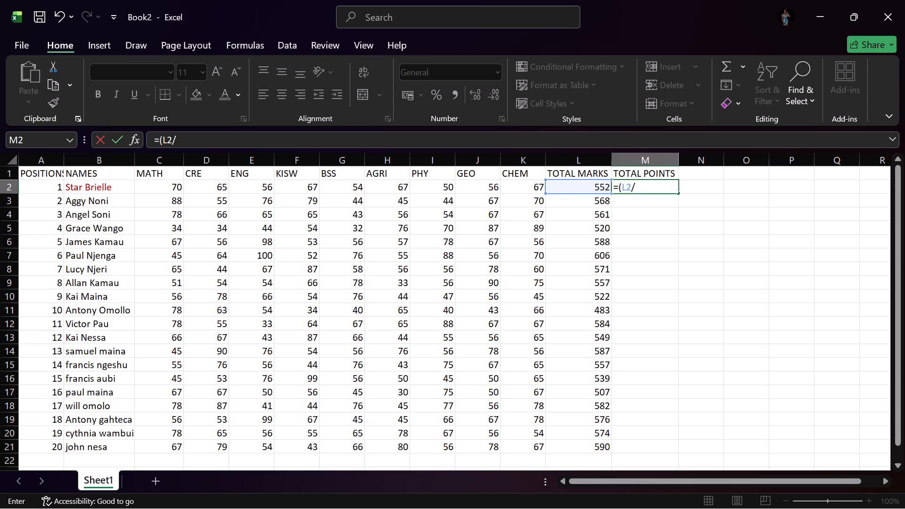
key(9)
key(shift+parenright)
key(Return)
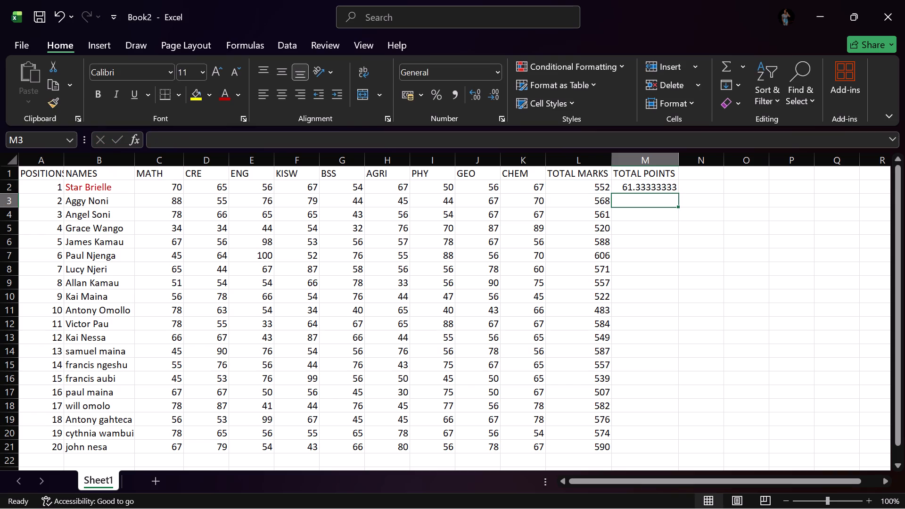
Fill the TOTAL POINTS formula in M2 down through M21 for all remaining students.
click(675, 185)
drag(676, 190, 678, 220)
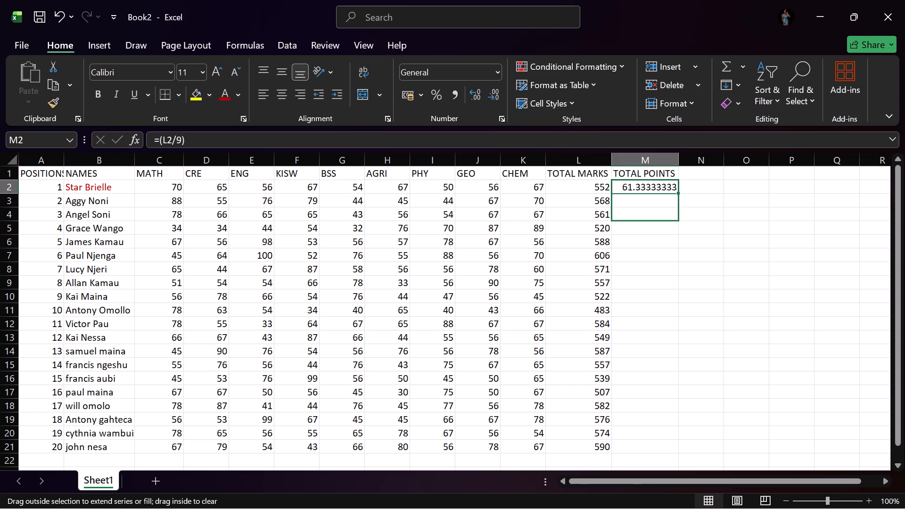
drag(678, 220, 673, 448)
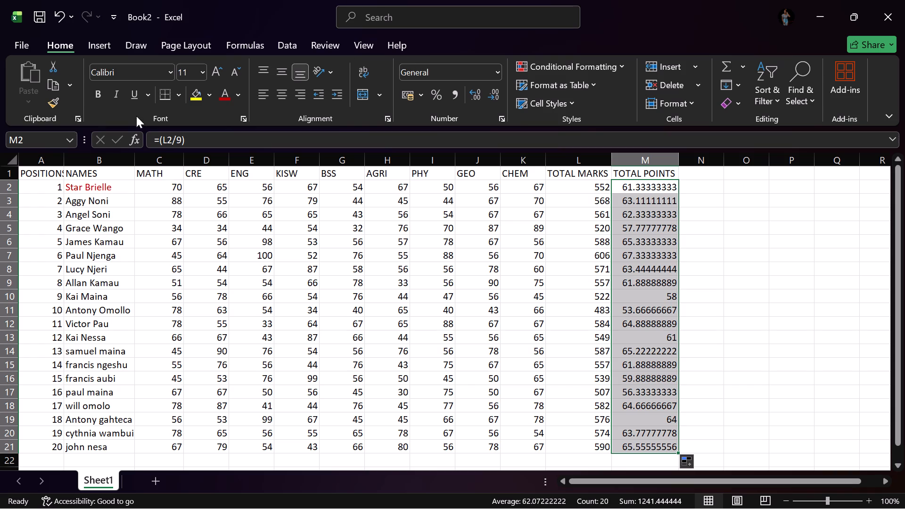
Apply the Number format with two decimal places to the TOTAL POINTS values in M2 to M21.
click(498, 77)
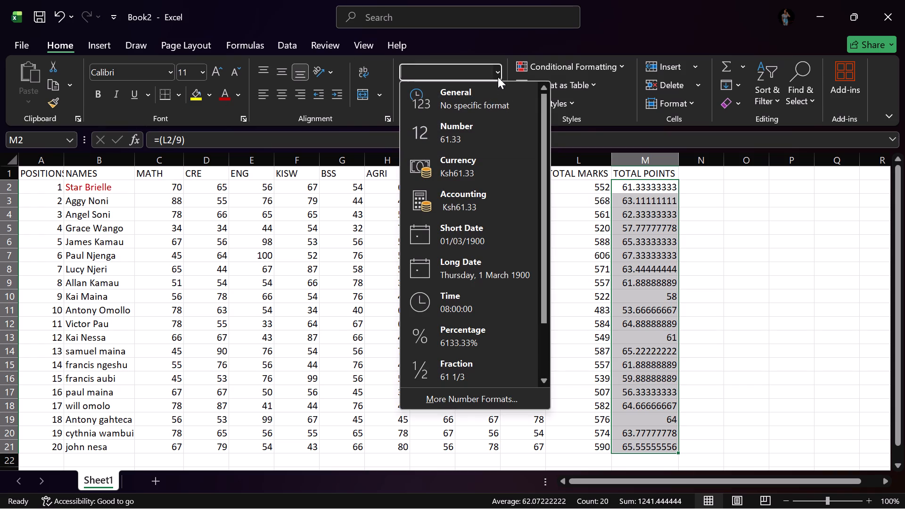
click(478, 122)
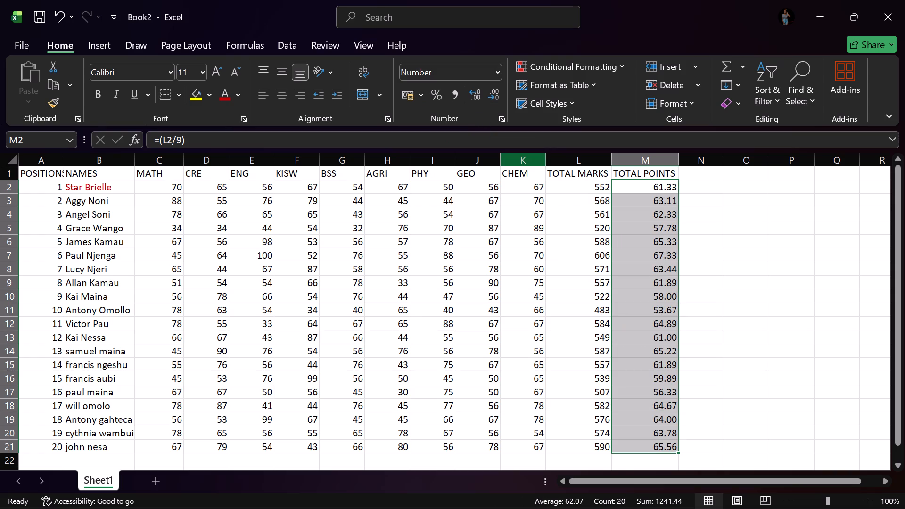
scroll(648, 248, down, 1)
scroll(685, 327, up, 3)
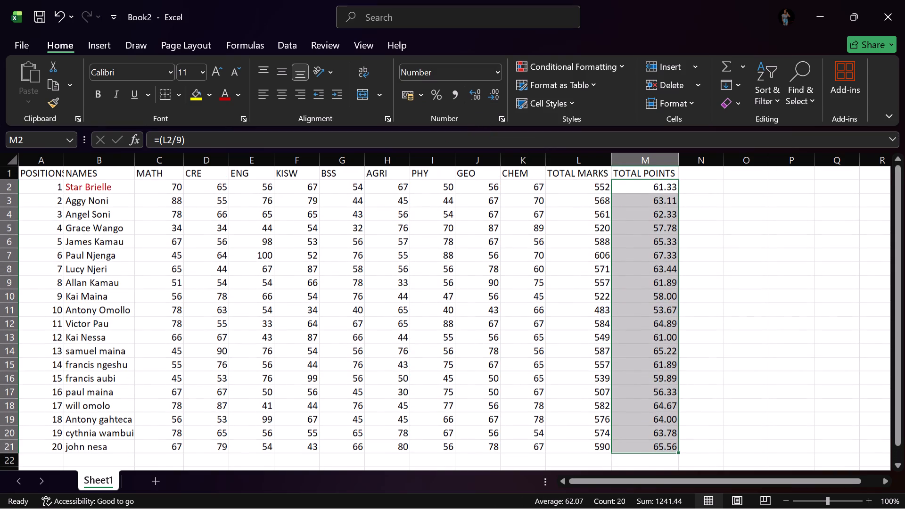
Enter the column header GRADES in N1, beside TOTAL POINTS.
click(702, 172)
click(702, 172)
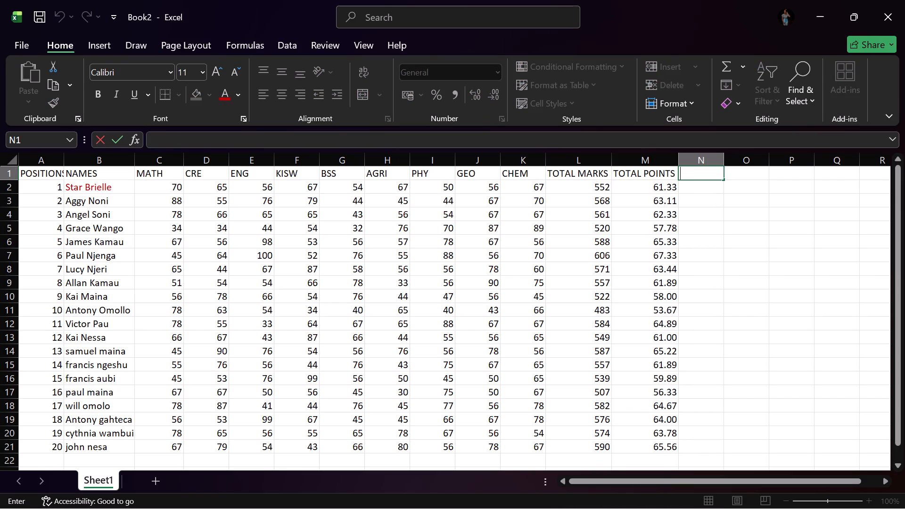
key(g)
text(RA)
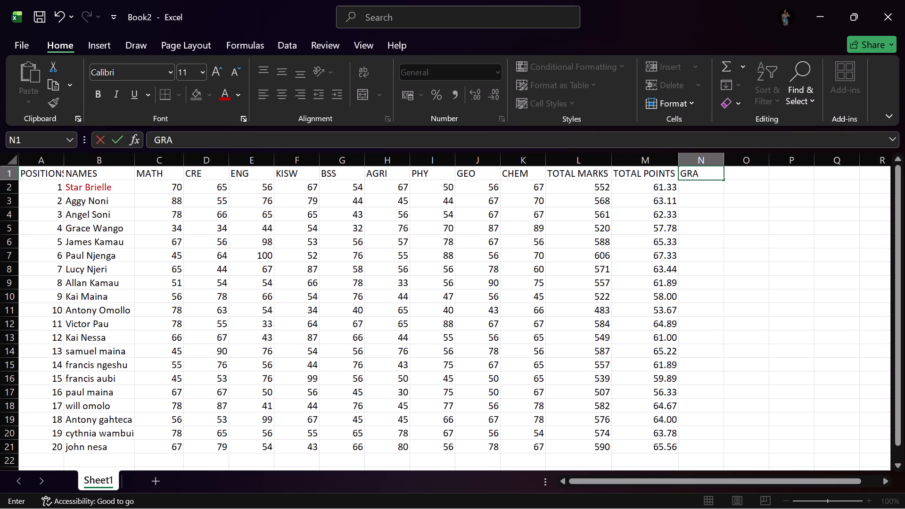
text(DE)
key(s)
click(706, 195)
Begin an IF formula in N2, the first student's GRADES cell, with the logical test M2> =70.
click(703, 186)
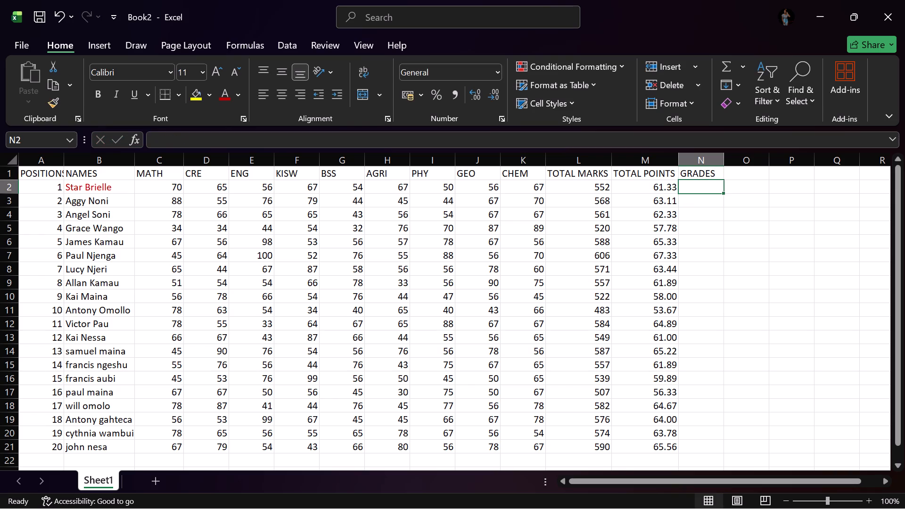
click(703, 186)
key(equal)
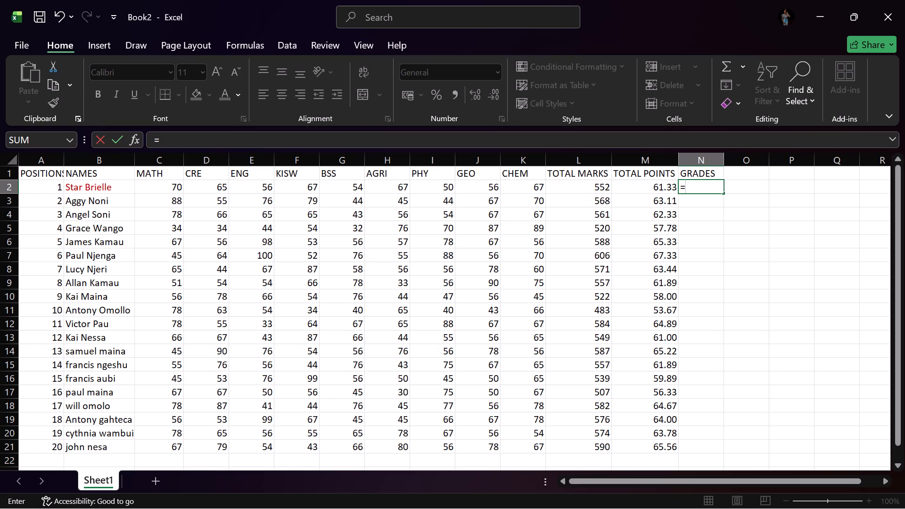
key(i)
key(f)
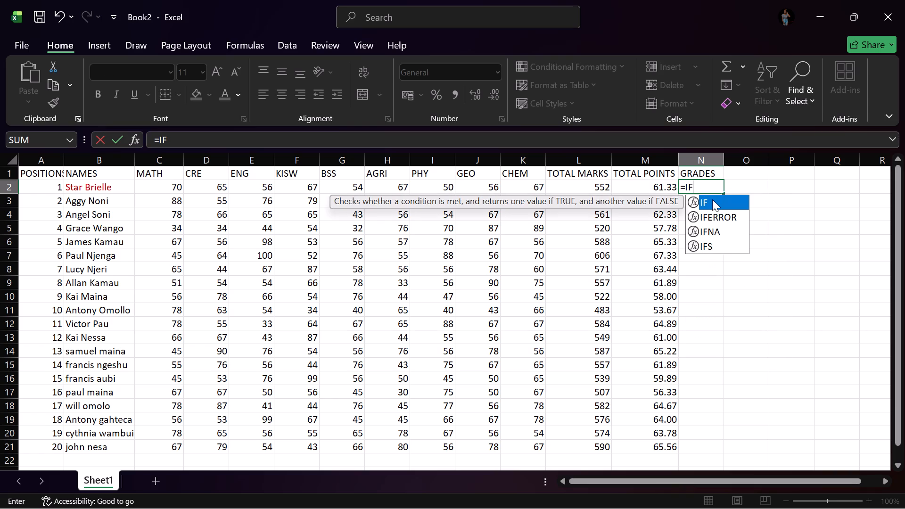
key(BackSpace)
key(BackSpace)
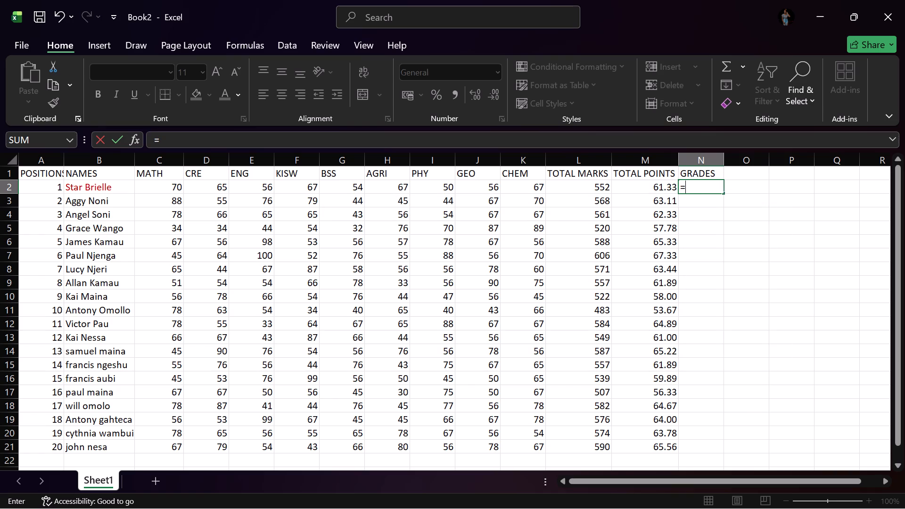
text(IF)
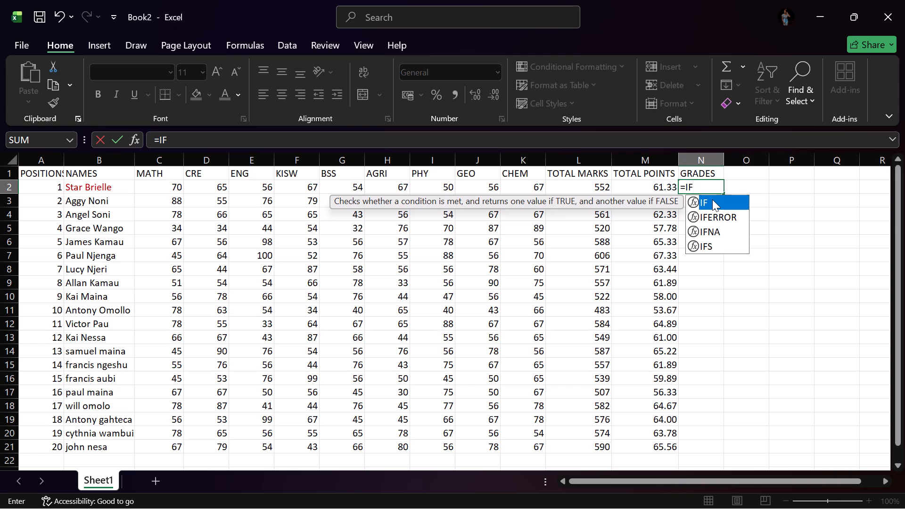
key(shift+parenleft)
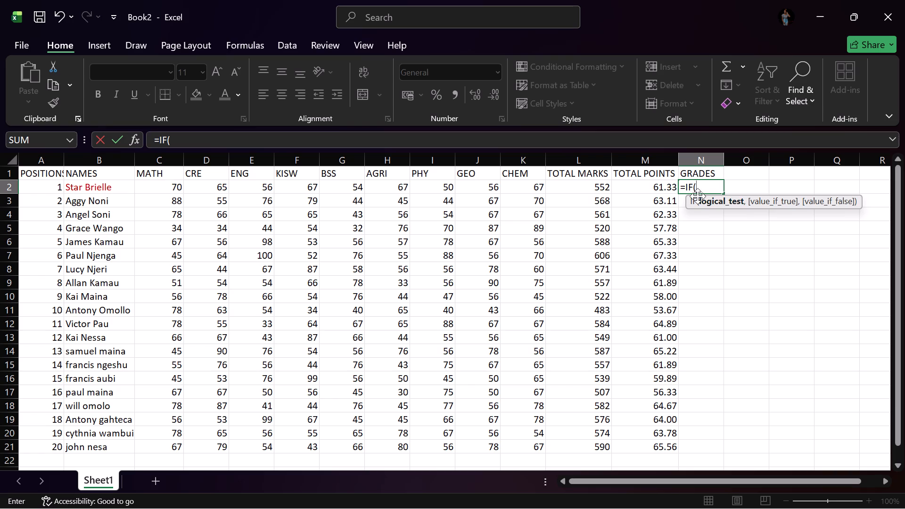
shift+click(665, 189)
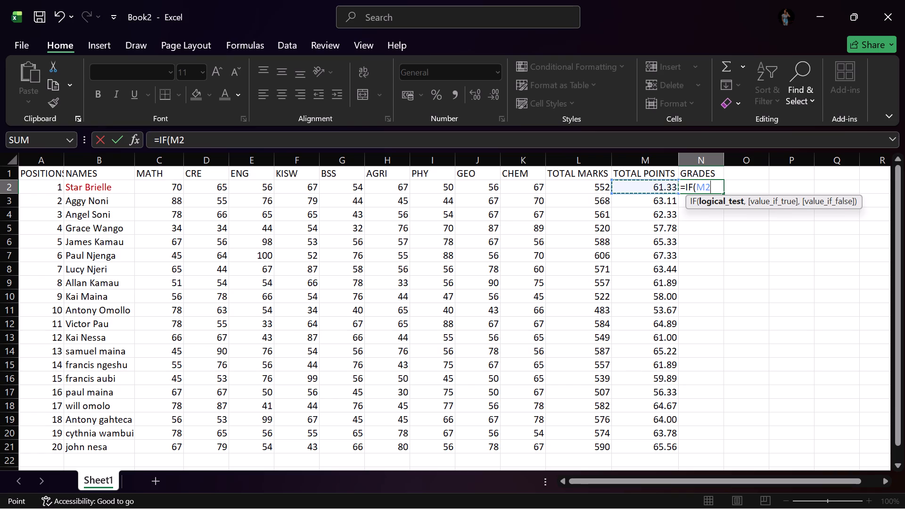
key(period)
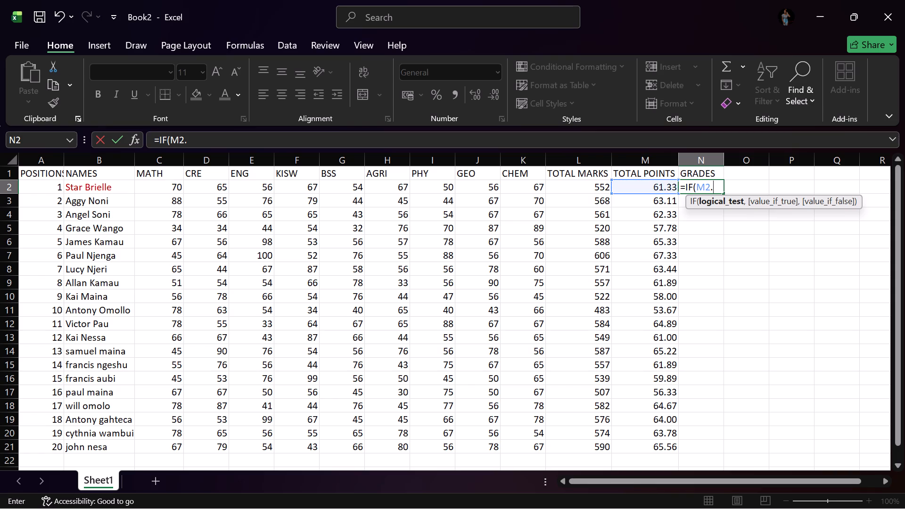
key(BackSpace)
key(shift+greater)
key(space)
text(O)
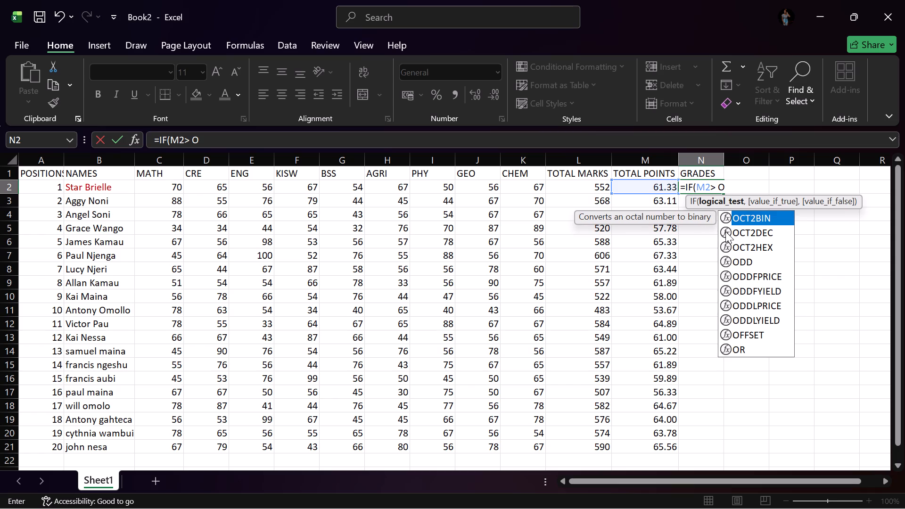
key(BackSpace)
key(minus)
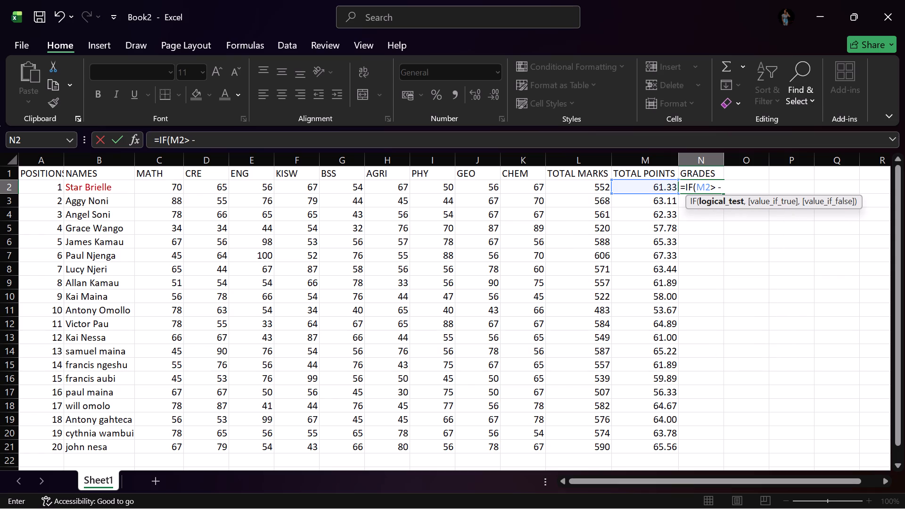
key(BackSpace)
key(equal)
text(70)
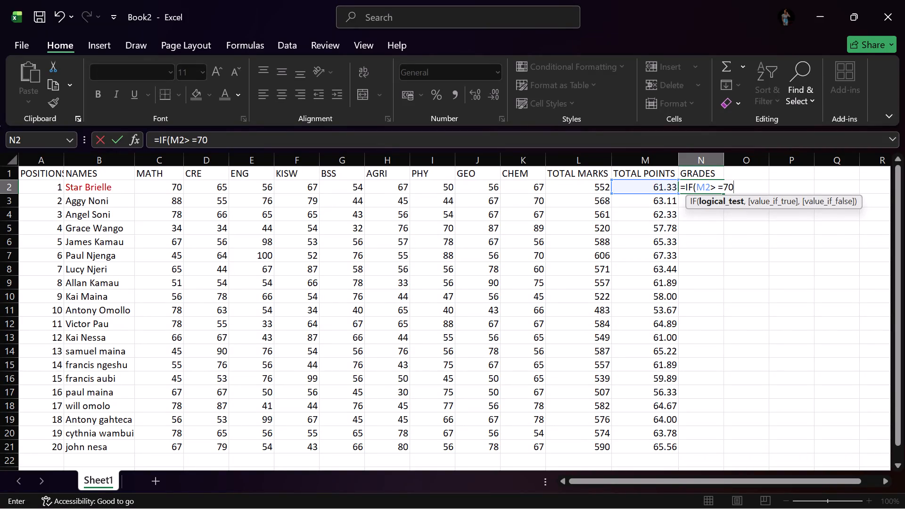
key(comma)
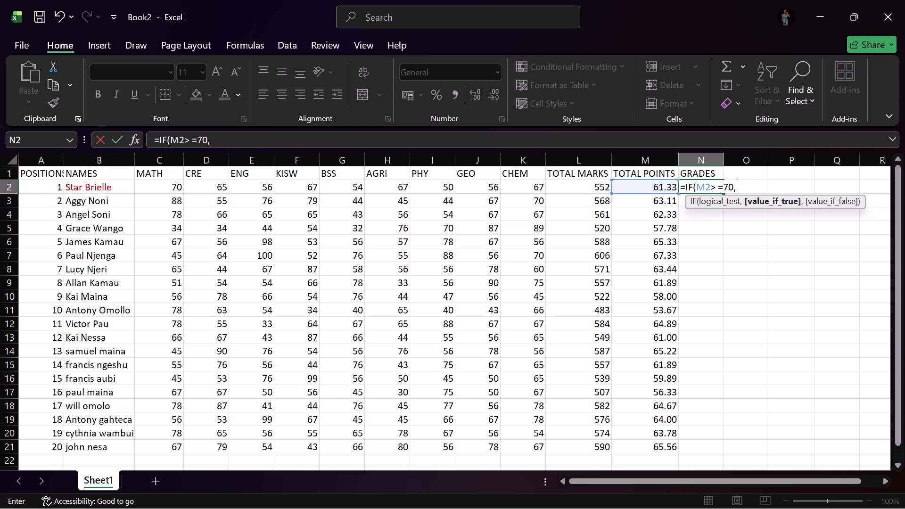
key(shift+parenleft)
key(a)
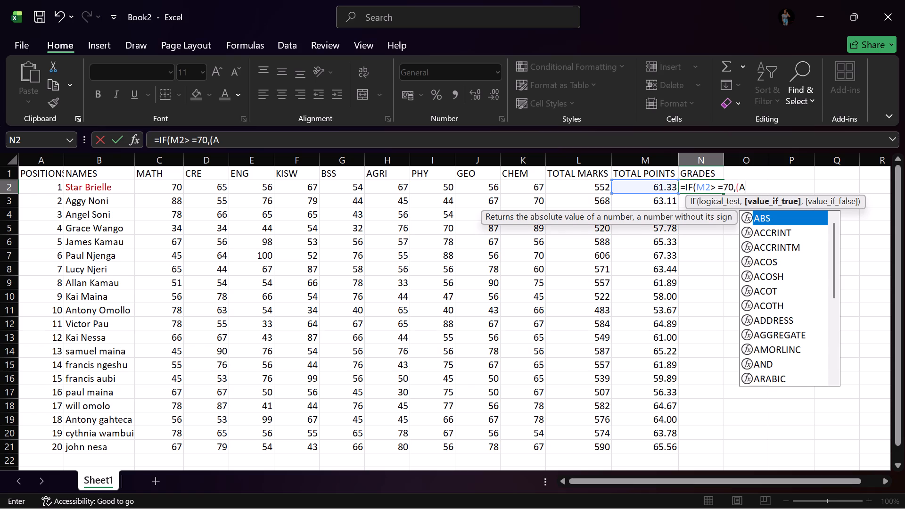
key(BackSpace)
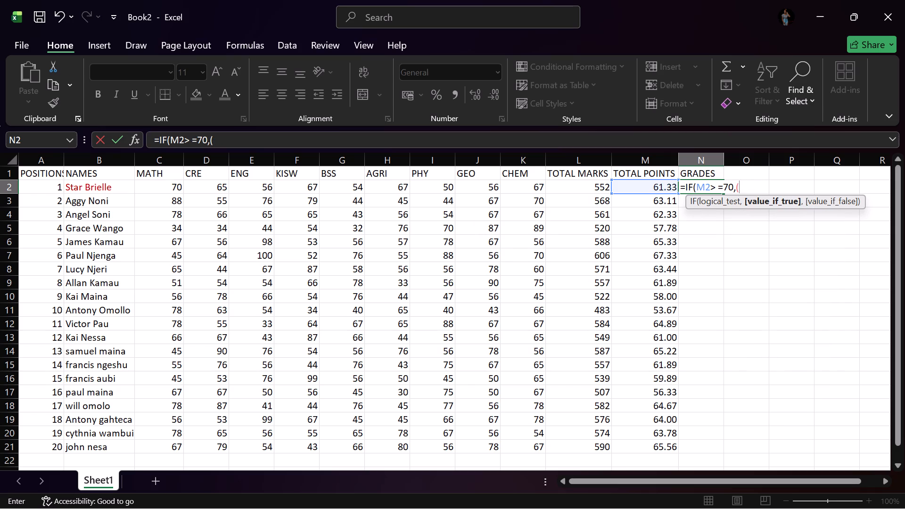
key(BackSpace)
Enter "A" in quotes as the value_if_true of the IF formula in N2, followed by a comma.
key(shift+quotedbl)
key(apostrophe)
key(BackSpace)
key(BackSpace)
text('')
key(BackSpace)
key(shift+quotedbl)
key(a)
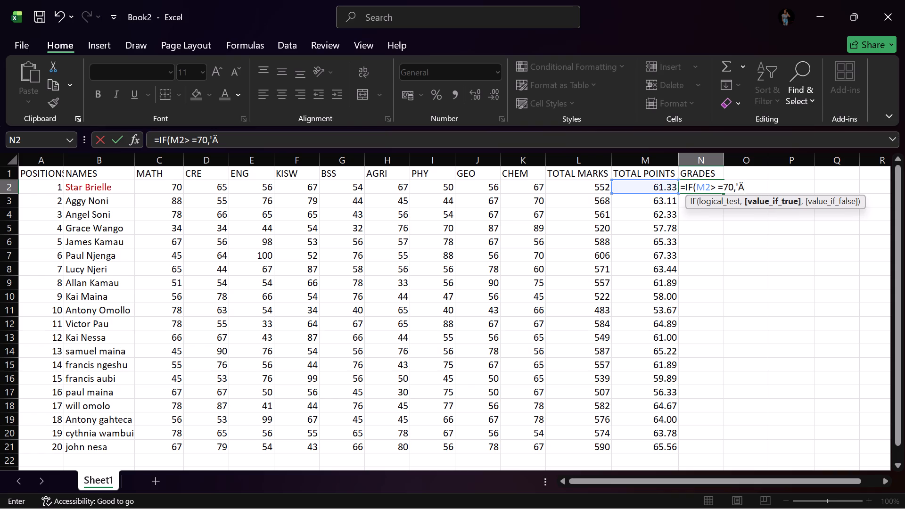
key(BackSpace)
key(apostrophe)
key(BackSpace)
text("')
key(BackSpace)
key(a)
text('')
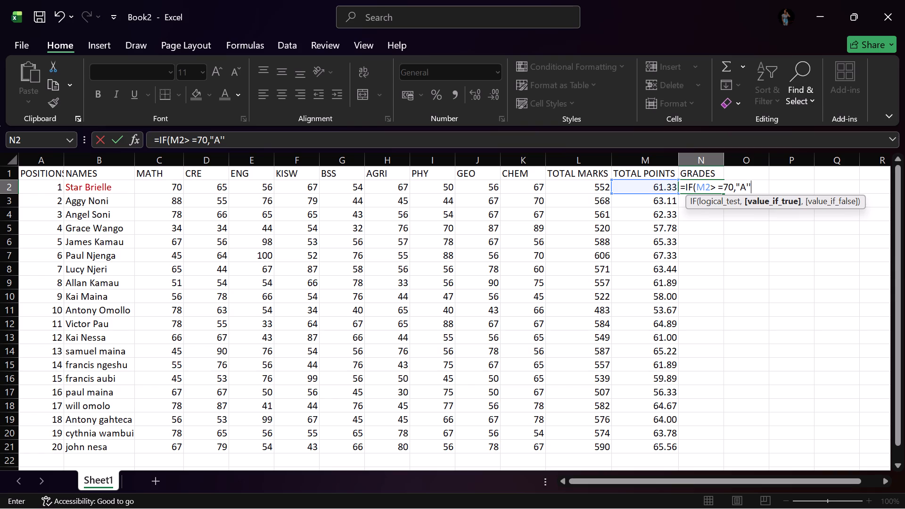
key(comma)
Begin a nested IF as the next argument of the formula in N2, with a logical test starting M2> =.
text(IF)
key(shift+parenleft)
shift+click(655, 188)
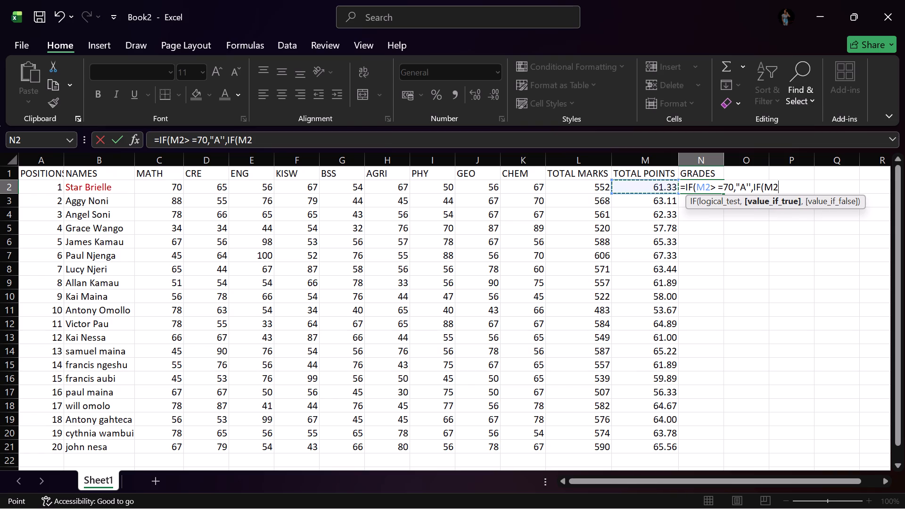
key(period)
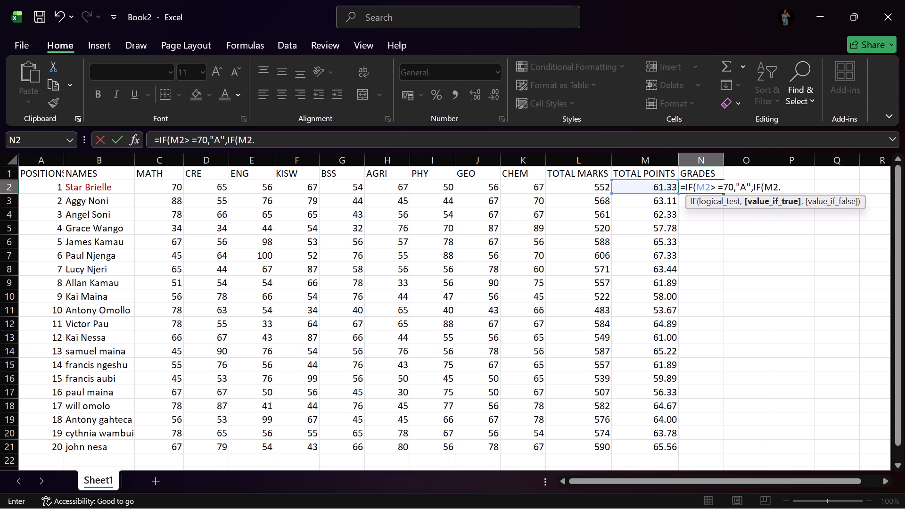
key(BackSpace)
key(shift+greater)
key(space)
text(I)
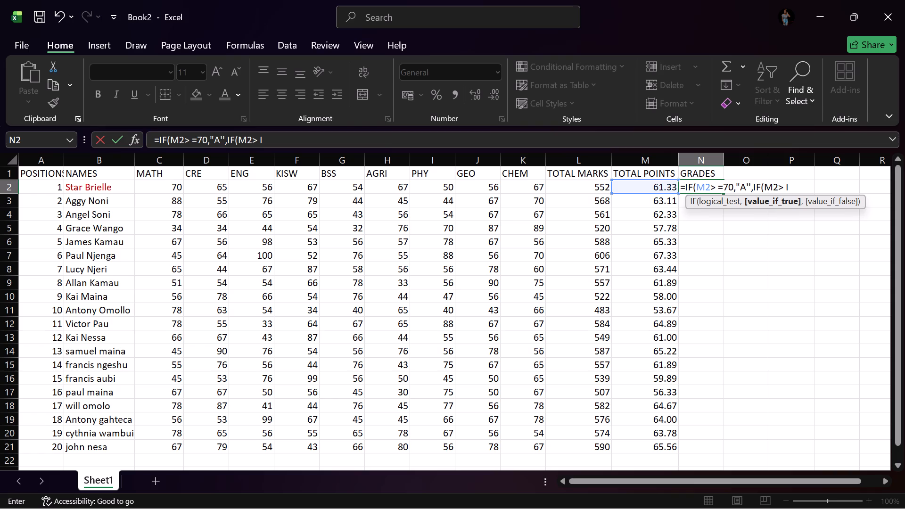
key(s)
key(BackSpace)
key(BackSpace)
key(equal)
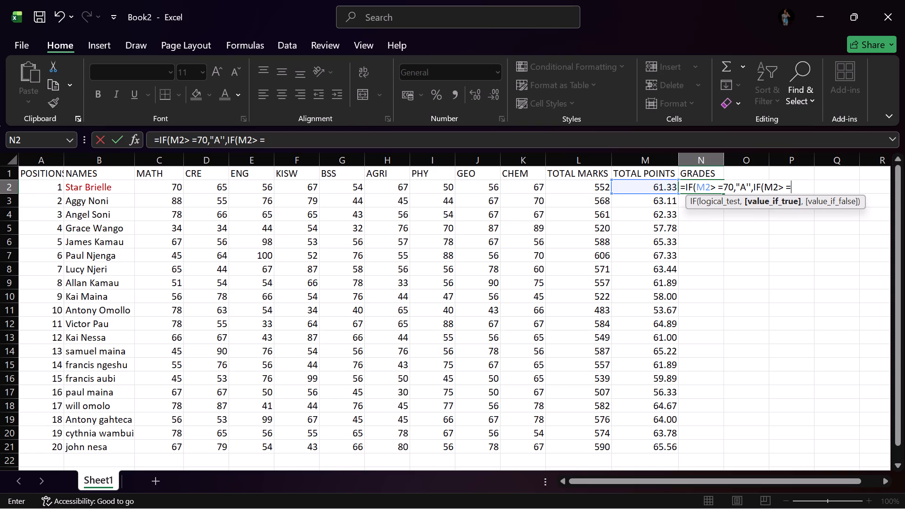
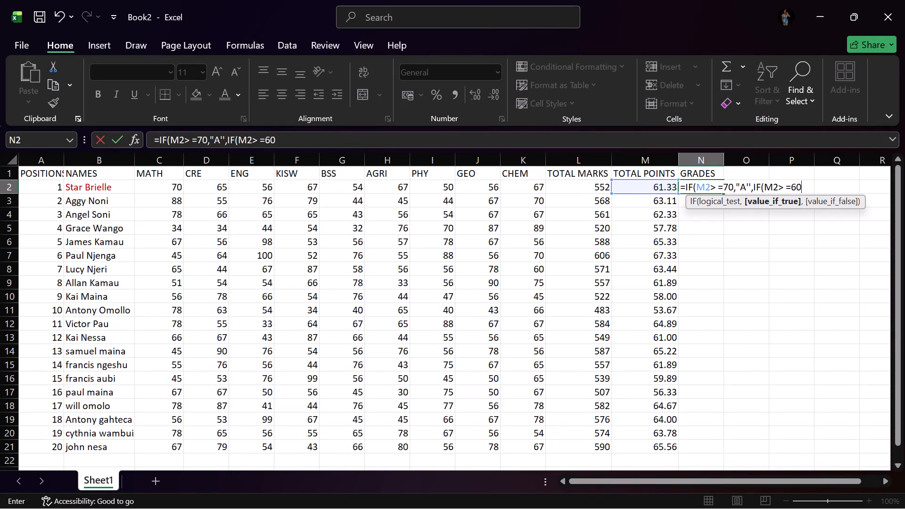
Enter "B" in quotes as the value_if_true of the nested IF with the M2> =60 test in N2, followed by a comma.
key(comma)
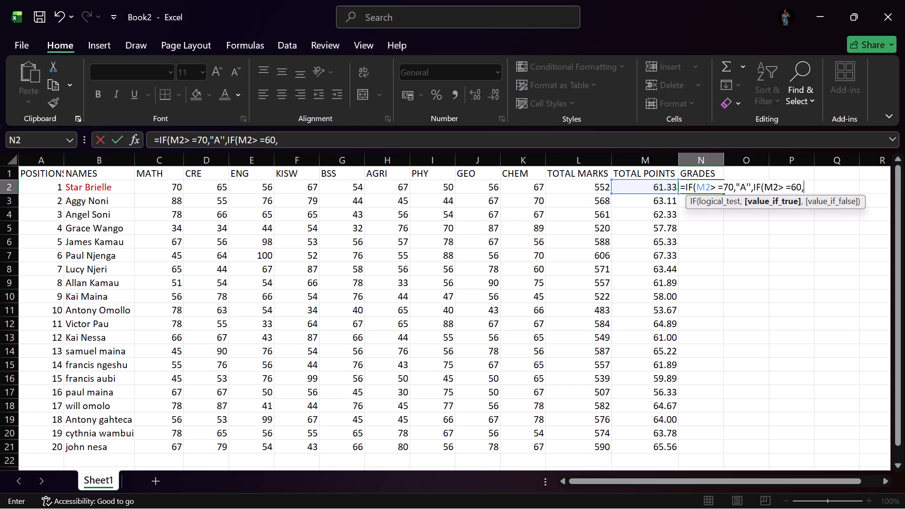
text('')
key(b)
key(apostrophe)
key(apostrophe)
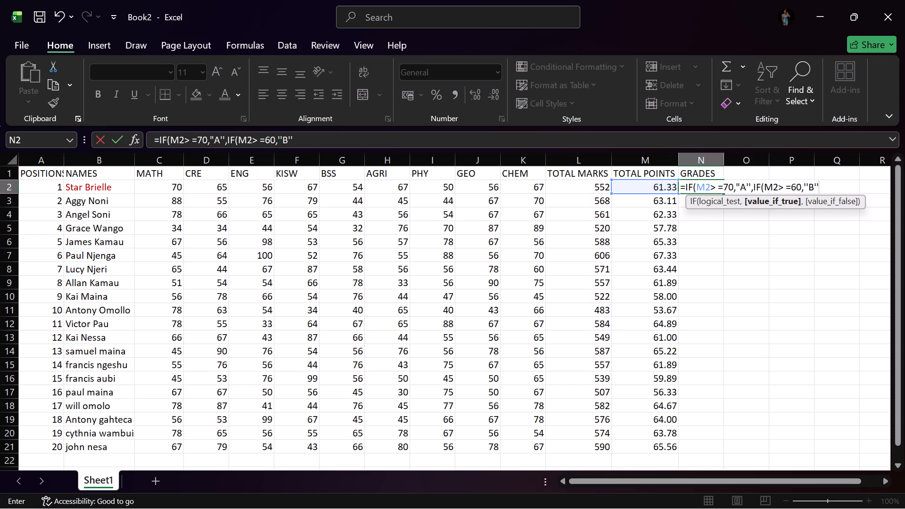
key(comma)
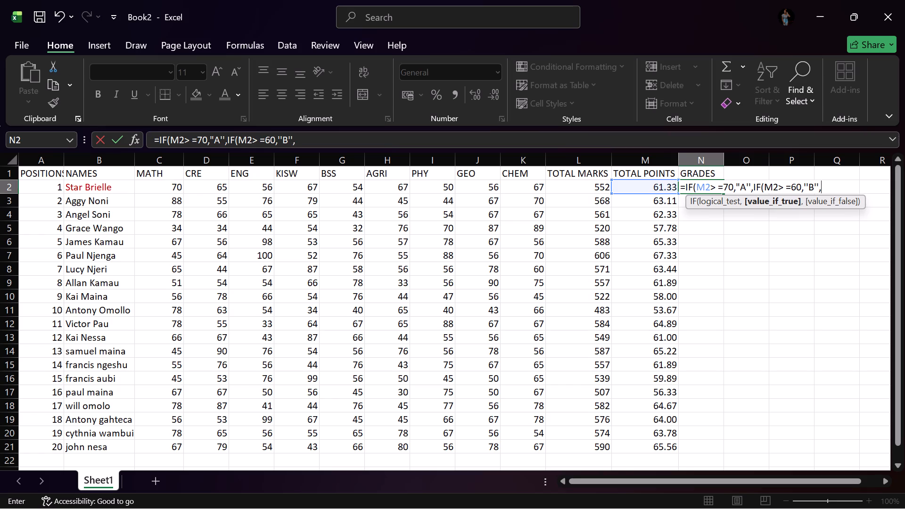
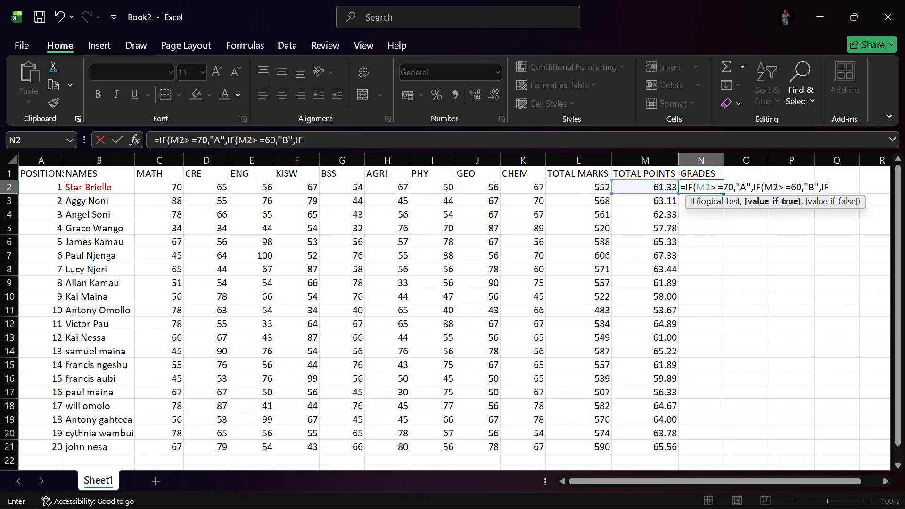
Open the bracket of the third IF in the N2 formula and reference cell M2 as the start of its logical test.
key(shift+parenleft)
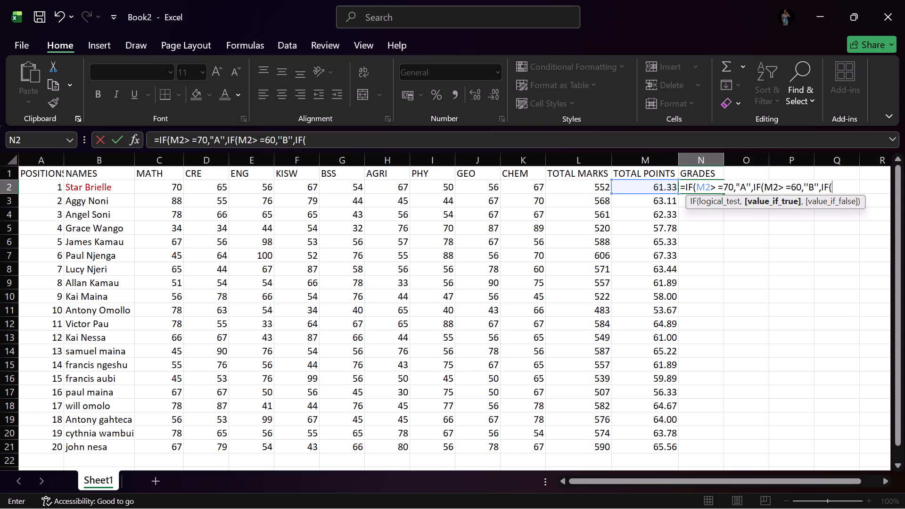
click(671, 188)
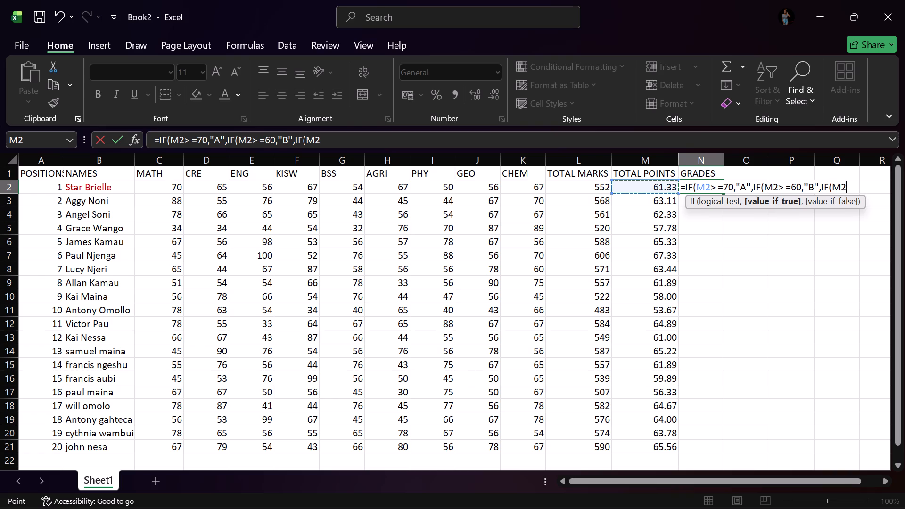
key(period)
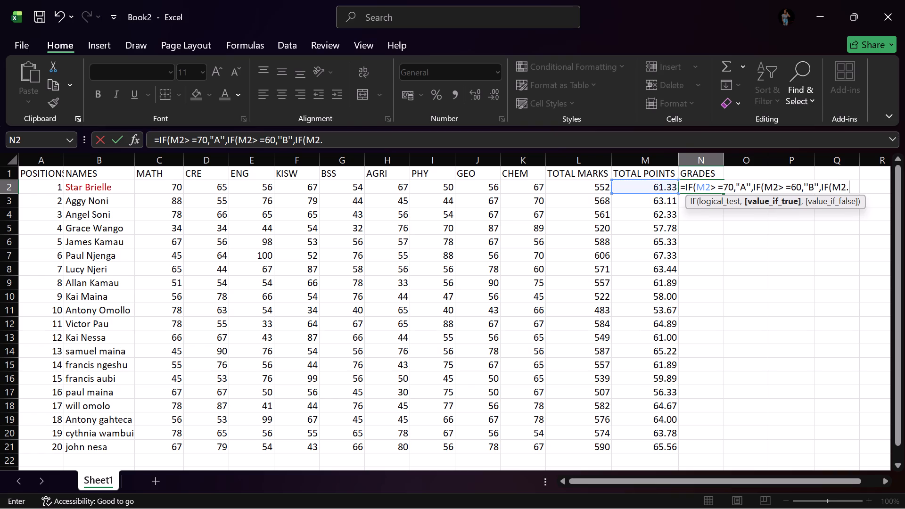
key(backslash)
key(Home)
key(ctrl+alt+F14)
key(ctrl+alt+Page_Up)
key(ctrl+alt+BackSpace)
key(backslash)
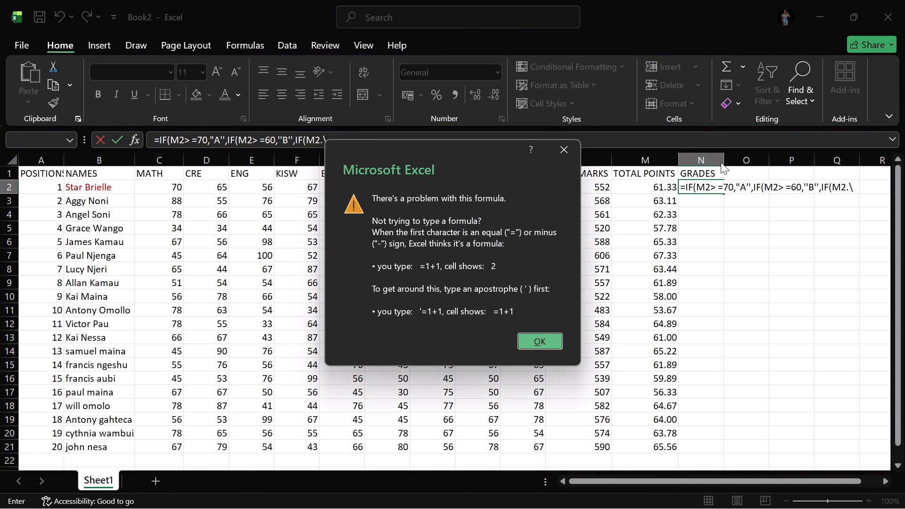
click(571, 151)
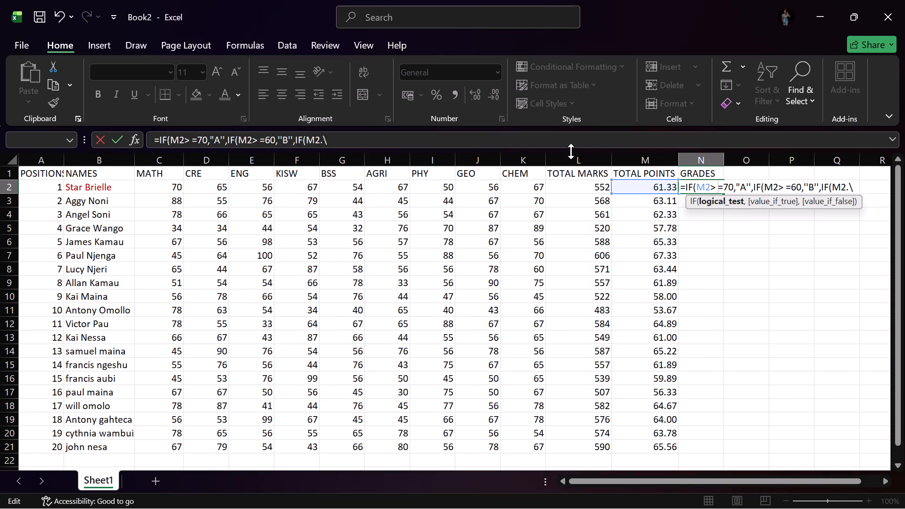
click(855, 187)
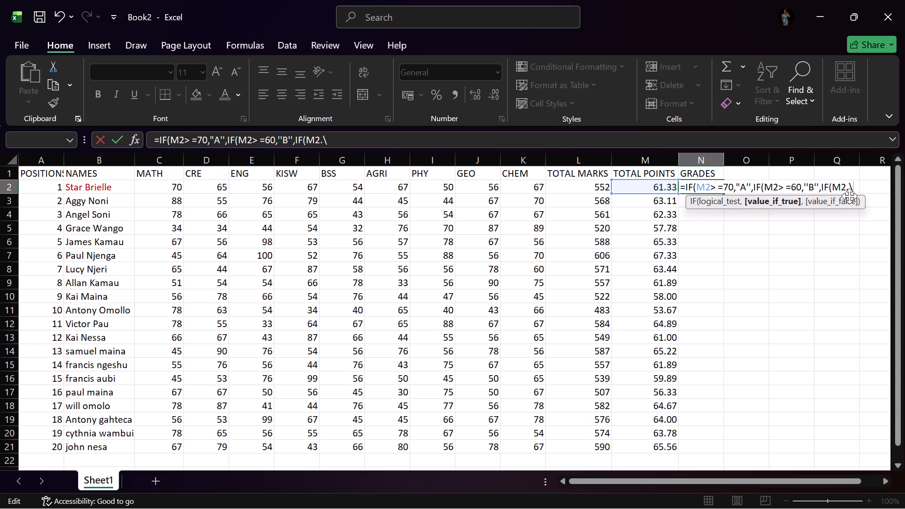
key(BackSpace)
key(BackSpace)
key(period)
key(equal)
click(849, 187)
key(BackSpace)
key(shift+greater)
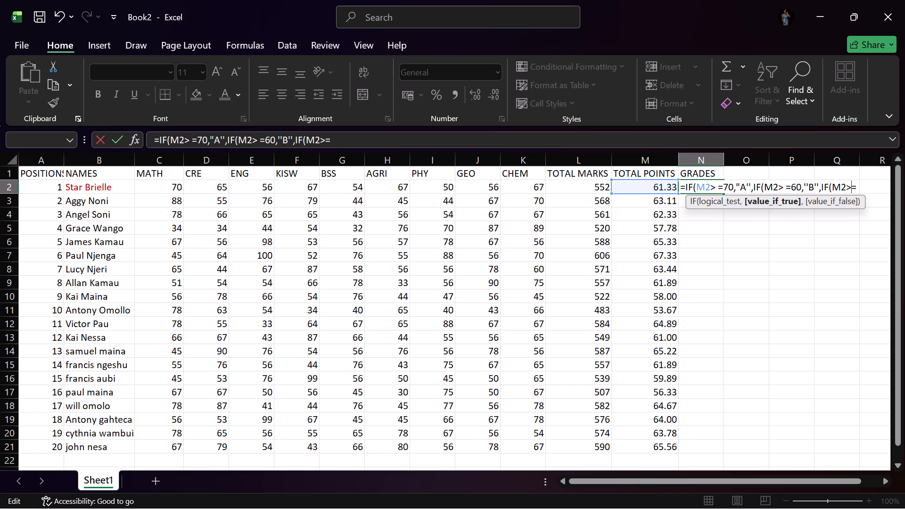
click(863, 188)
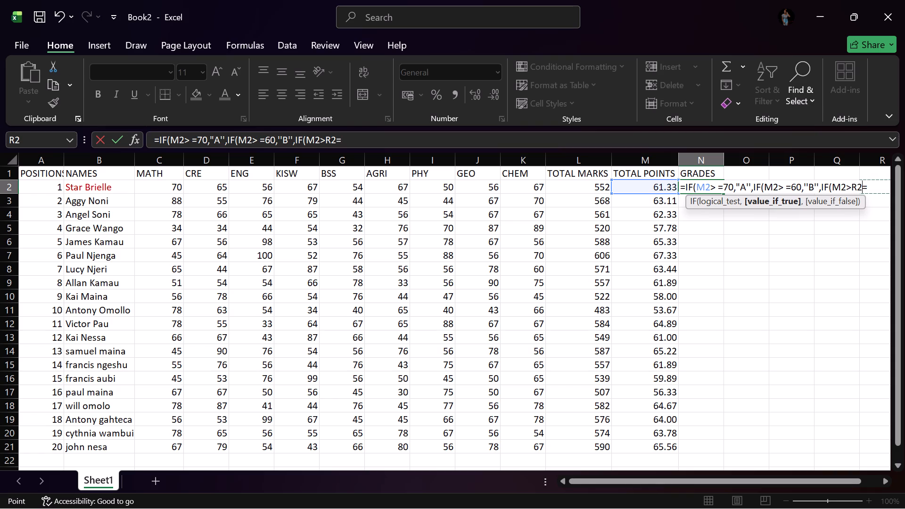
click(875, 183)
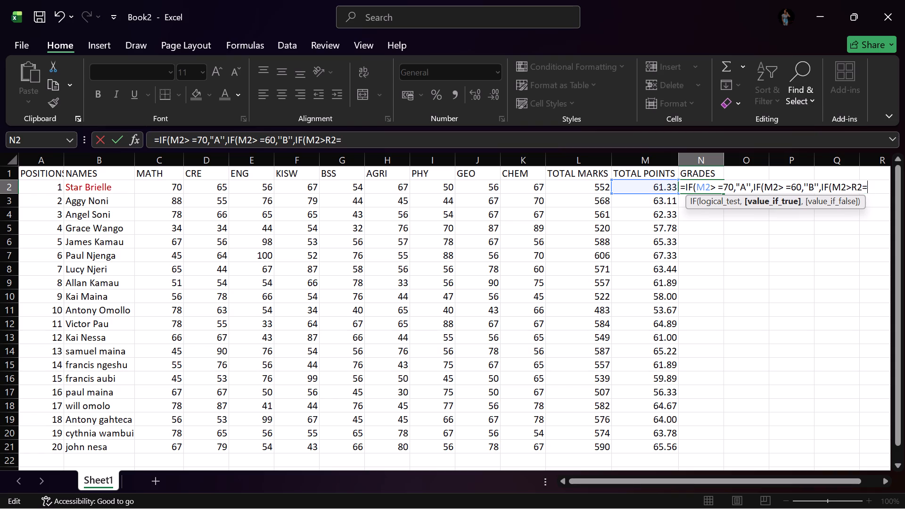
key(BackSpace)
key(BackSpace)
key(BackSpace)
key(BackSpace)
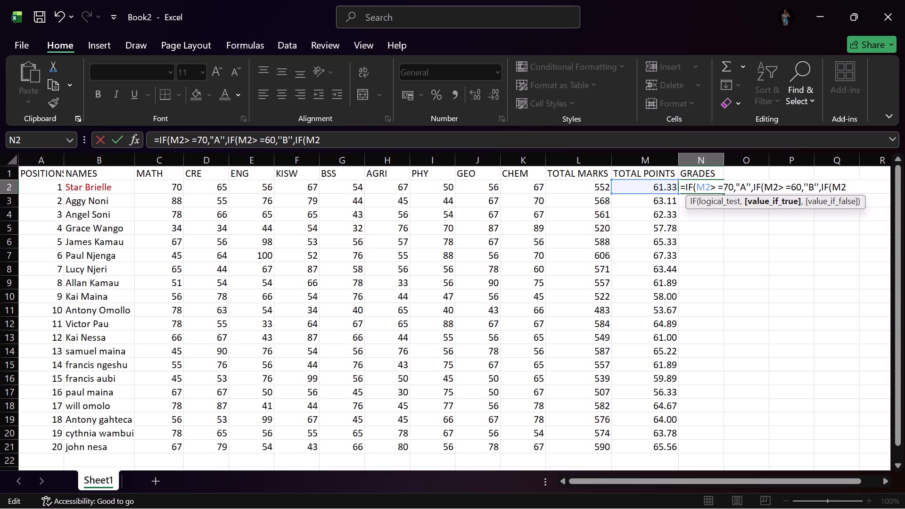
Complete the third IF's logical test in N2 as M2>=55, followed by a comma.
key(shift+greater)
key(minus)
key(BackSpace)
key(equal)
text(55)
key(comma)
Enter C enclosed in doubled apostrophes as the value_if_true for the M2>=55 test in N2, followed by a comma.
key(apostrophe)
key(apostrophe)
key(c)
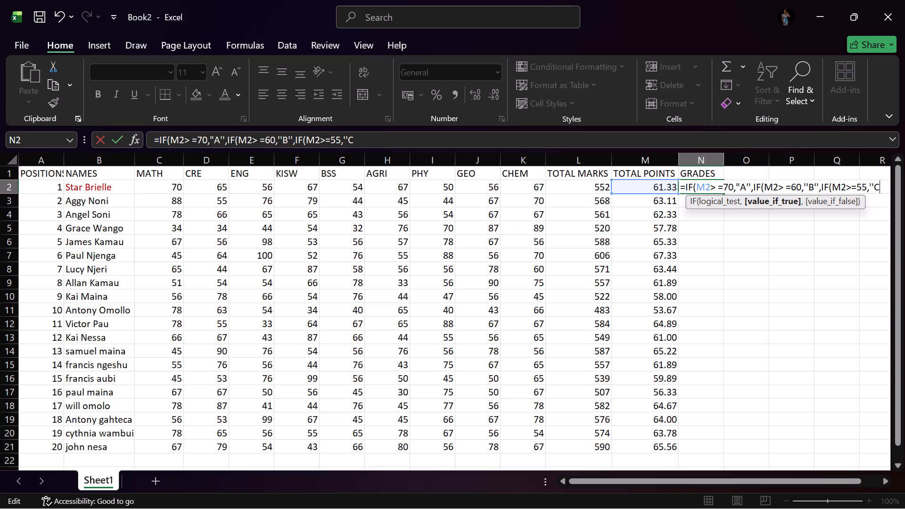
key(apostrophe)
key(apostrophe)
key(comma)
Add a fourth nested IF to the N2 formula with the logical test M2>=50, followed by a comma.
text(IF)
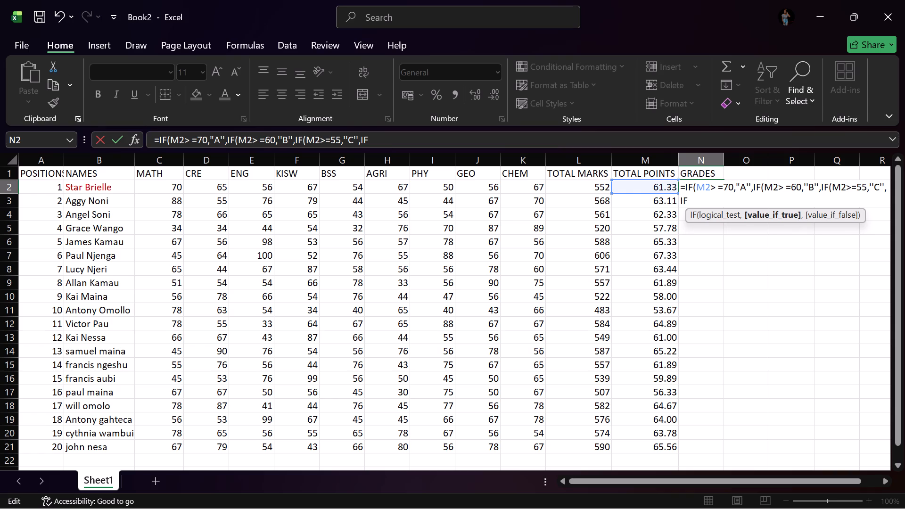
key(shift+parenleft)
click(655, 187)
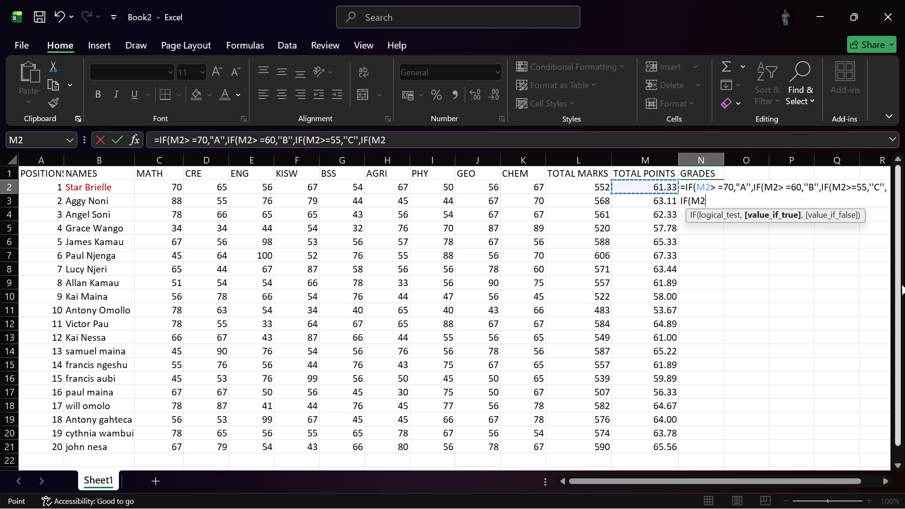
key(period)
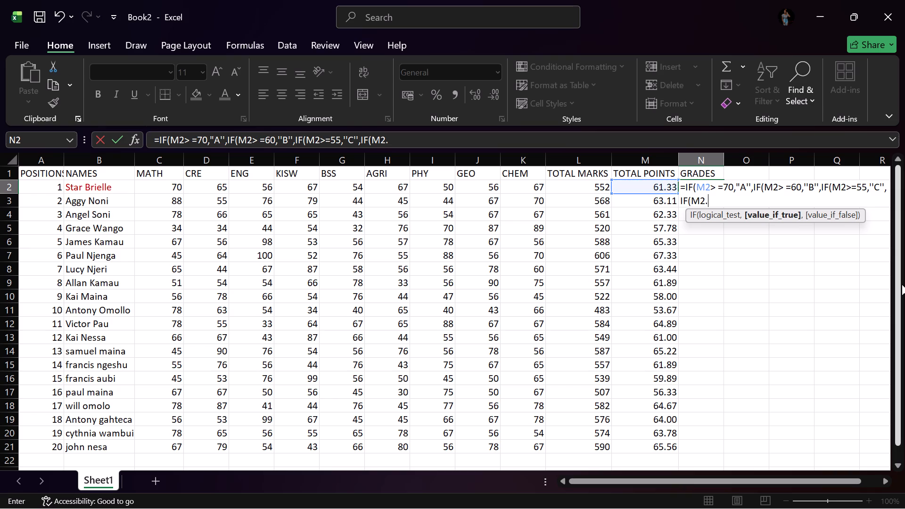
key(BackSpace)
key(shift+greater)
key(equal)
key(5)
key(0)
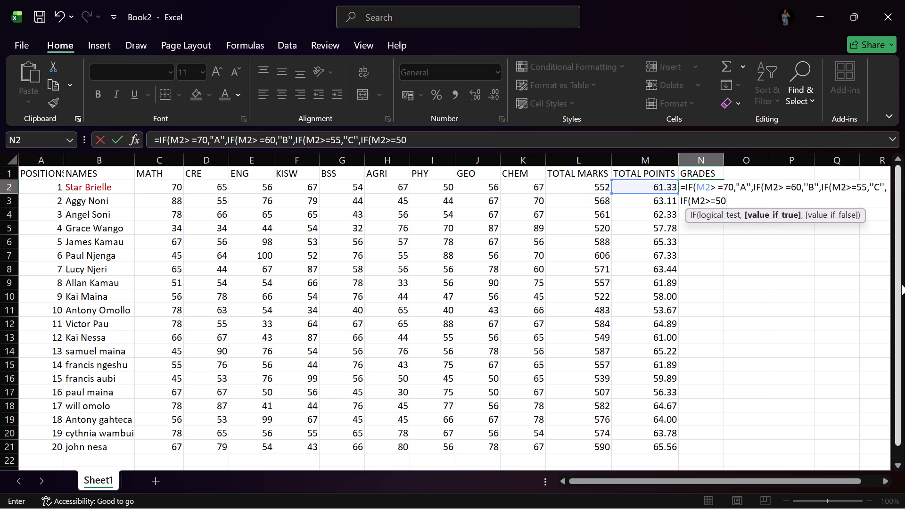
key(comma)
Enter D enclosed in doubled apostrophes as the value_if_true for the M2>=50 test in N2, followed by a comma.
key(apostrophe)
key(apostrophe)
key(d)
key(apostrophe)
key(apostrophe)
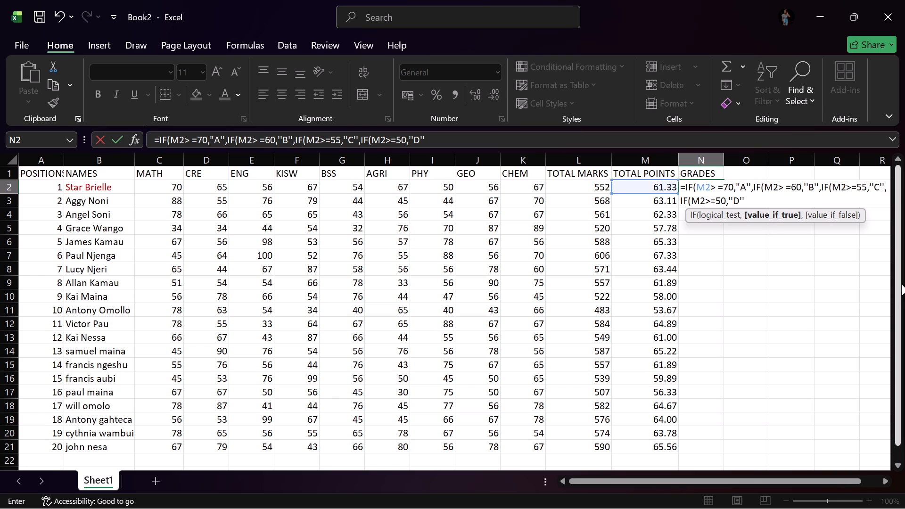
key(comma)
Enter E enclosed in doubled apostrophes as the final value_if_false of the nested IF formula in N2.
key(apostrophe)
key(apostrophe)
key(e)
key(apostrophe)
key(apostrophe)
Close the nested IF formula in N2 with four closing brackets and try to enter it.
key(shift+parenright)
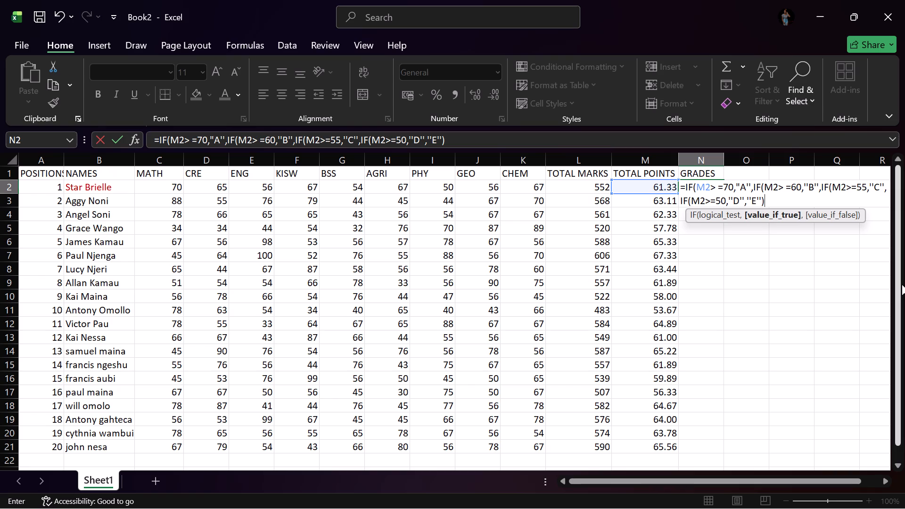
key(shift+parenright)
key(shift+parenright)
key(shift+parenright)
key(Return)
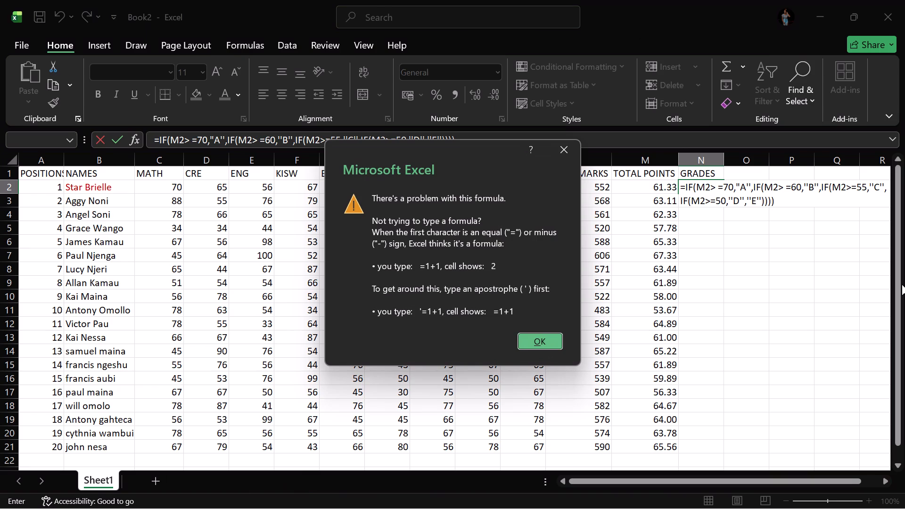
click(563, 148)
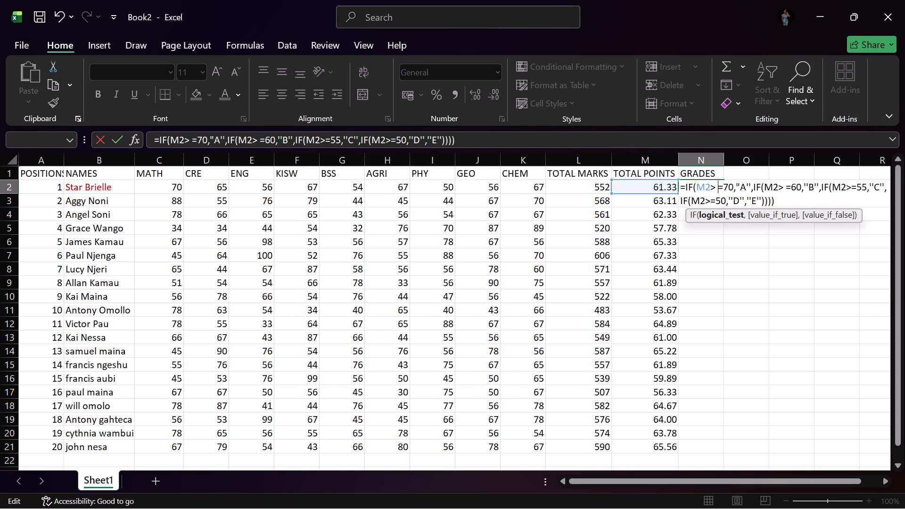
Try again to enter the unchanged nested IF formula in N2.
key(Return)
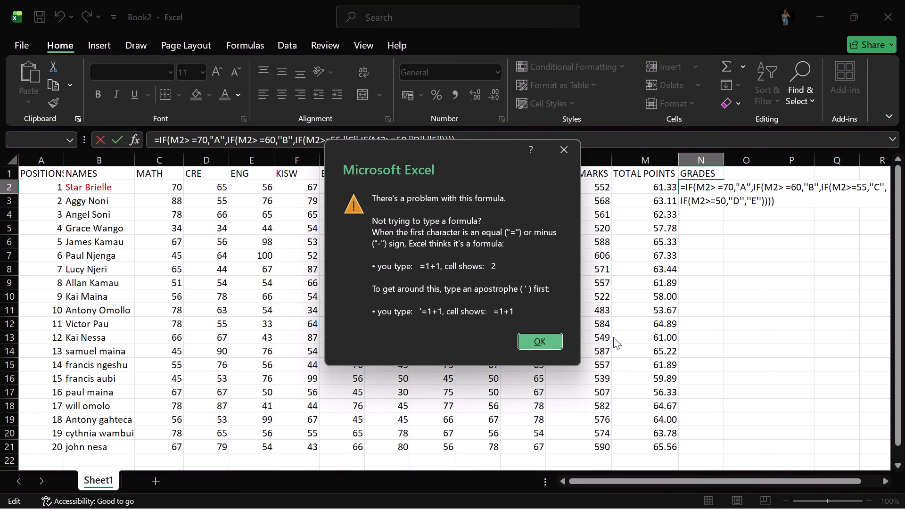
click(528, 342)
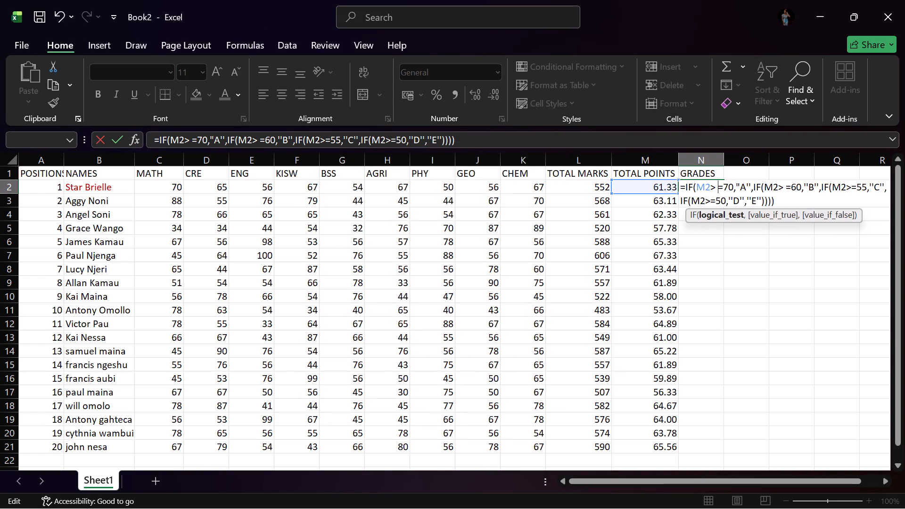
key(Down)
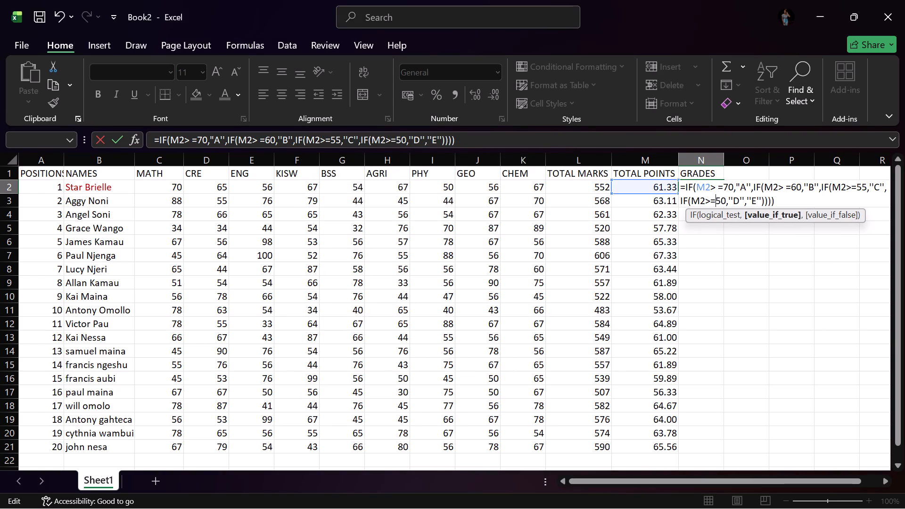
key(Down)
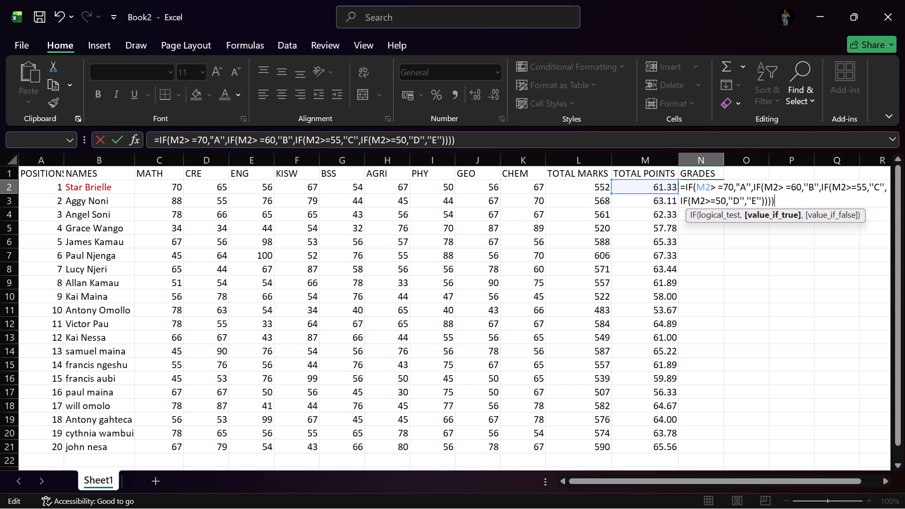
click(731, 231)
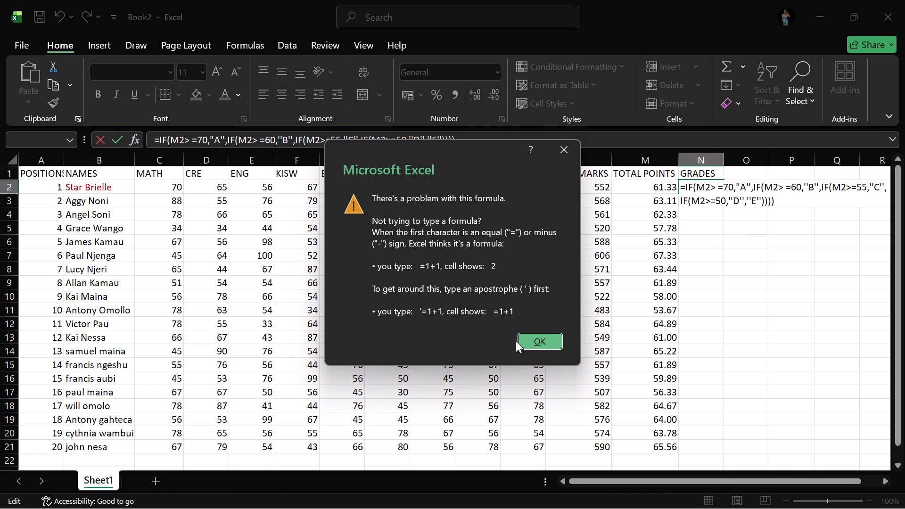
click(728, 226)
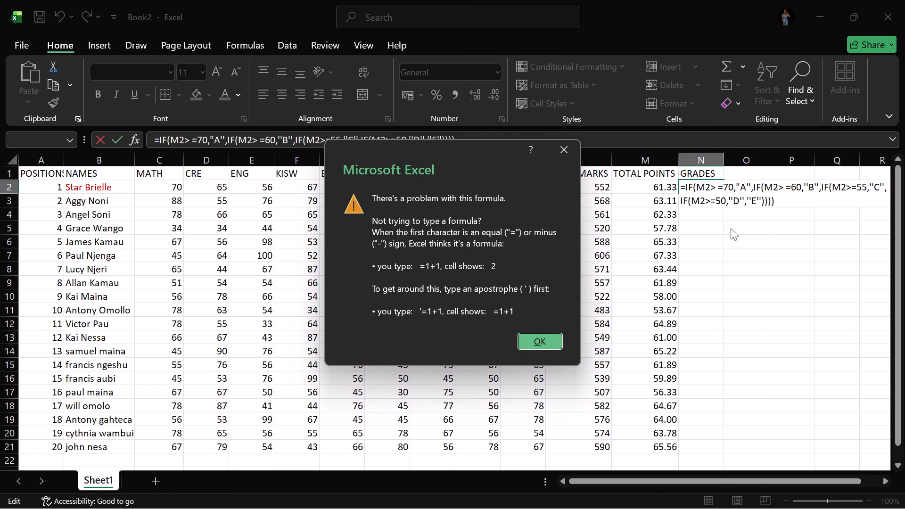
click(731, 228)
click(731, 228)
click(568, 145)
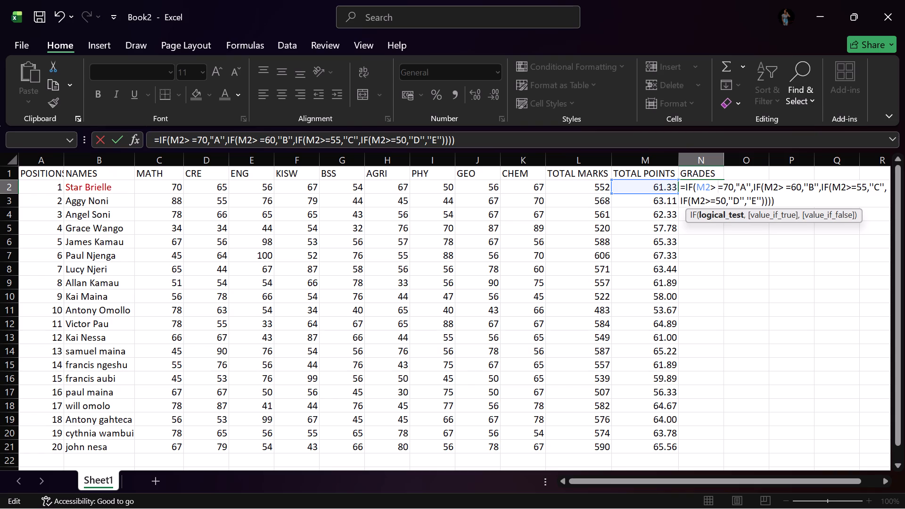
Clear the first IF's whole logical test from the N2 formula, leaving its value_if_true A in place.
click(740, 217)
click(739, 217)
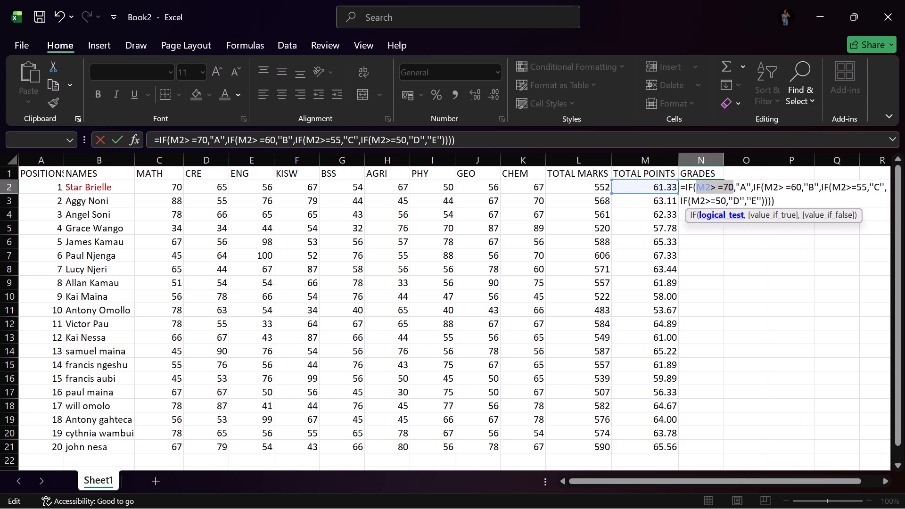
click(716, 250)
key(Right)
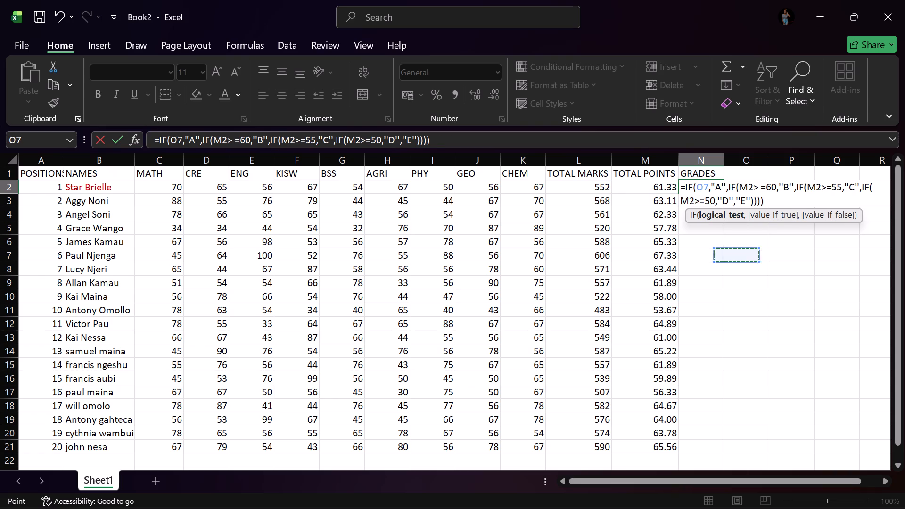
key(Right)
key(Right)
key(Right)
key(Right)
key(Right)
key(Right)
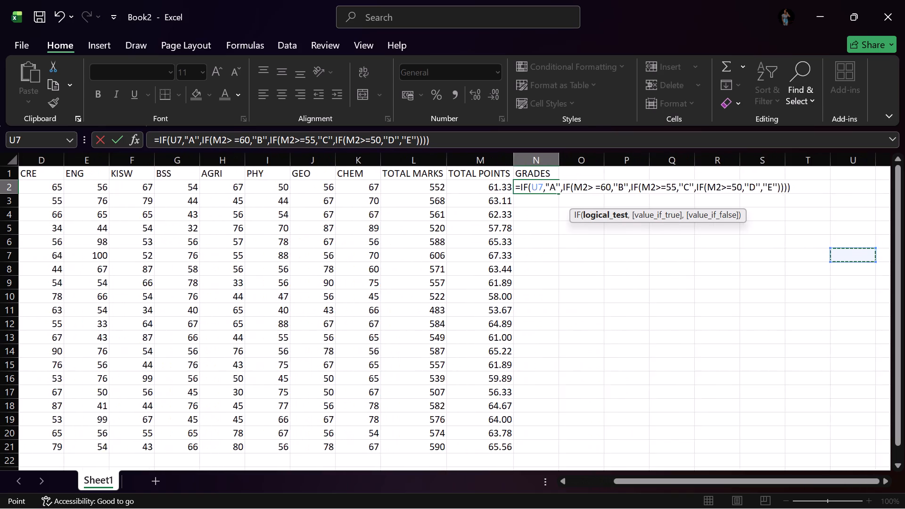
key(Right)
key(Right)
key(Right)
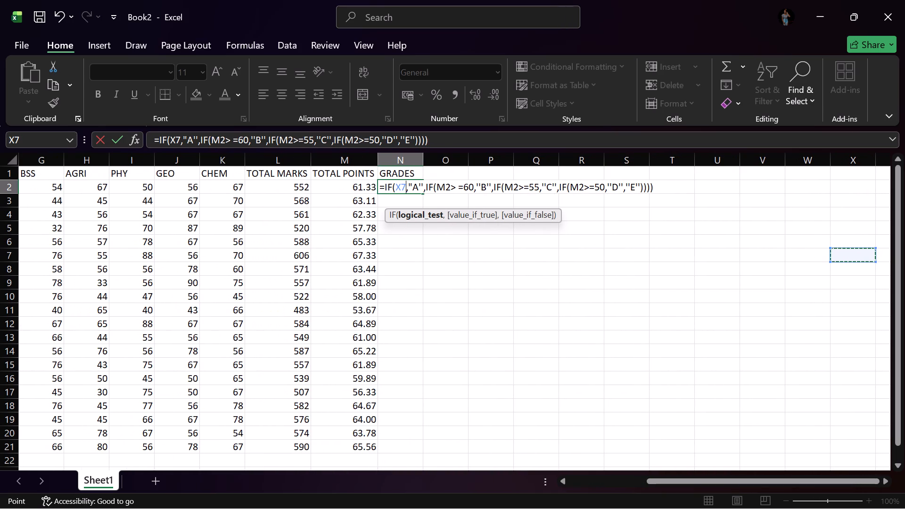
key(BackSpace)
key(BackSpace)
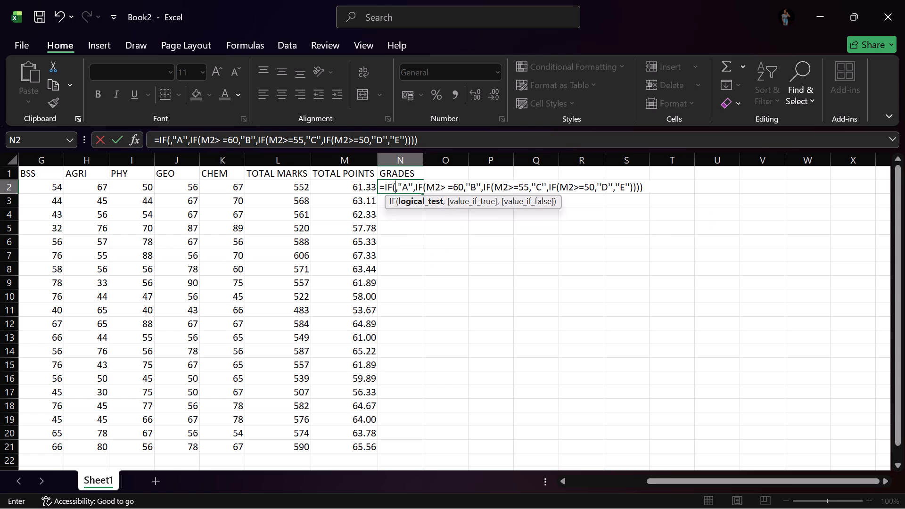
Reference cell M2 as the first IF's logical test in N2 and try to enter the formula.
click(360, 188)
key(Return)
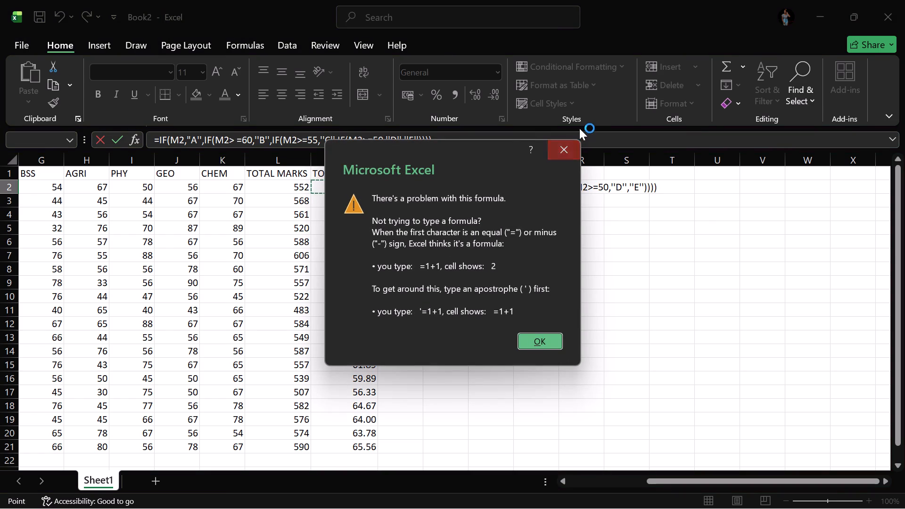
click(559, 143)
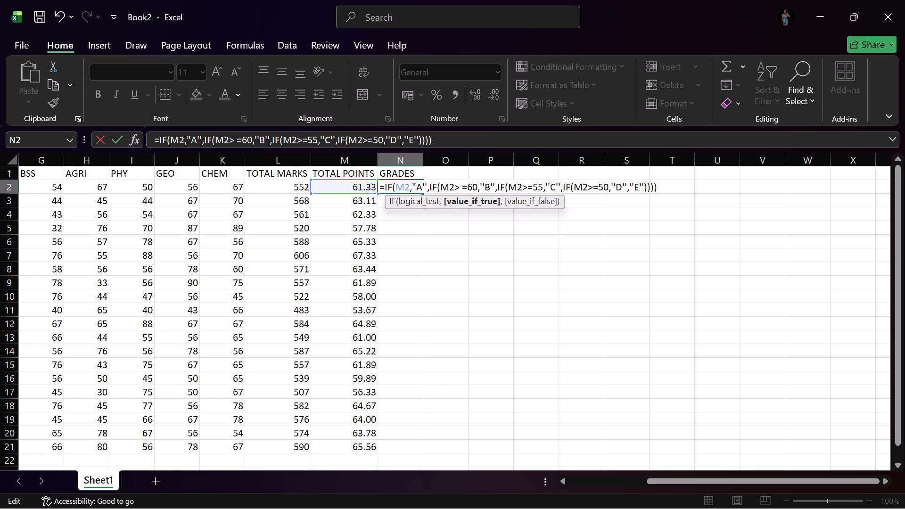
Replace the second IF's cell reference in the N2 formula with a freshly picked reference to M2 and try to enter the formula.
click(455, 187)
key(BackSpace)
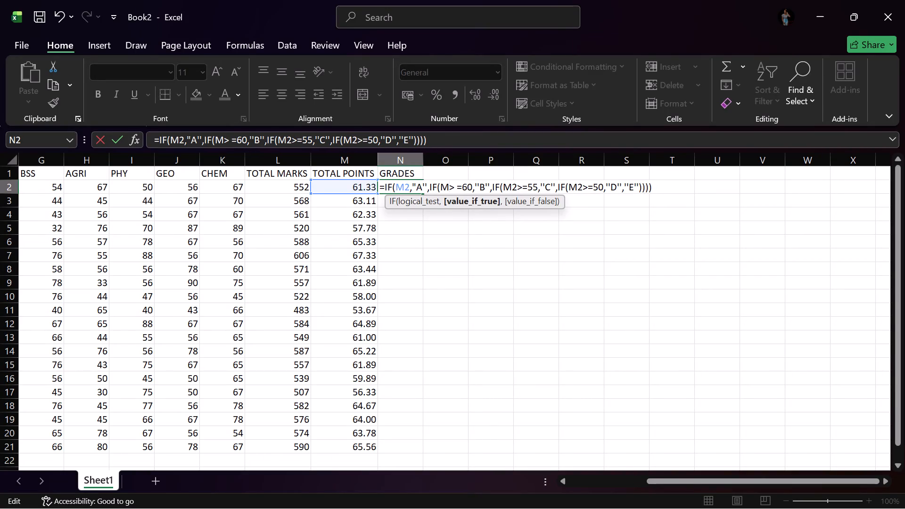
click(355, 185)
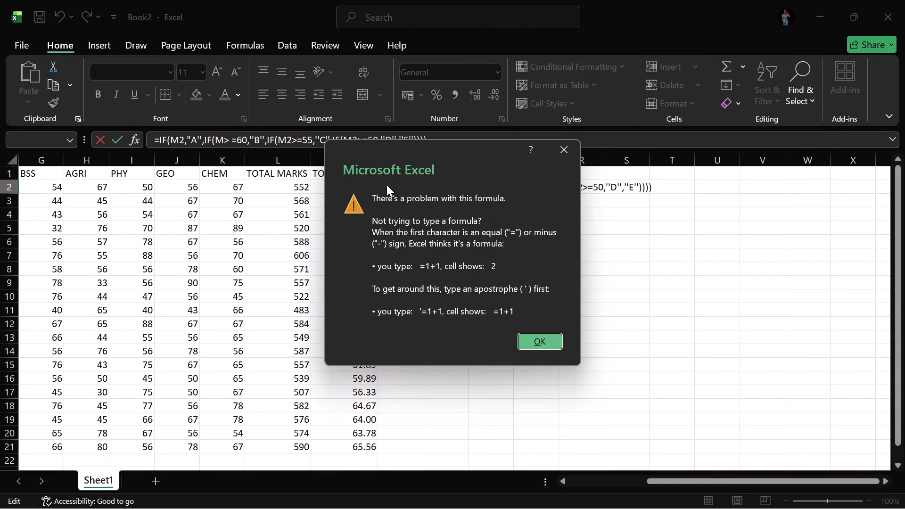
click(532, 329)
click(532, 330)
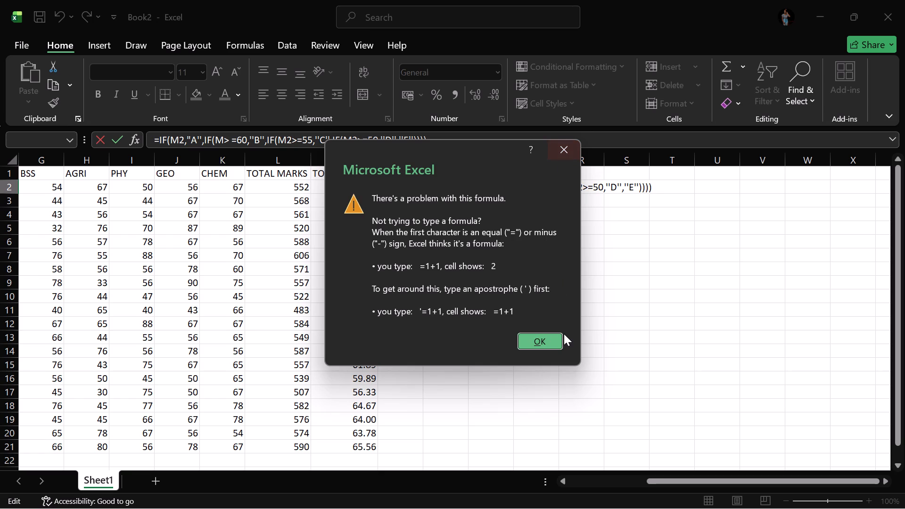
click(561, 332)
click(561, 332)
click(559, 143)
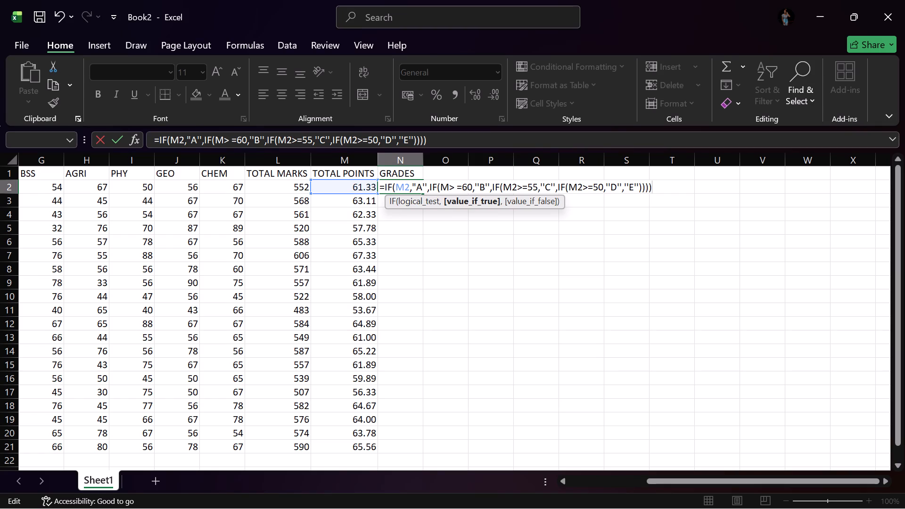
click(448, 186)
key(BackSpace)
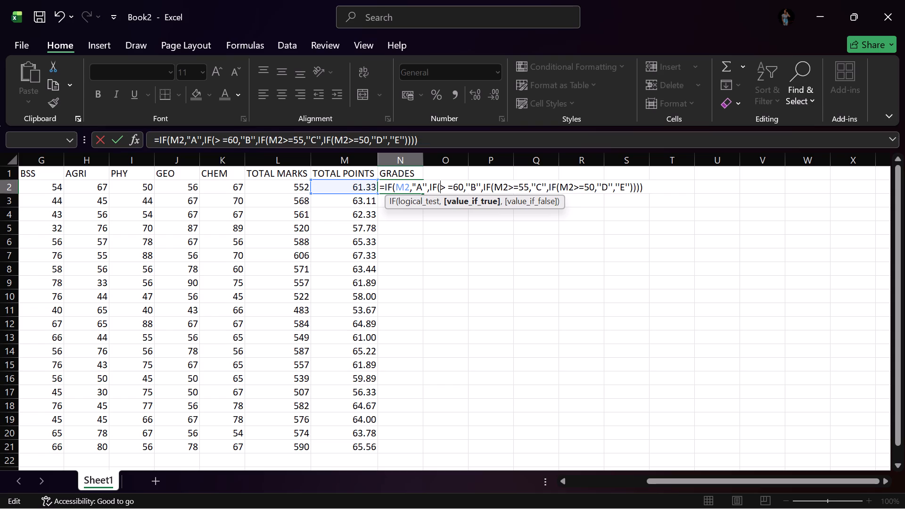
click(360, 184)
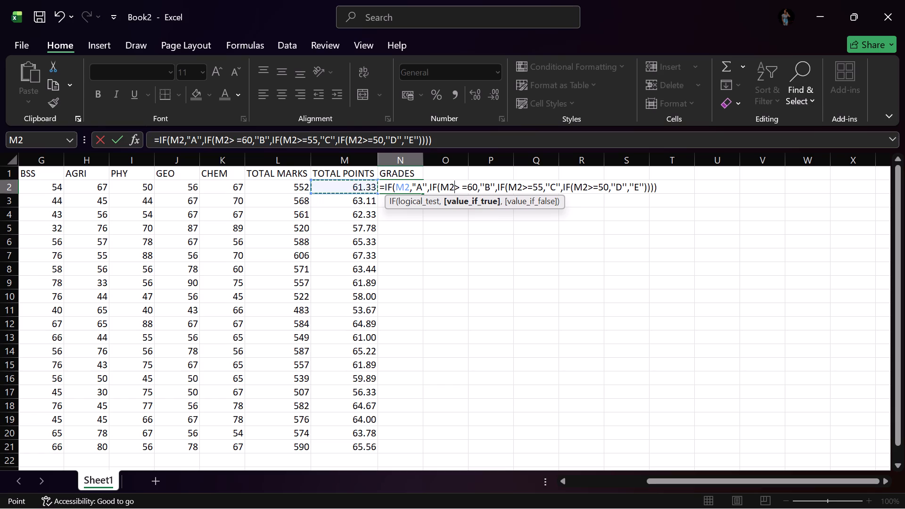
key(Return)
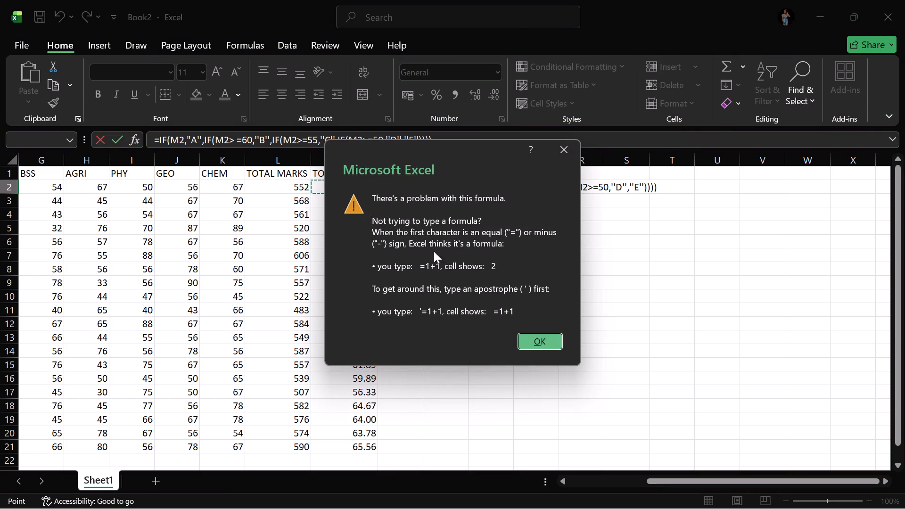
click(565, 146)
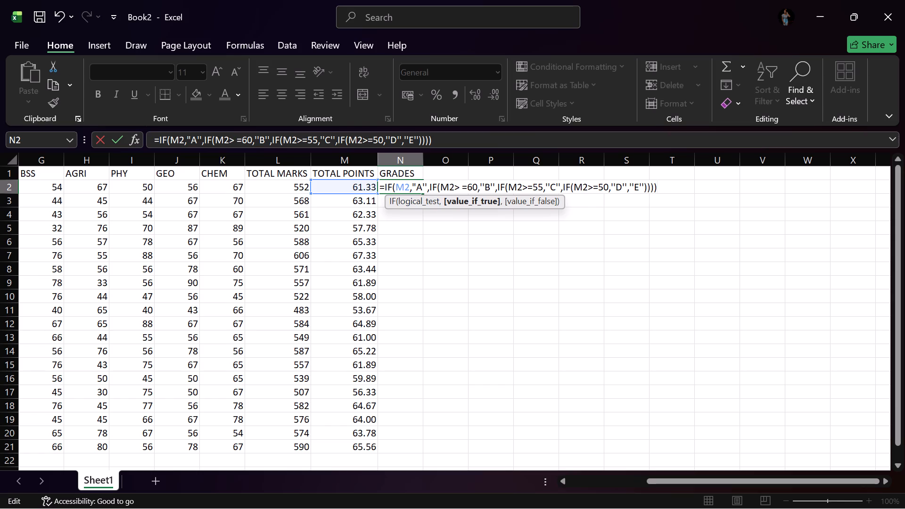
Complete the first IF's logical test in the N2 formula as M2>=70 and try to enter the formula.
click(407, 187)
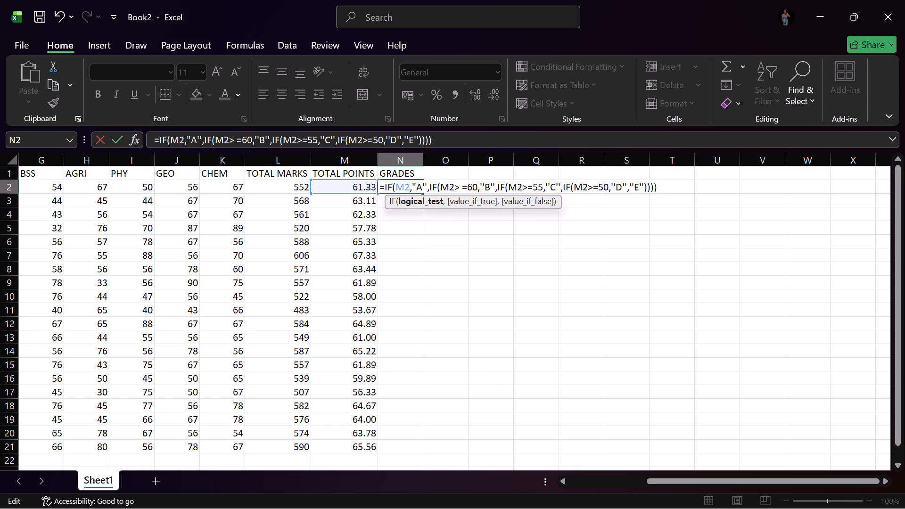
key(shift+greater)
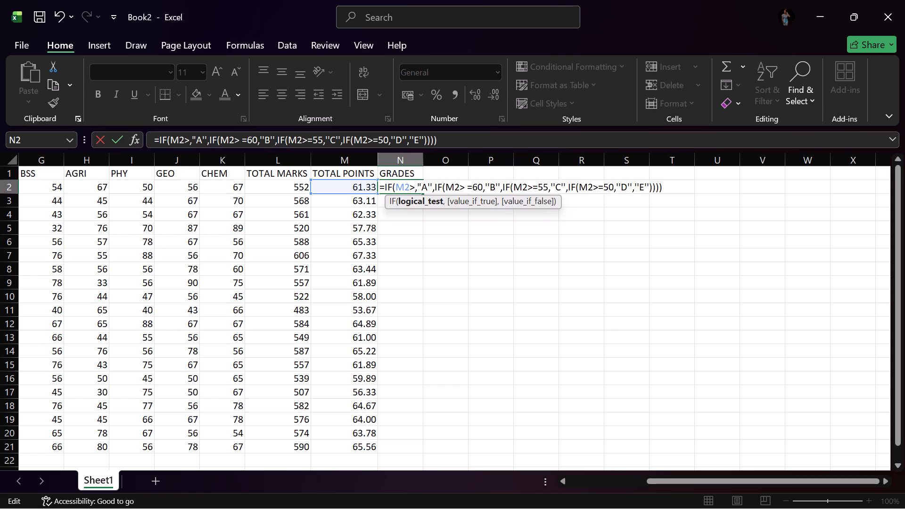
key(equal)
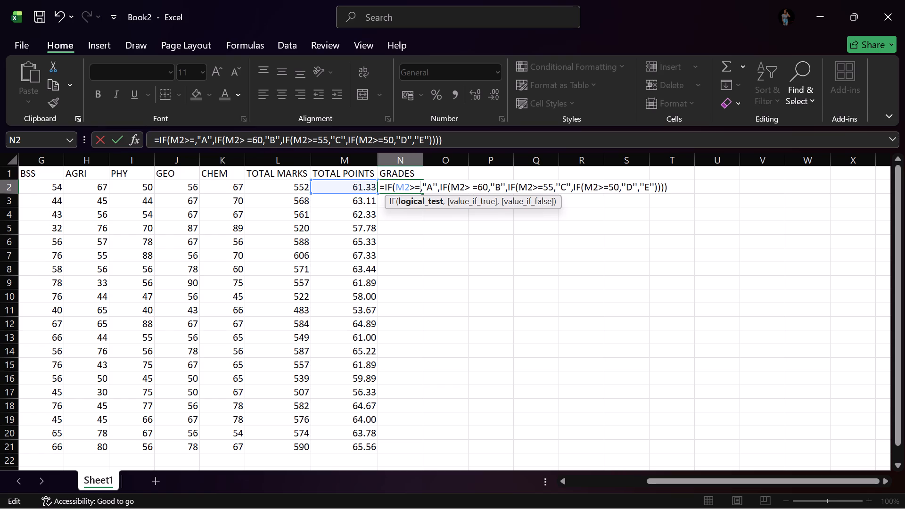
key(Return)
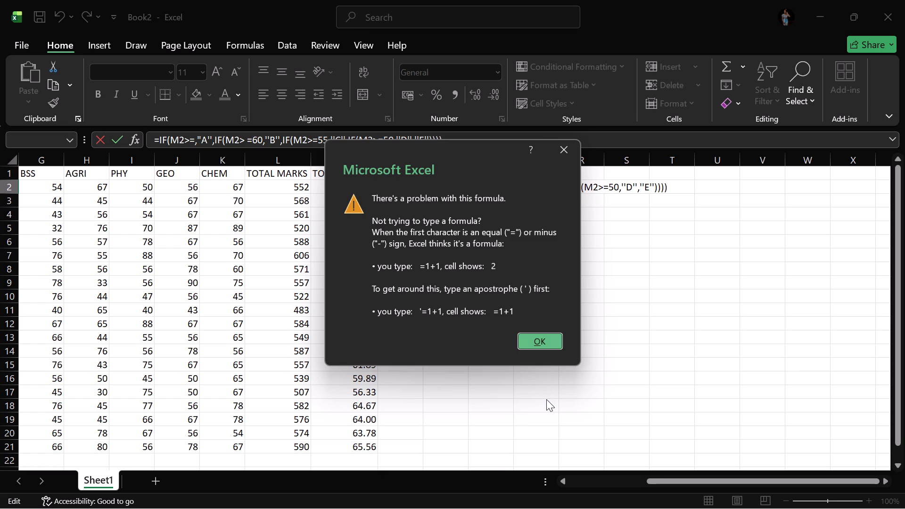
click(545, 342)
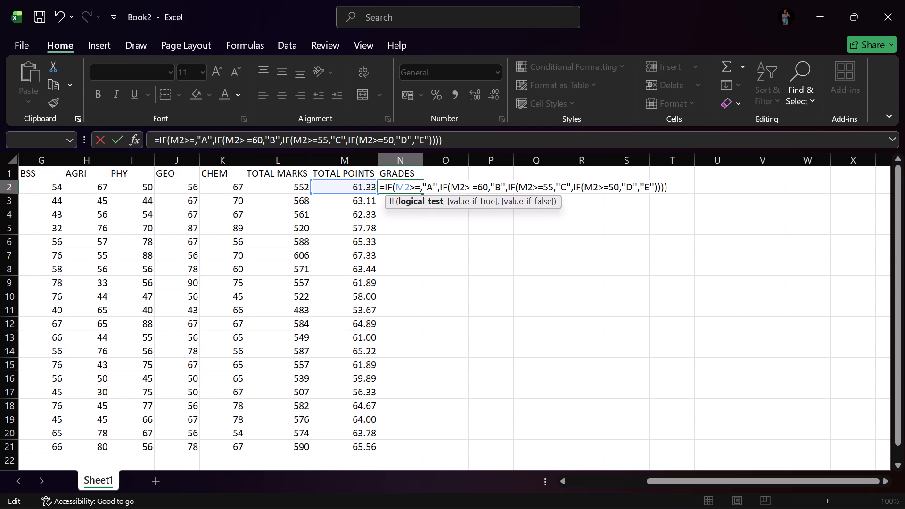
text(70)
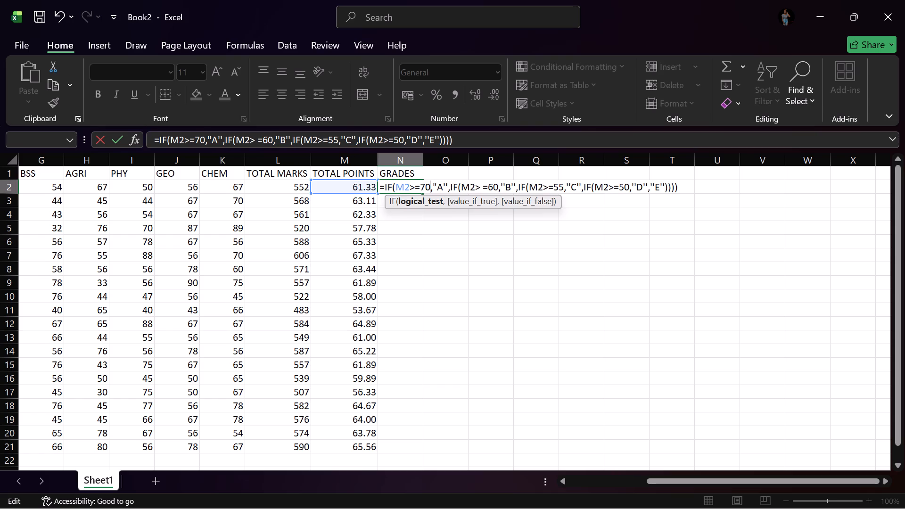
key(Return)
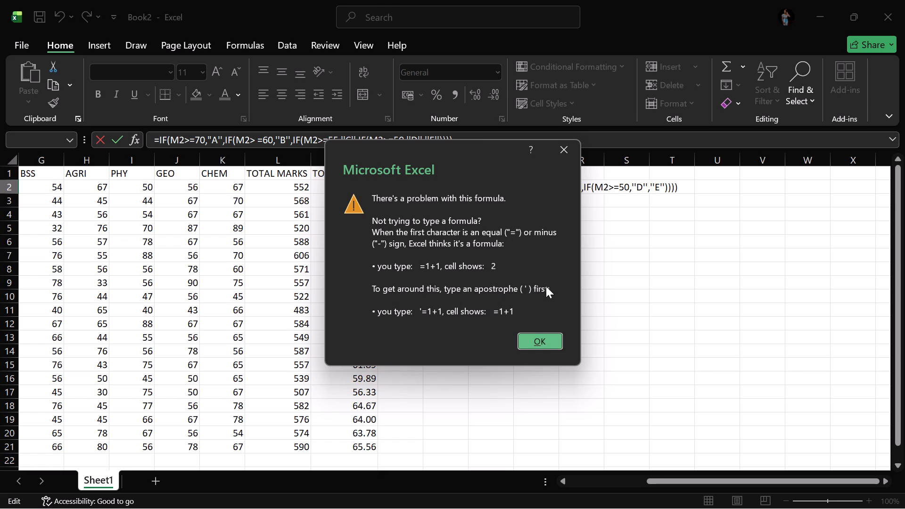
click(522, 335)
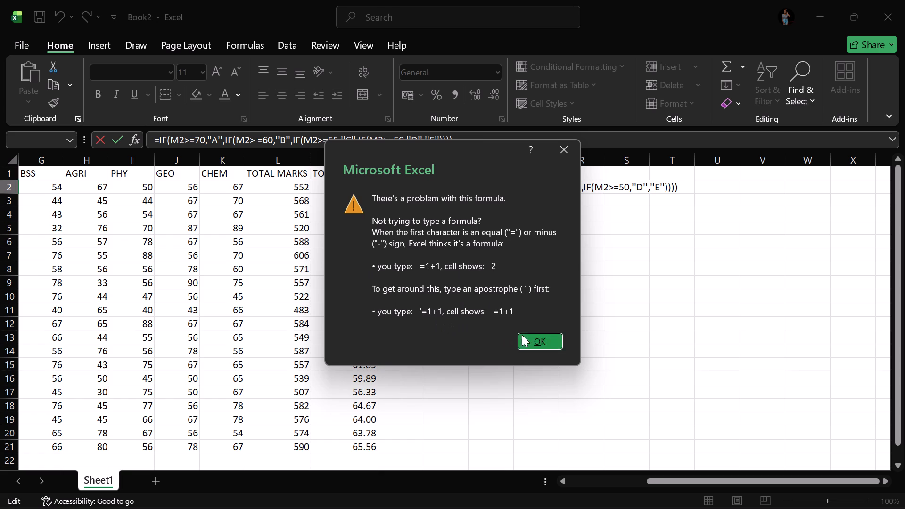
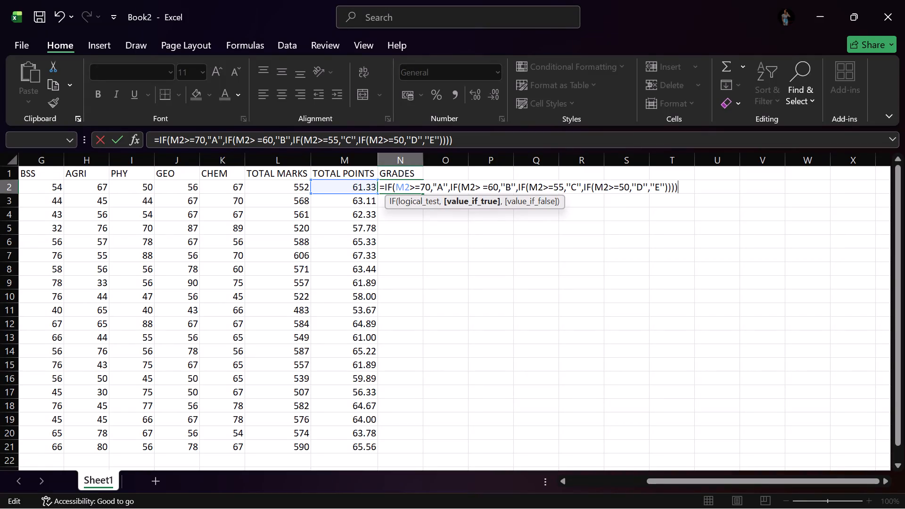
Remove the stray space between > and =60 in cell N2's nested IF grade formula and try to enter the formula.
click(481, 190)
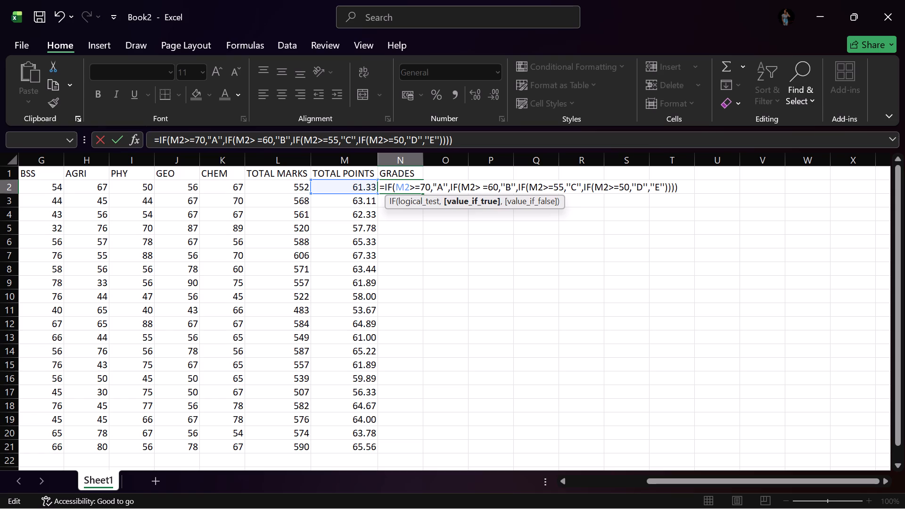
key(Delete)
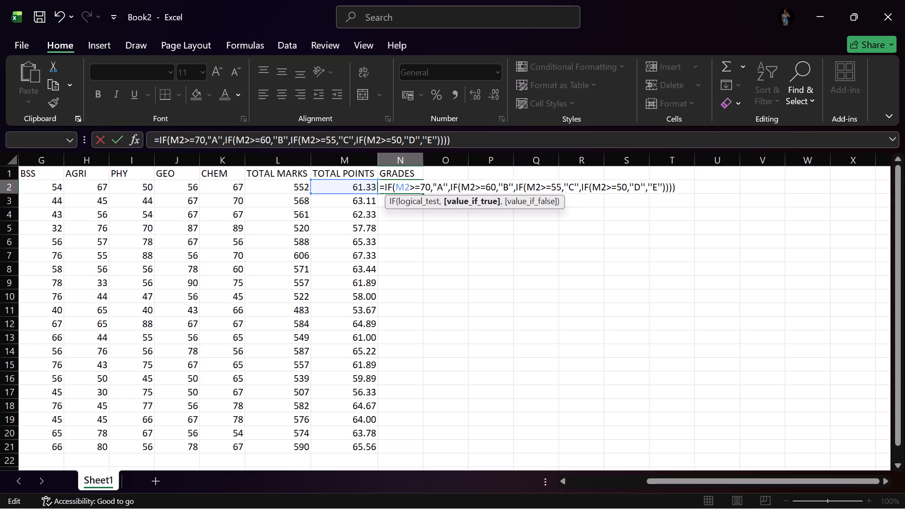
key(Return)
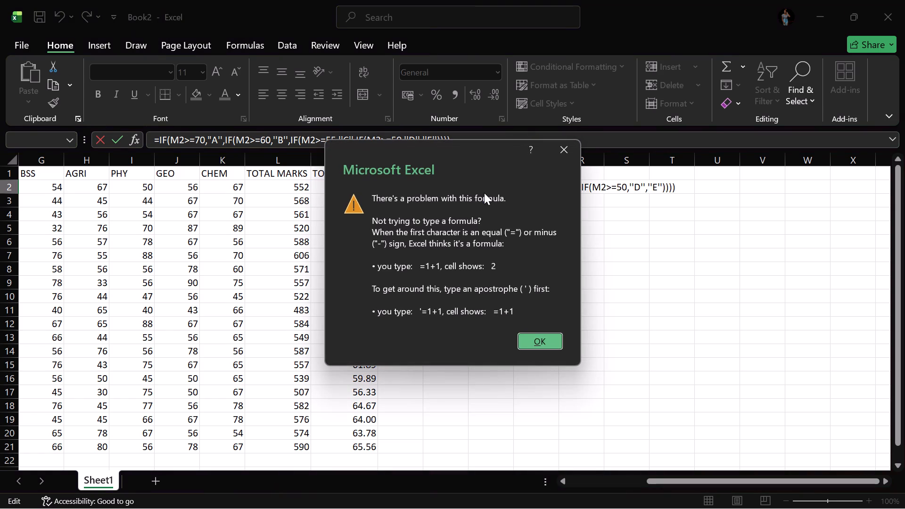
click(554, 157)
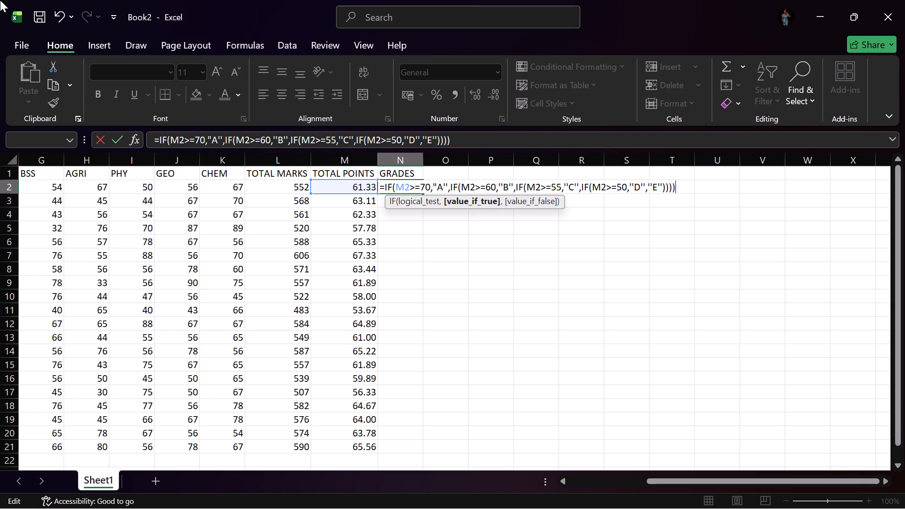
scroll(543, 0, up, 1)
key(Return)
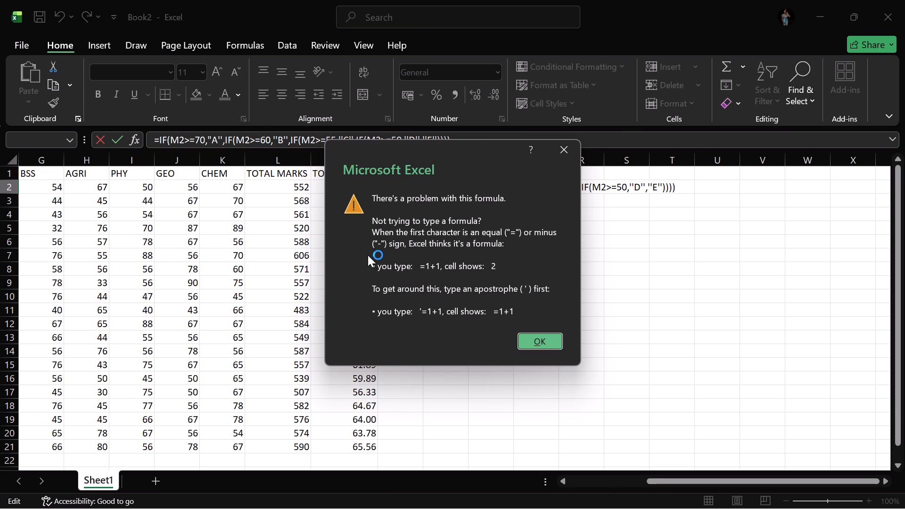
click(553, 342)
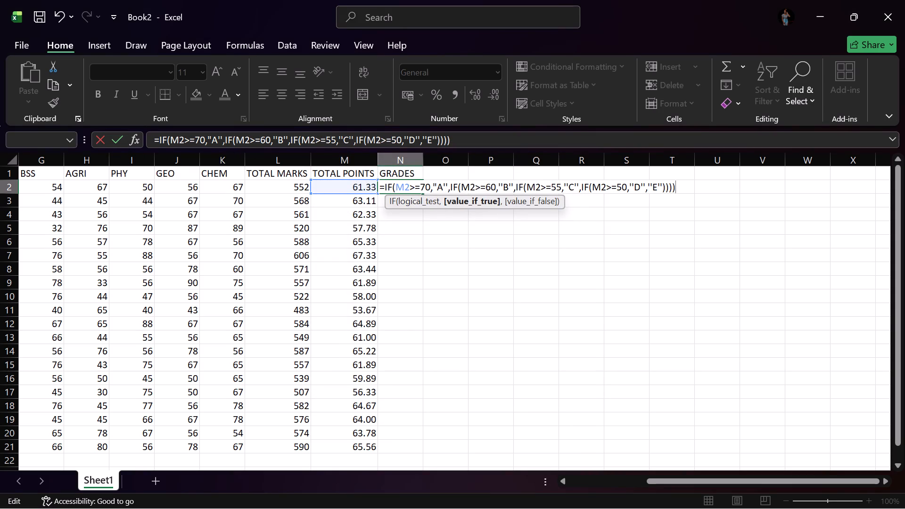
Delete the last closing parenthesis from the grade formula in cell N2.
click(454, 137)
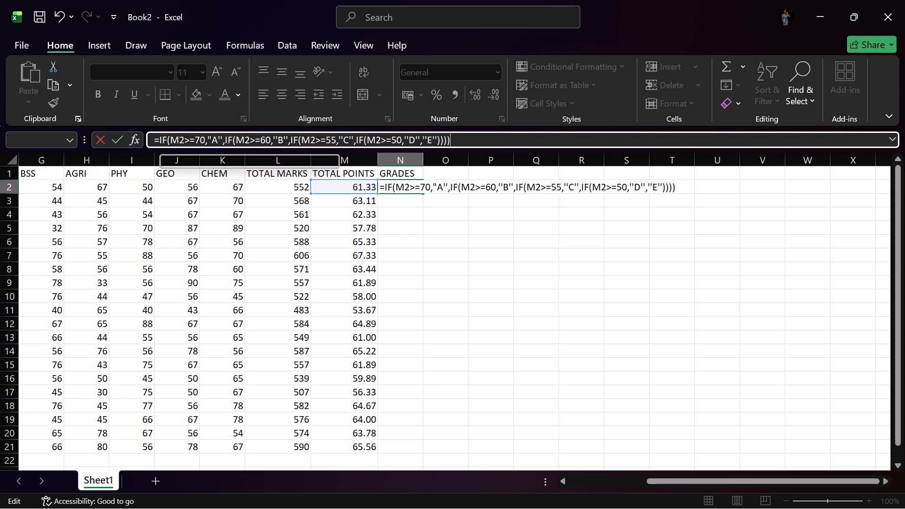
key(BackSpace)
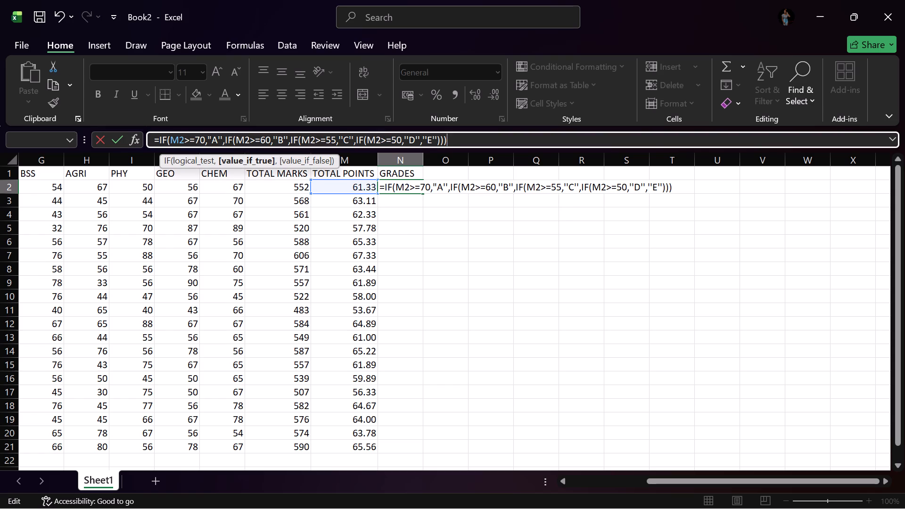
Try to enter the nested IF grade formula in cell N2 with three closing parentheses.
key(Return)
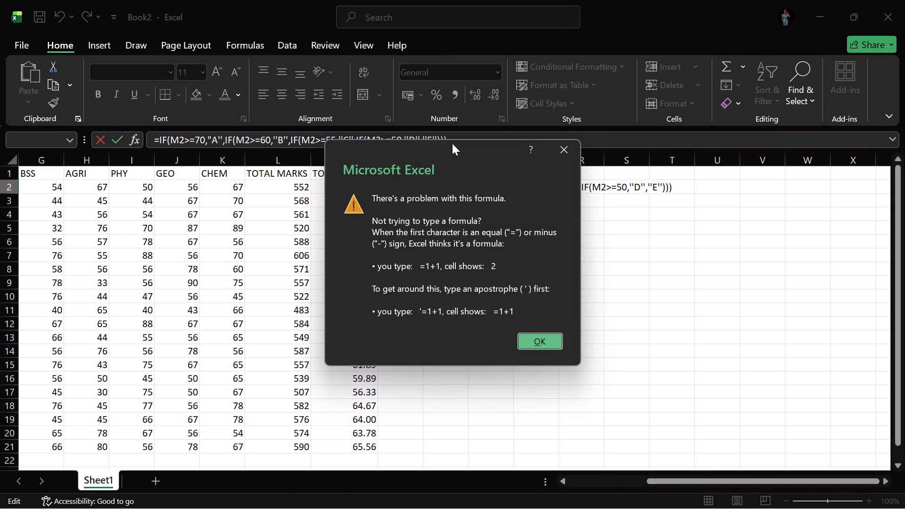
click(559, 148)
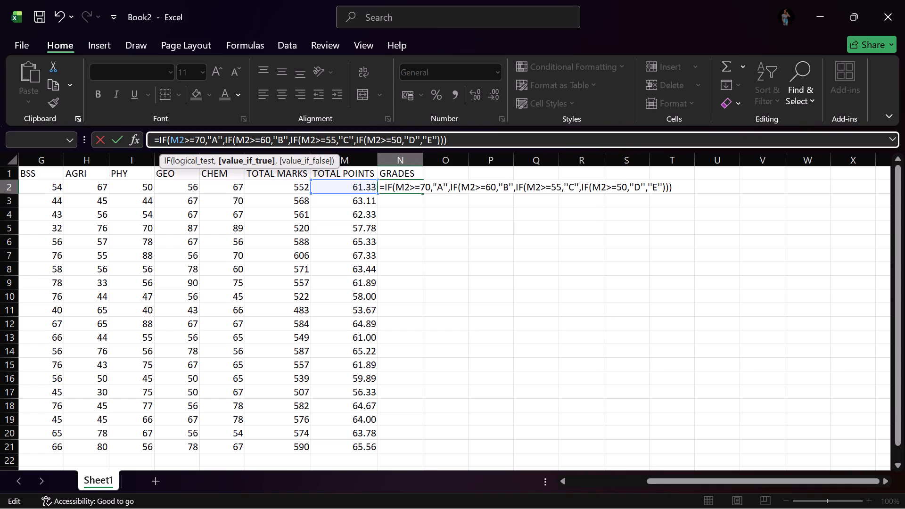
Add a fourth closing parenthesis to the end of the nested IF grade formula in cell N2.
key(shift+parenright)
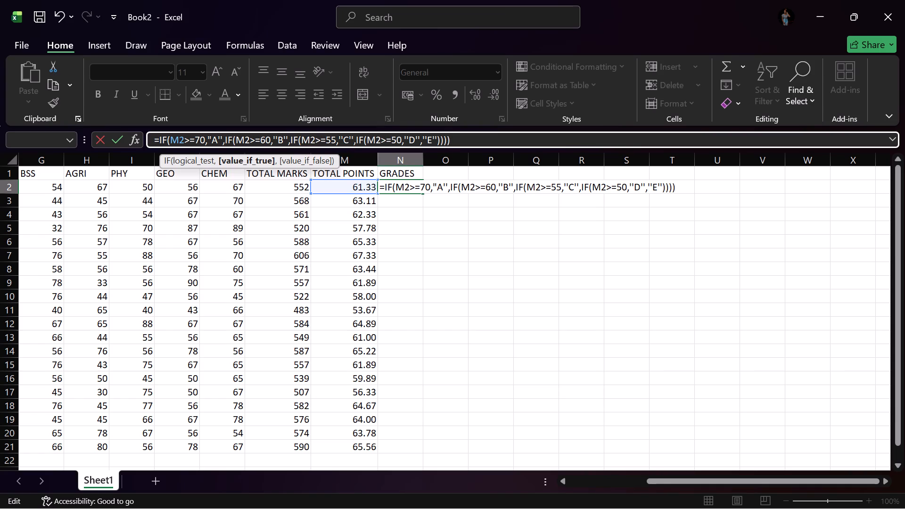
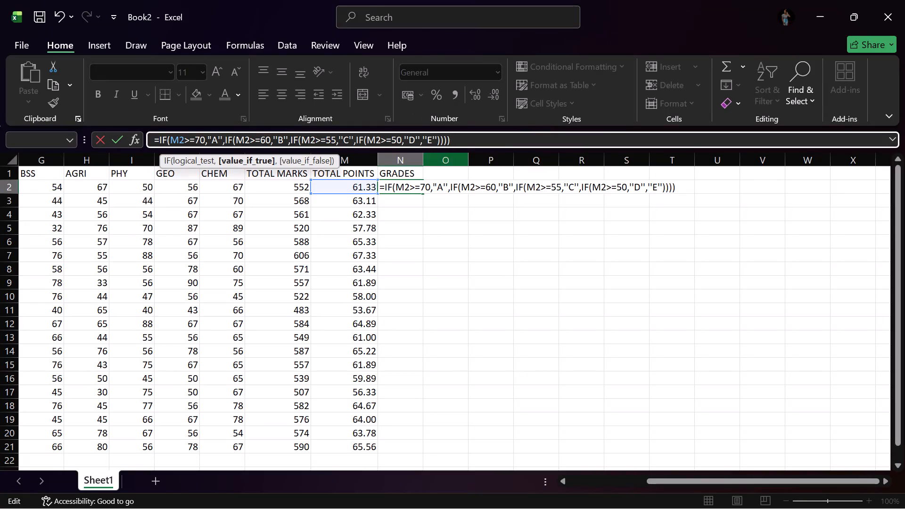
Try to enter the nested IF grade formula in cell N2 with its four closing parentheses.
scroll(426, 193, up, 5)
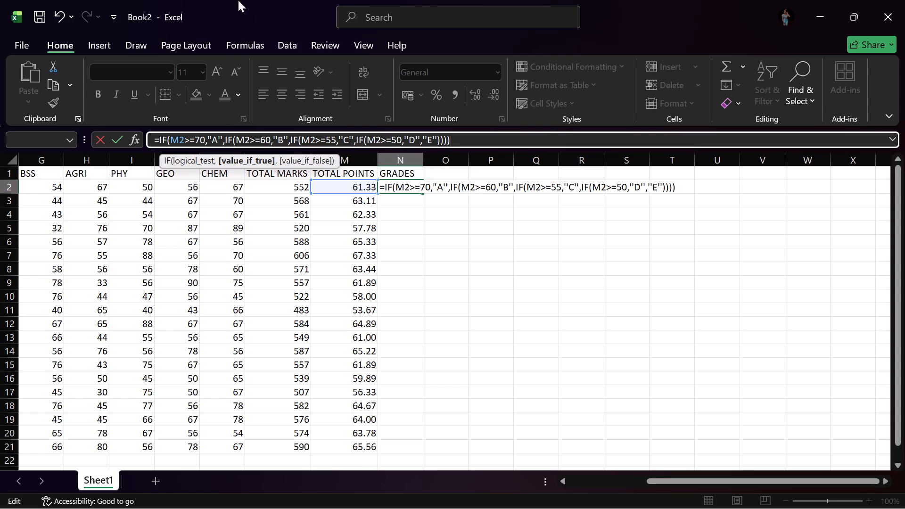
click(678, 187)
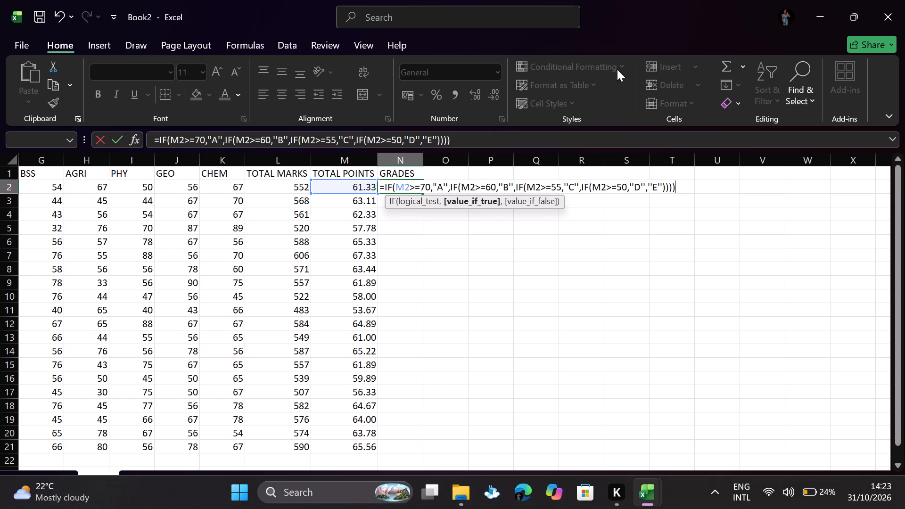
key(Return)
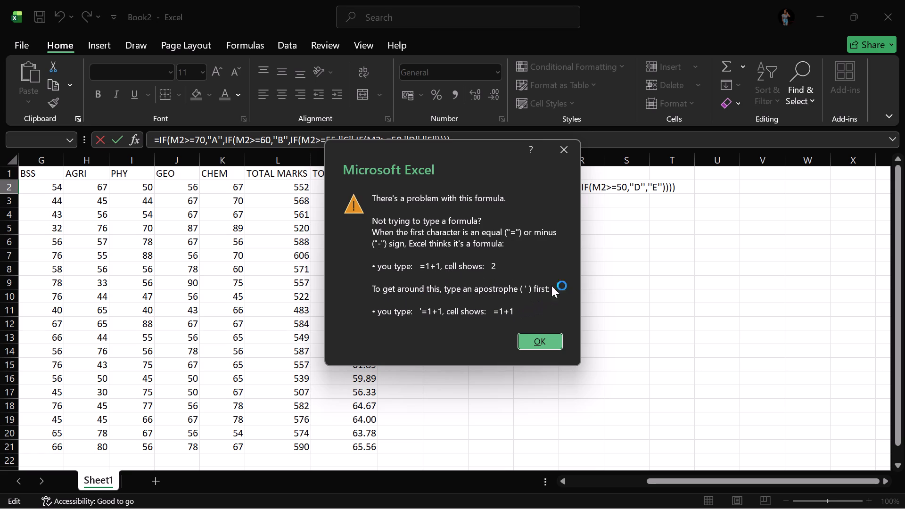
Replace the quotation marks around A in cell N2's grade formula with single apostrophes, giving 'A'.
click(568, 150)
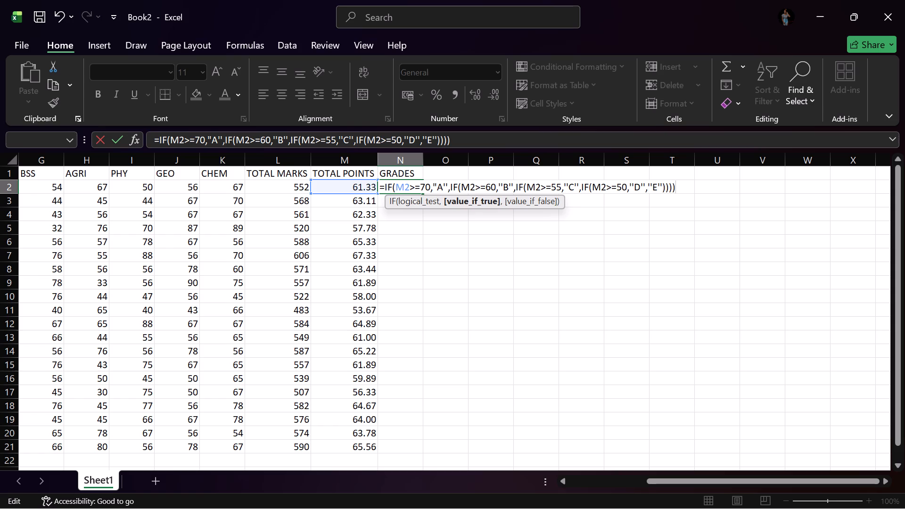
click(434, 184)
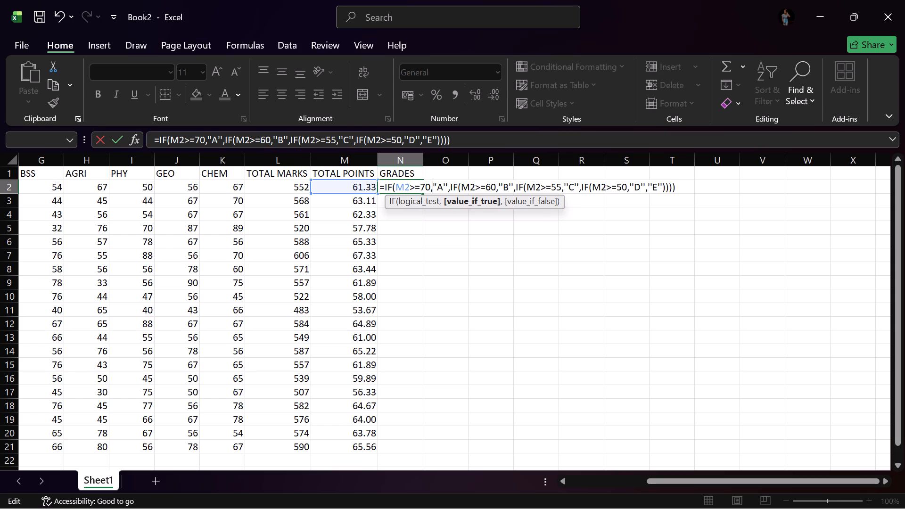
click(436, 183)
key(BackSpace)
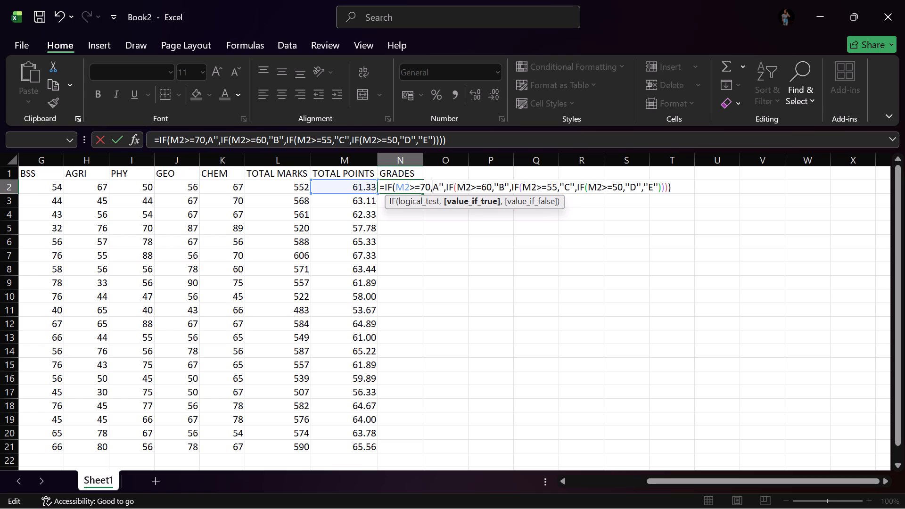
click(443, 181)
key(BackSpace)
click(432, 182)
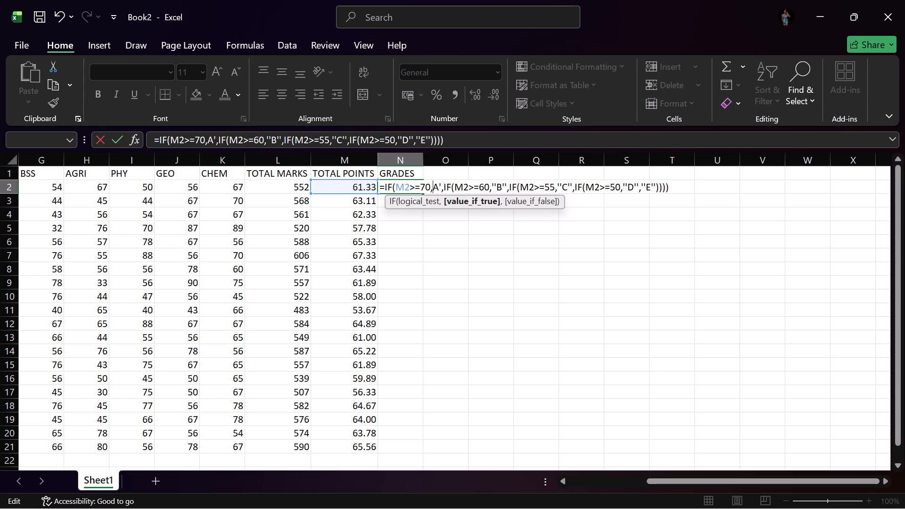
key(shift+quotedbl)
key(shift+apostrophe)
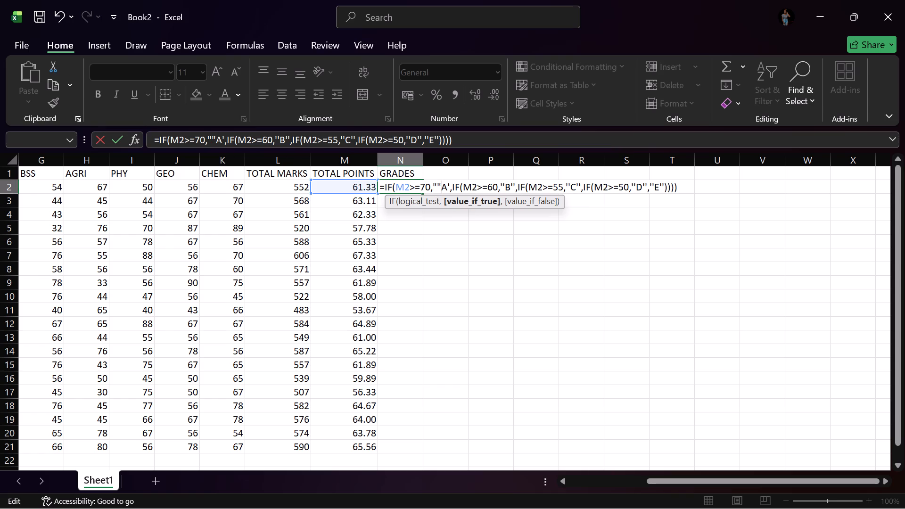
key(BackSpace)
key(BackSpace)
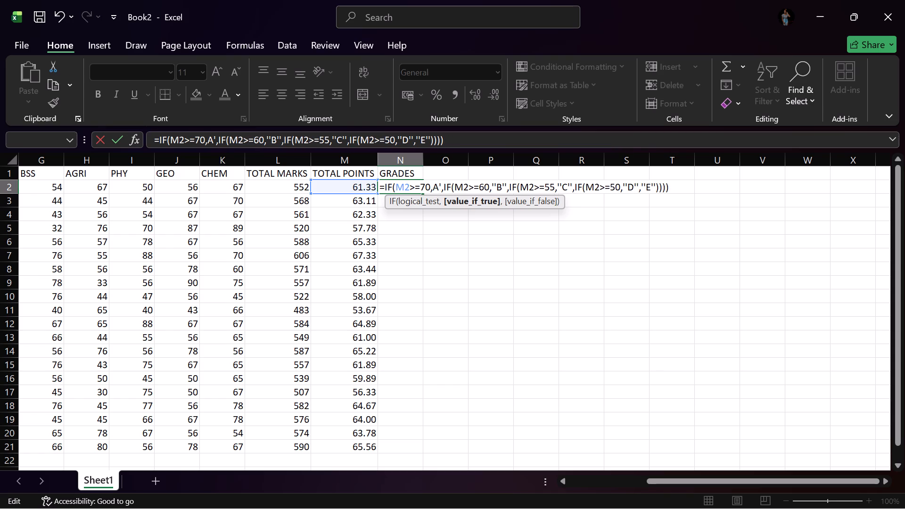
key(apostrophe)
key(apostrophe)
key(BackSpace)
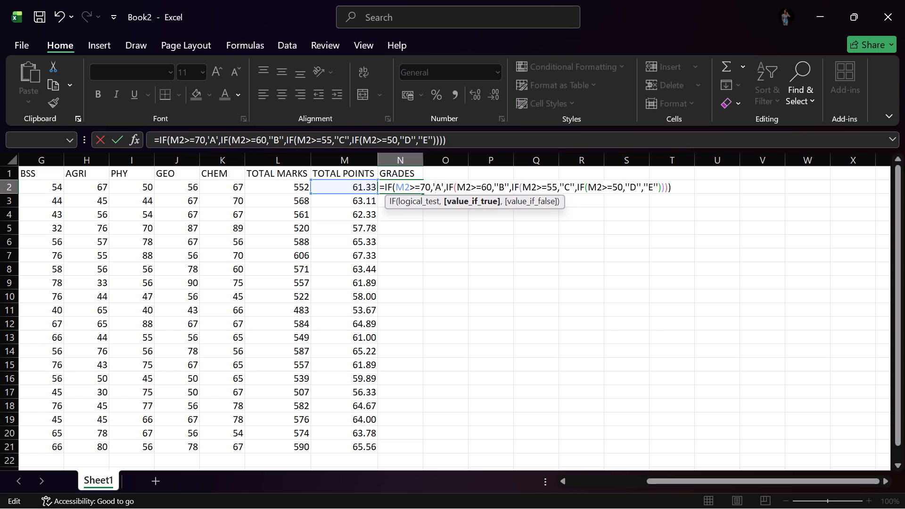
Change the quotation marks around B and C in N2's grade formula to single apostrophes, giving 'B' and 'C'.
click(495, 183)
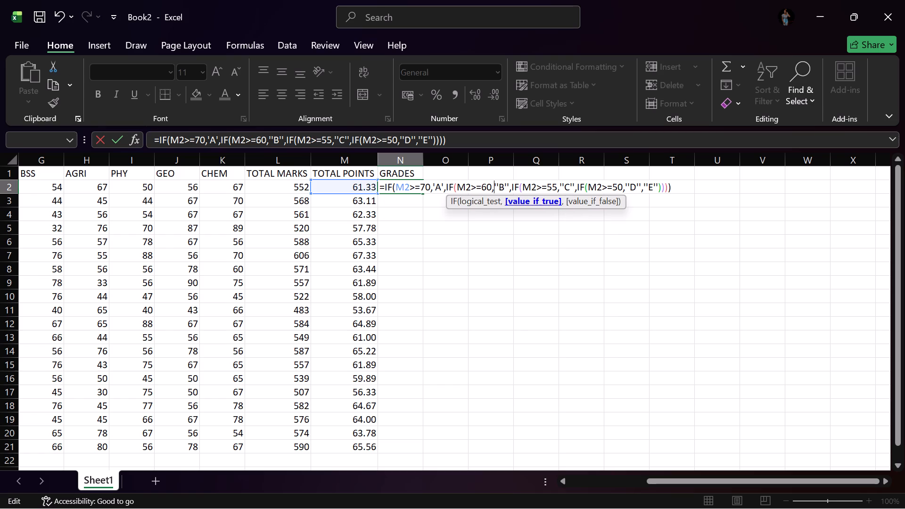
click(497, 183)
key(BackSpace)
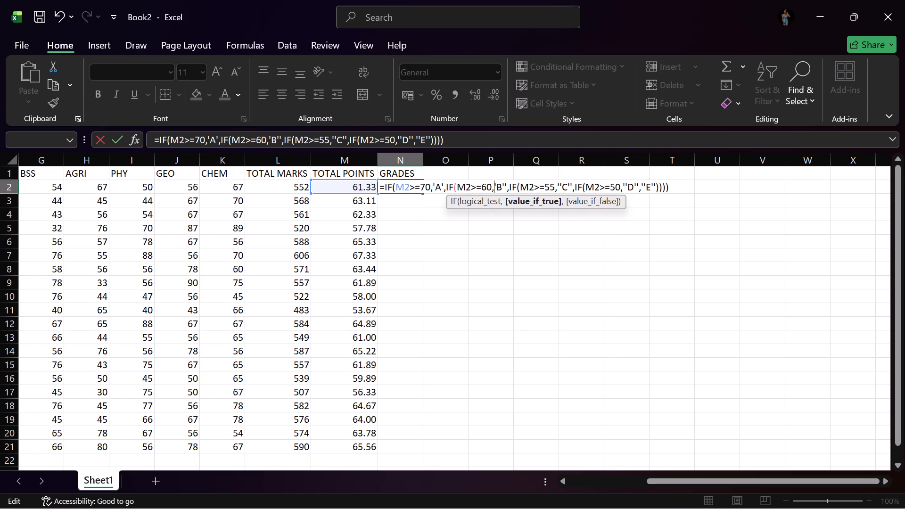
click(503, 183)
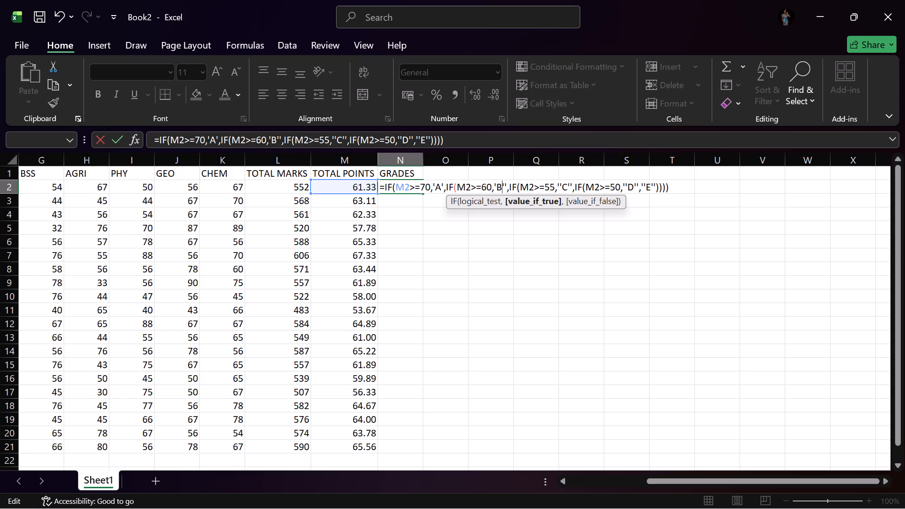
click(503, 184)
key(BackSpace)
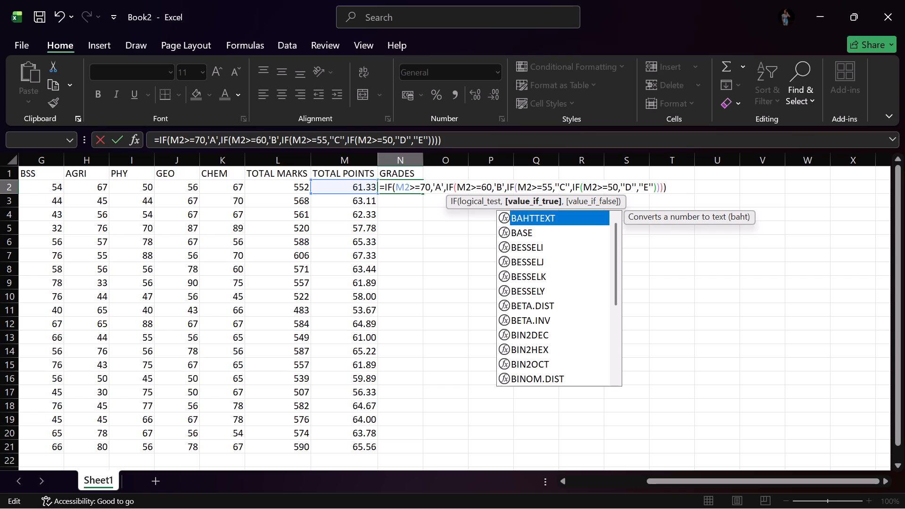
click(556, 185)
key(BackSpace)
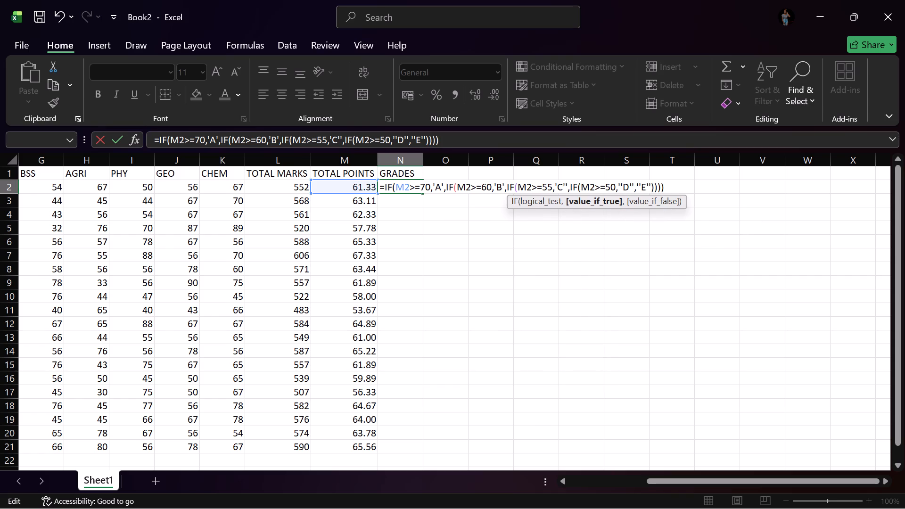
click(565, 183)
key(BackSpace)
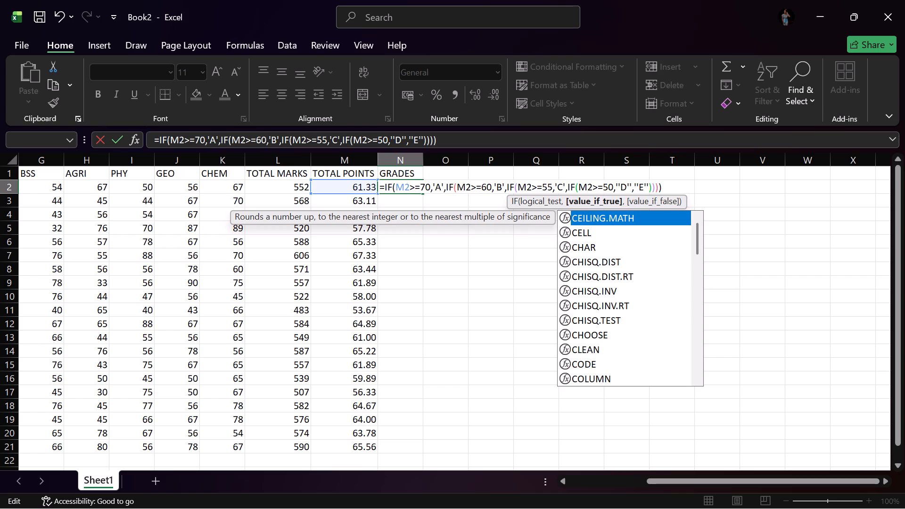
Change the quotation marks around D and E in N2's grade formula to single apostrophes, giving 'D' and 'E'.
click(616, 183)
click(617, 184)
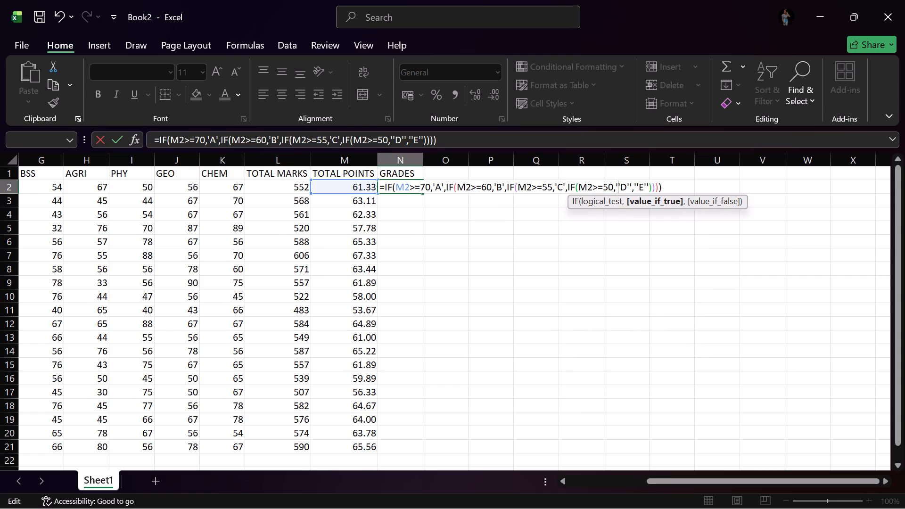
key(BackSpace)
click(626, 183)
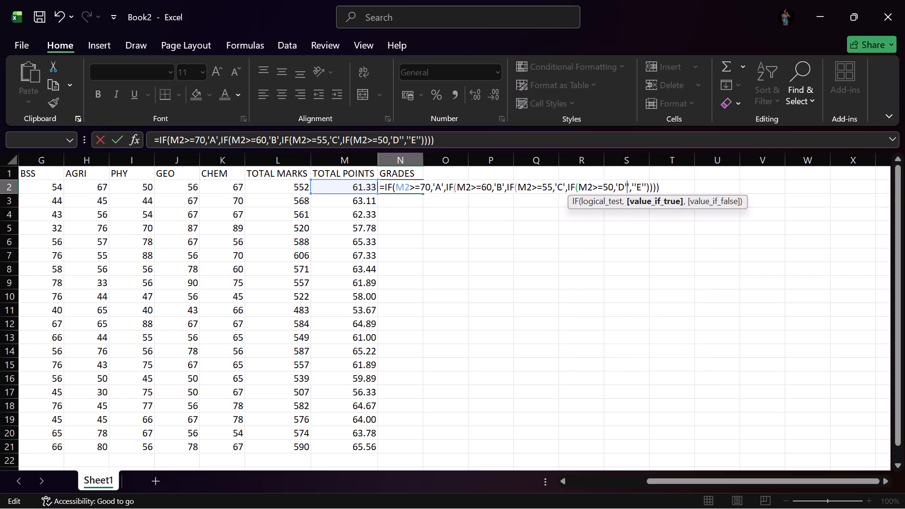
key(BackSpace)
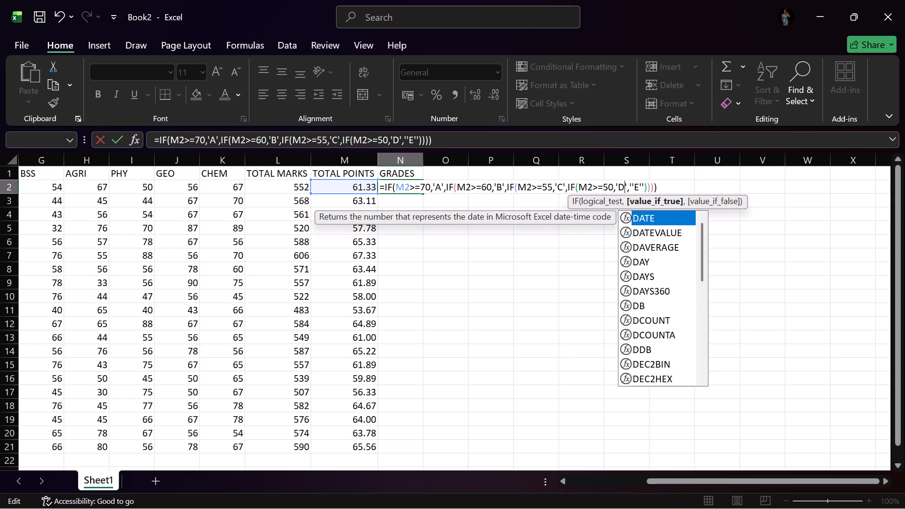
click(631, 185)
key(BackSpace)
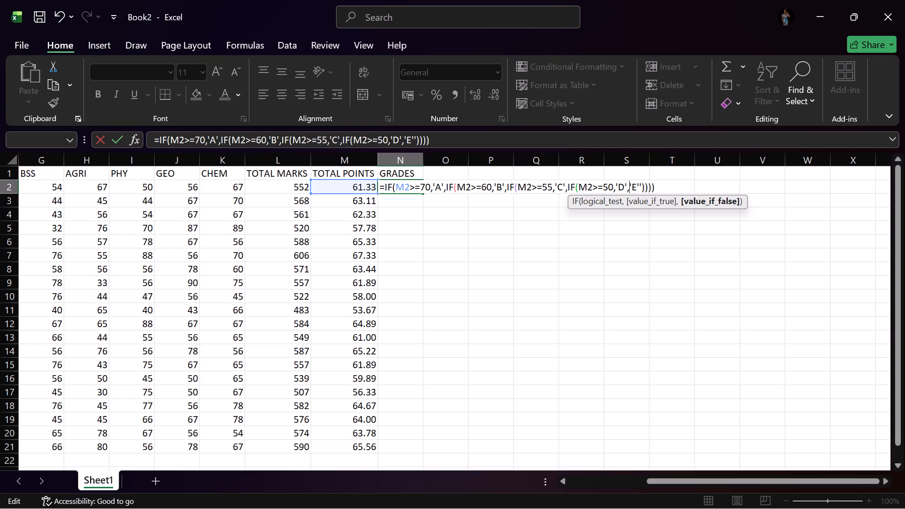
click(638, 183)
key(BackSpace)
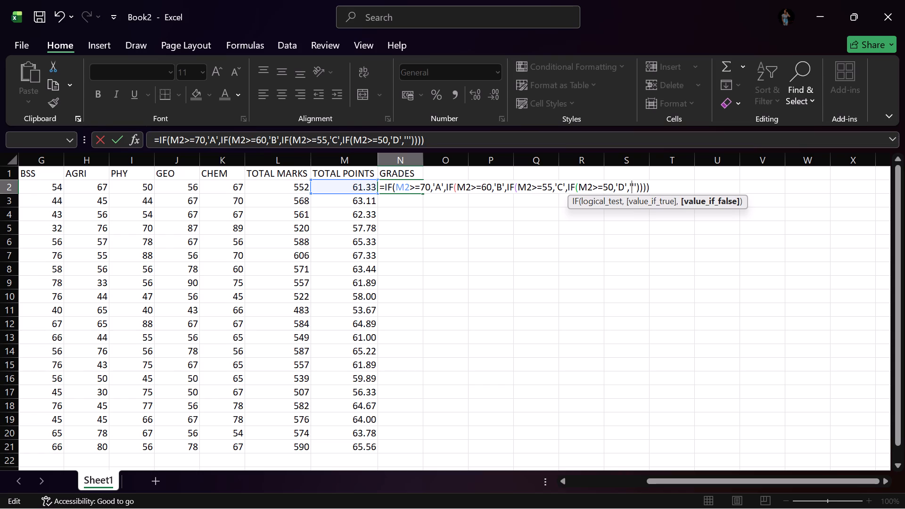
key(e)
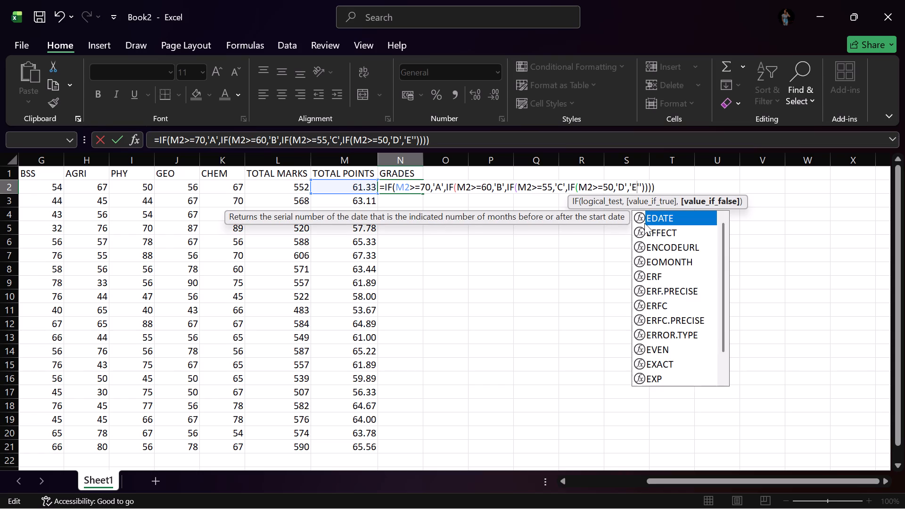
click(639, 184)
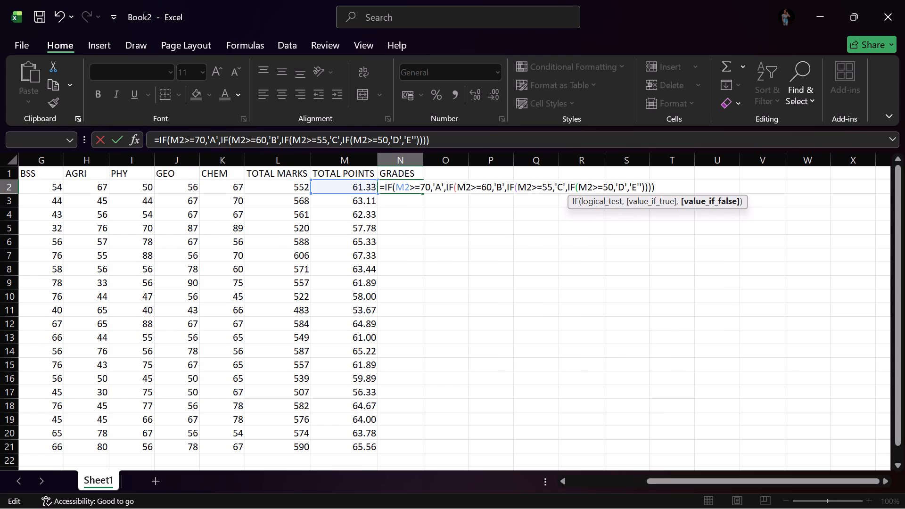
key(BackSpace)
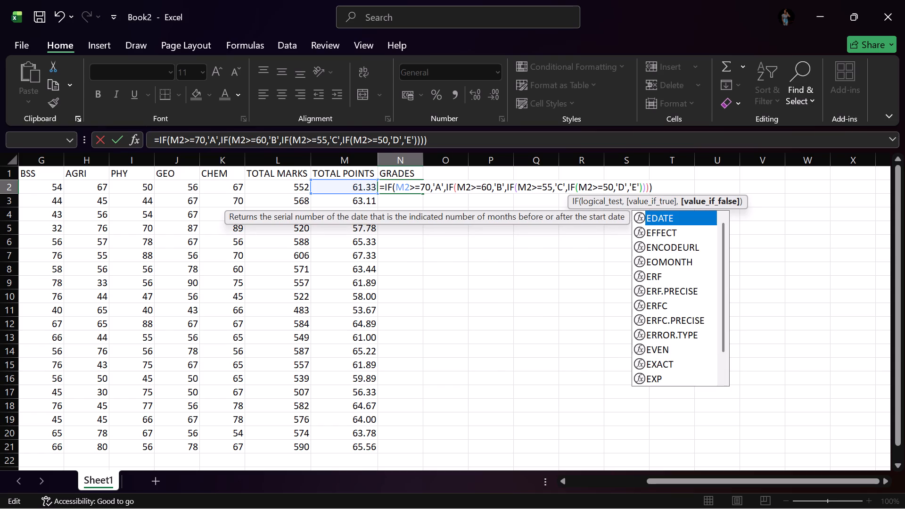
Try to enter the grade formula with single-apostrophe letter grades in cell N2.
click(655, 186)
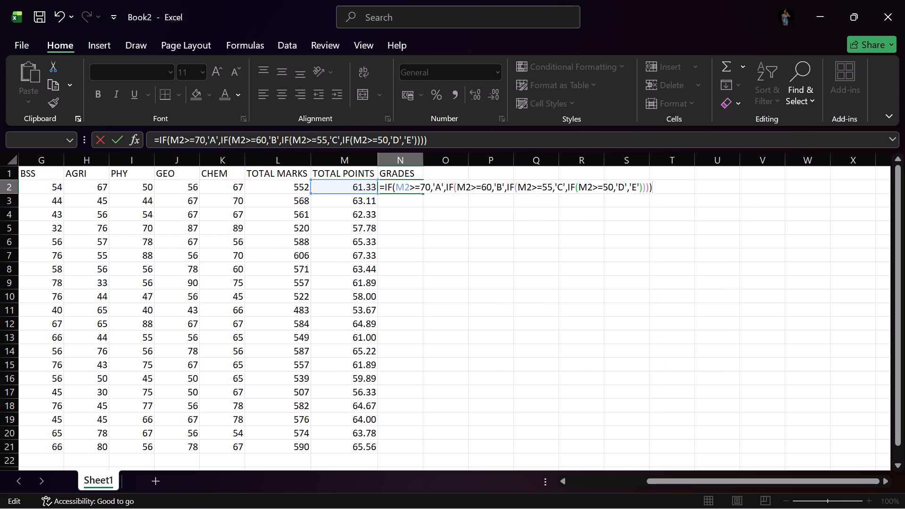
key(Return)
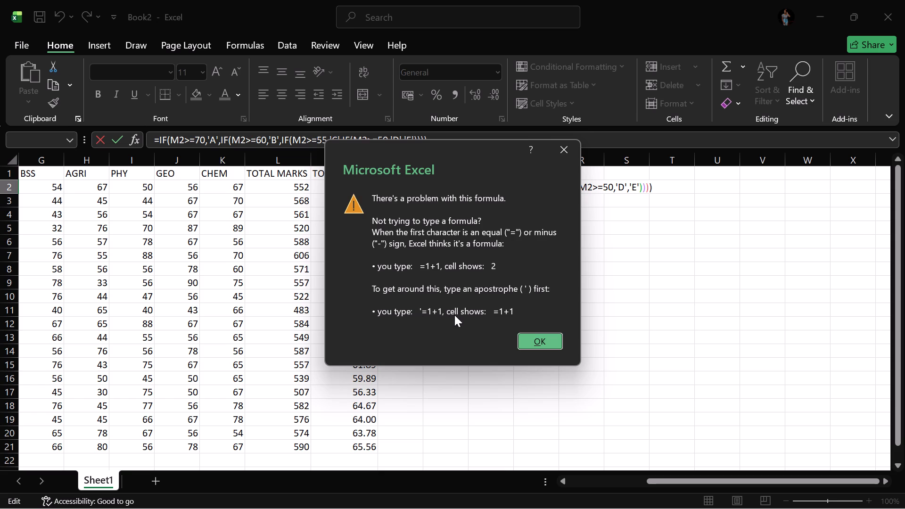
click(539, 343)
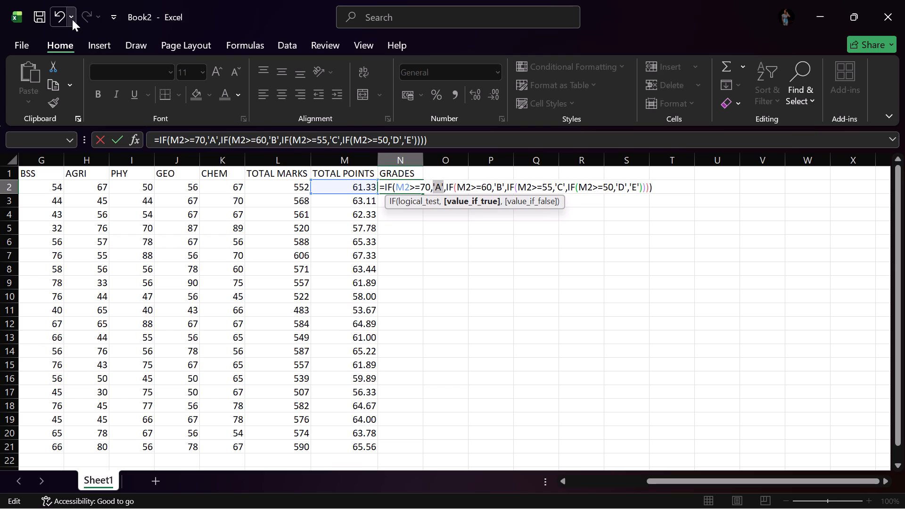
Undo the last edit to E's closing quotation mark in N2's formula, redo it, and undo it again.
click(57, 18)
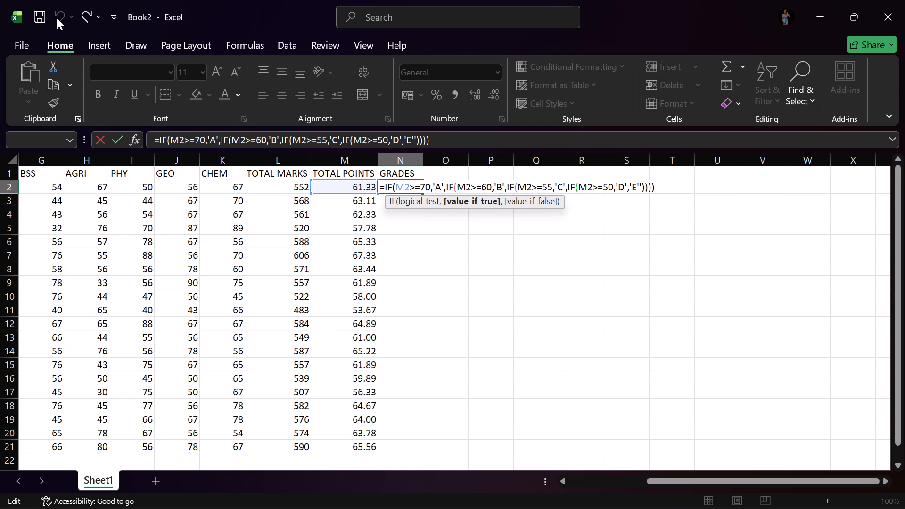
triple_click(59, 16)
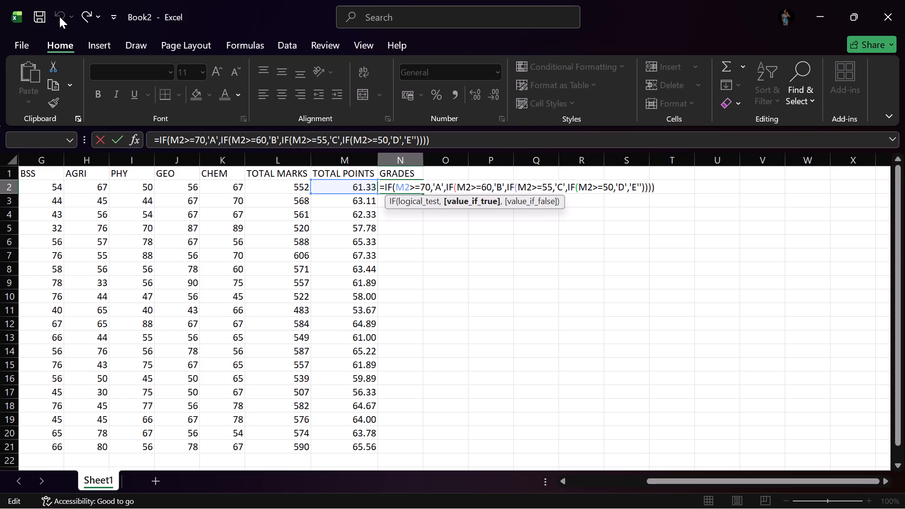
click(59, 16)
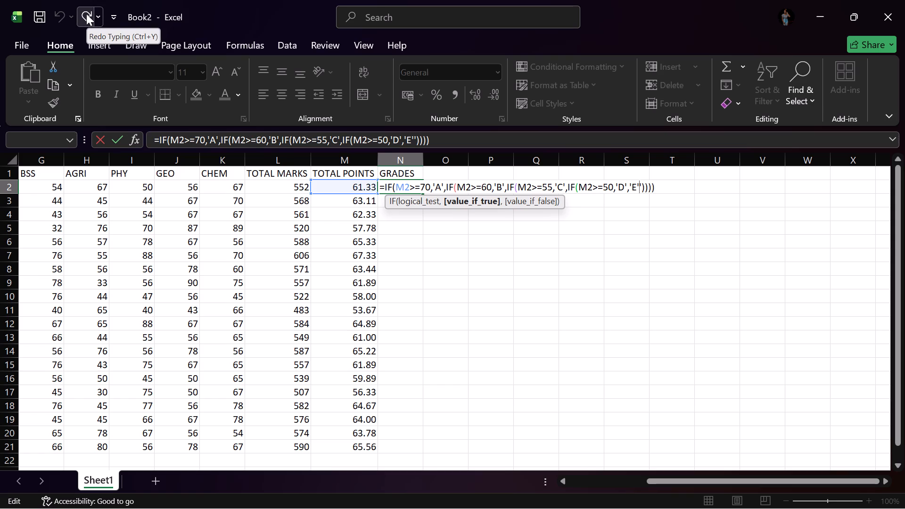
click(86, 14)
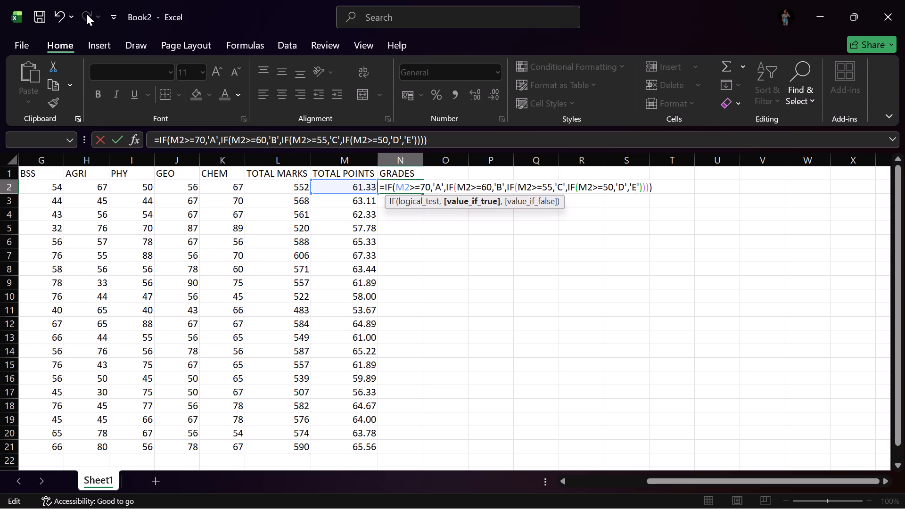
click(86, 14)
double_click(65, 16)
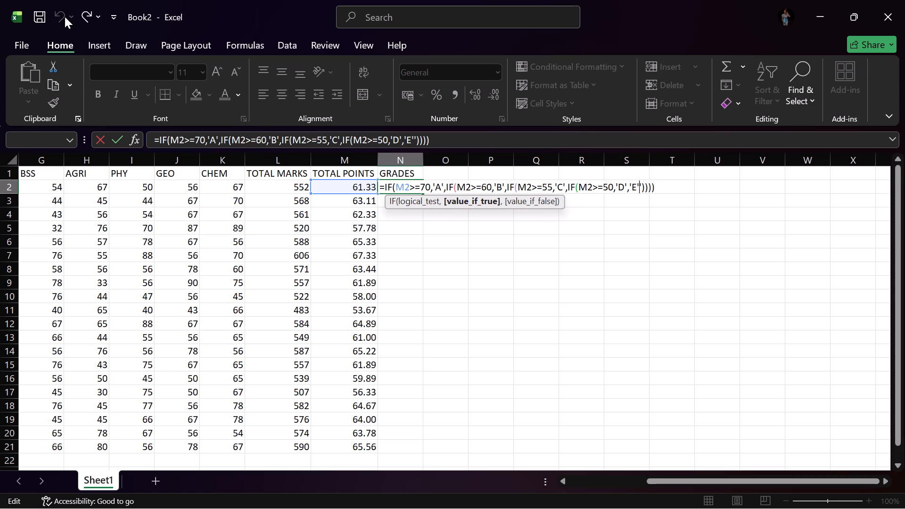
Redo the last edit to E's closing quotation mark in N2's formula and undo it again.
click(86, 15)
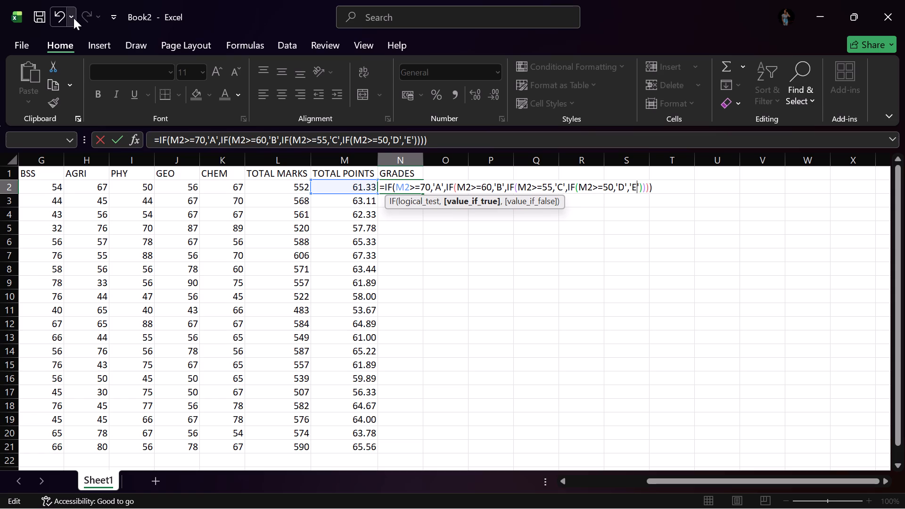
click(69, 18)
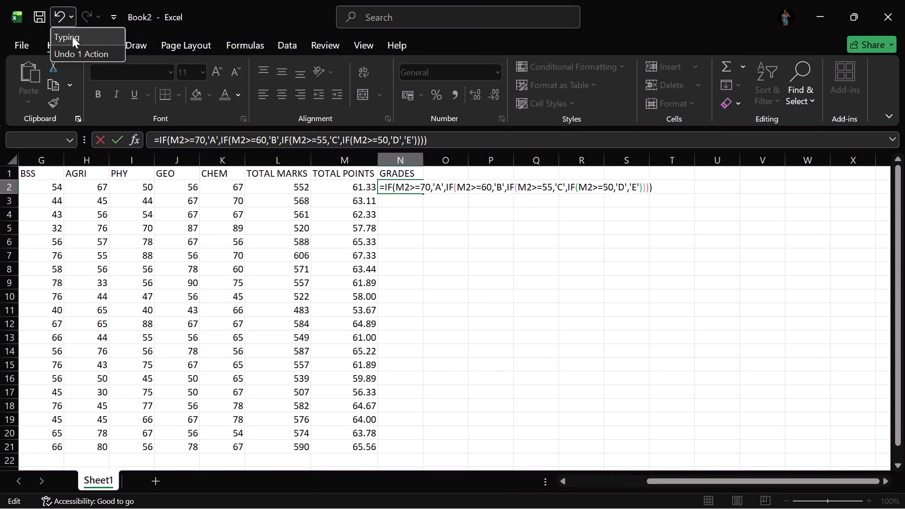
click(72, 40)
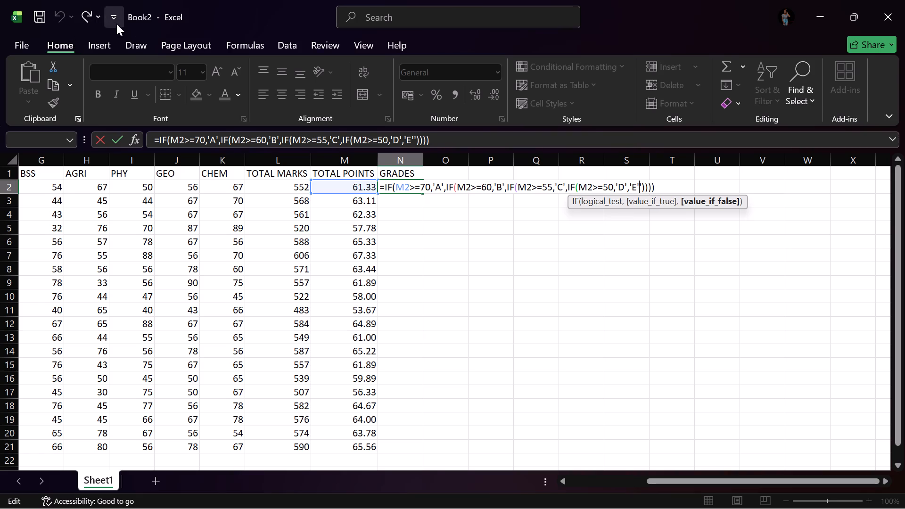
Double the opening apostrophe before E in N2's grade formula, giving ''E''.
click(654, 184)
click(657, 186)
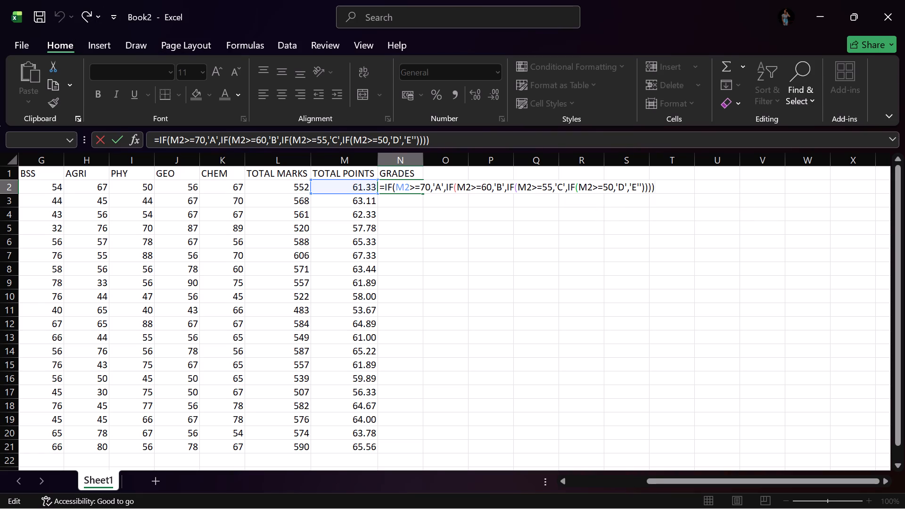
scroll(631, 190, up, 4)
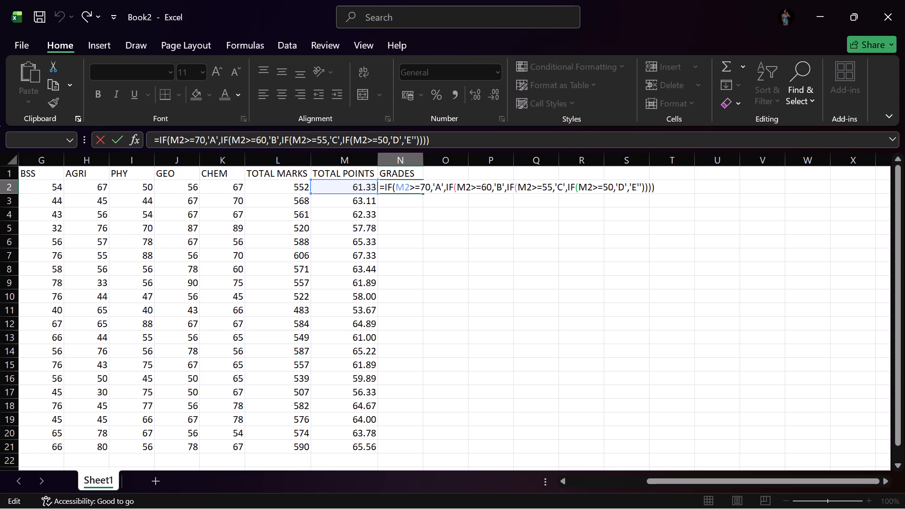
click(631, 184)
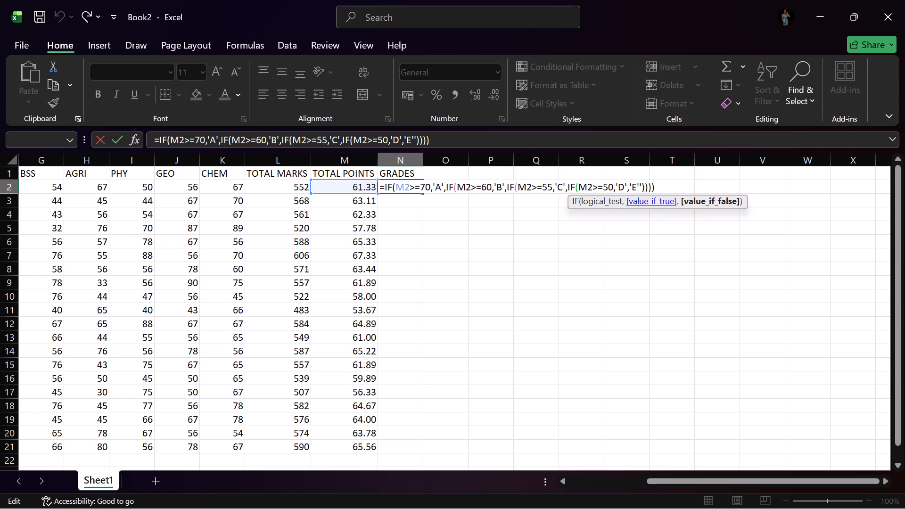
key(apostrophe)
key(apostrophe)
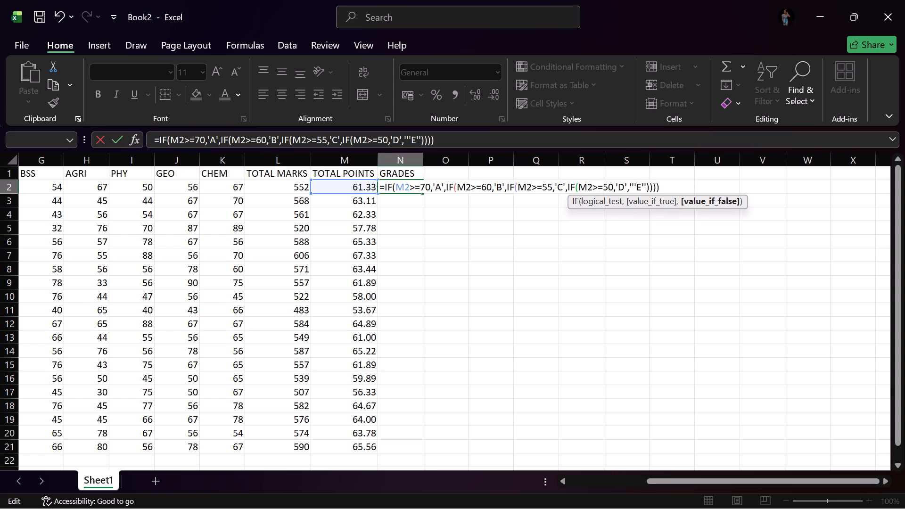
click(633, 183)
key(apostrophe)
key(apostrophe)
key(apostrophe)
key(BackSpace)
key(BackSpace)
key(BackSpace)
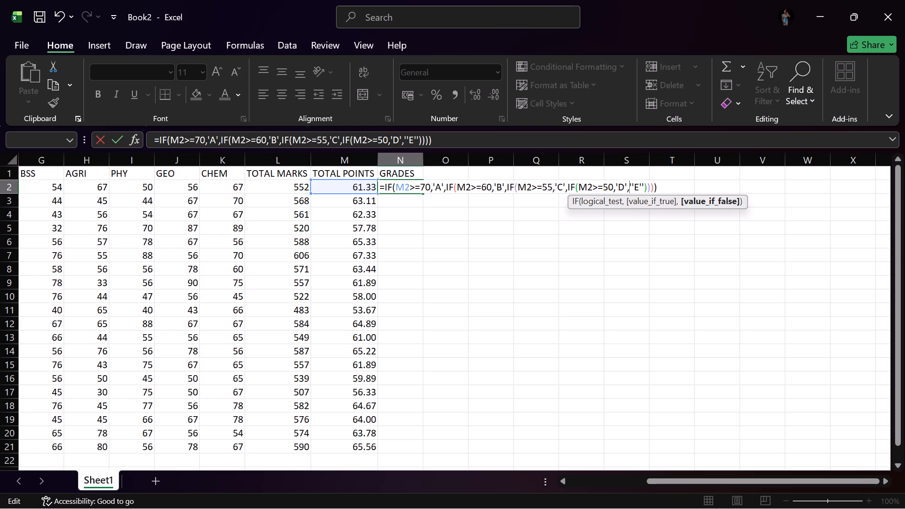
Double the apostrophes on both sides of D in N2's grade formula, giving ''D''.
click(626, 183)
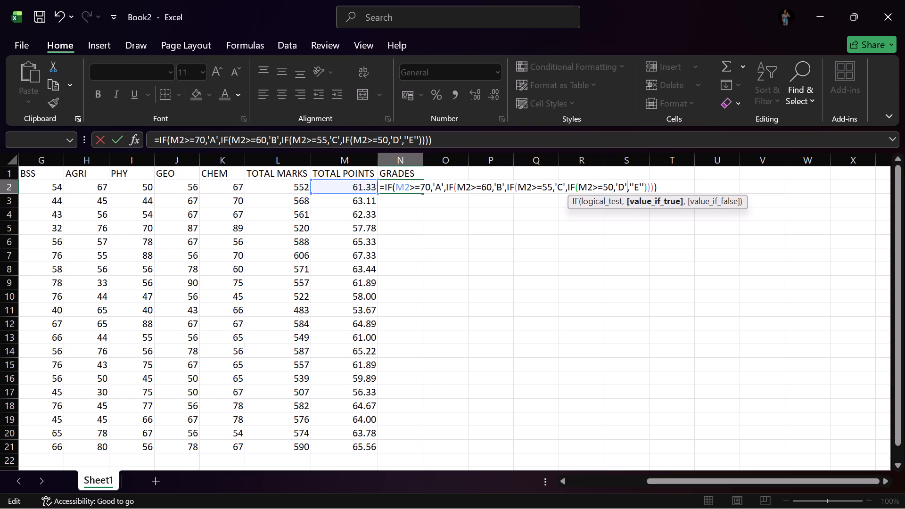
key(apostrophe)
key(apostrophe)
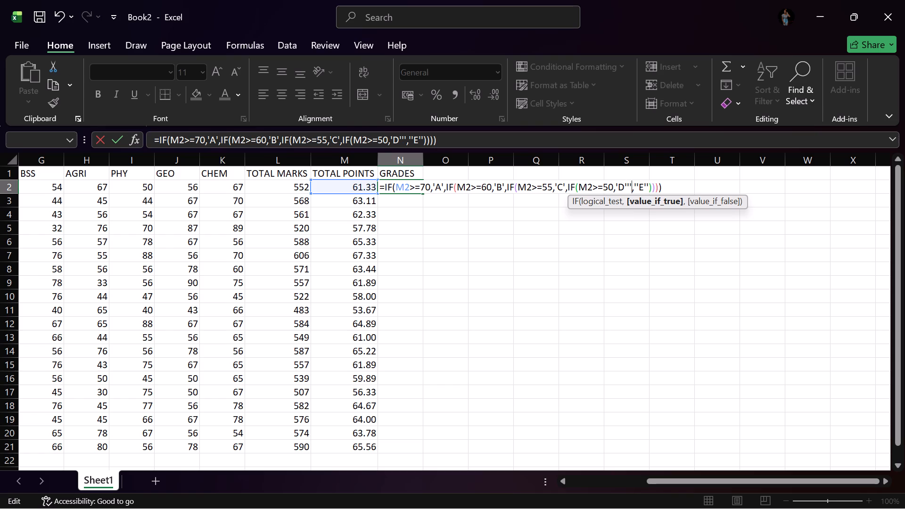
key(apostrophe)
key(BackSpace)
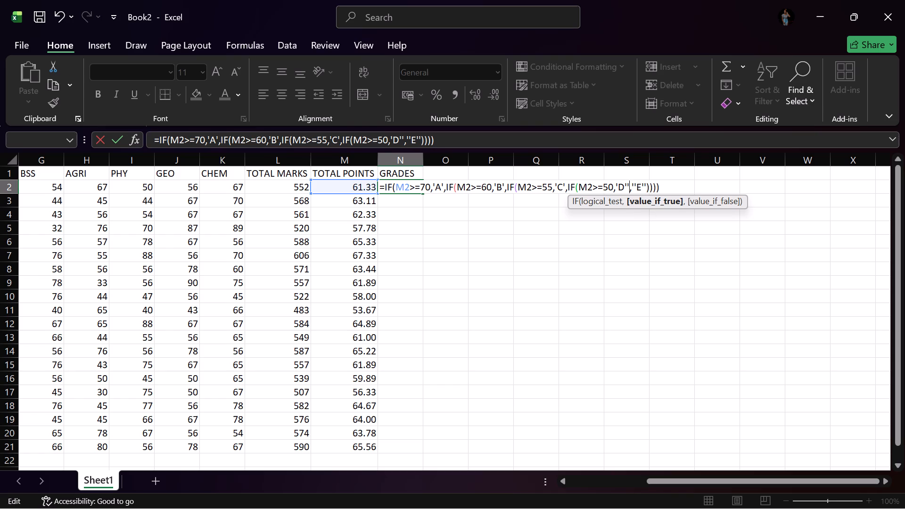
click(617, 185)
key(apostrophe)
key(apostrophe)
key(BackSpace)
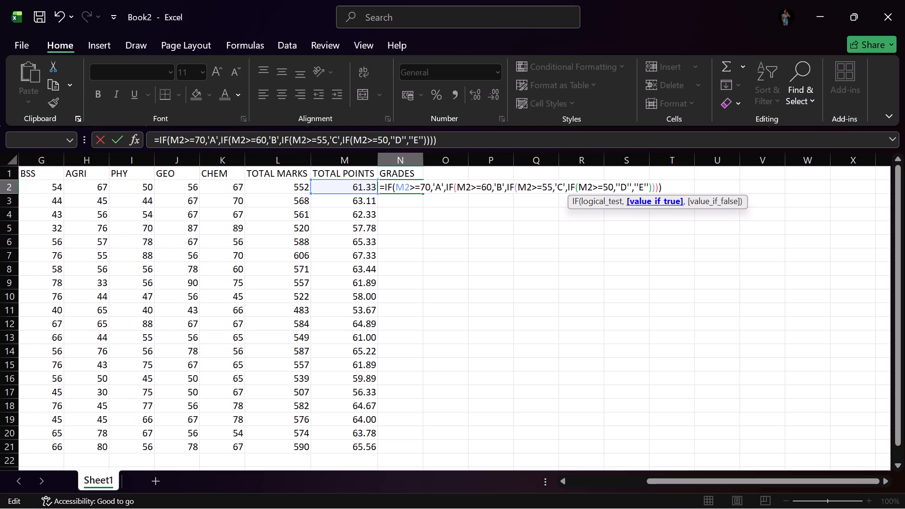
Double the apostrophes on both sides of C in N2's grade formula, giving ''C''.
click(565, 183)
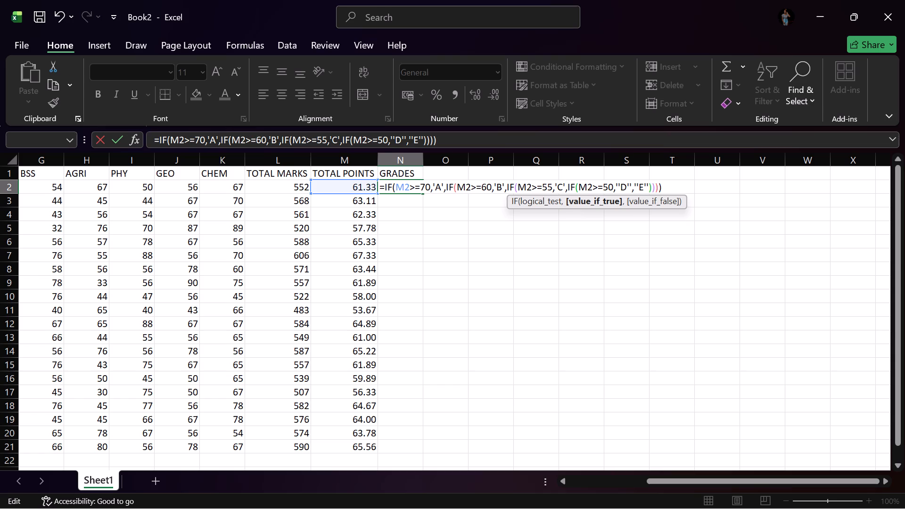
key(apostrophe)
key(apostrophe)
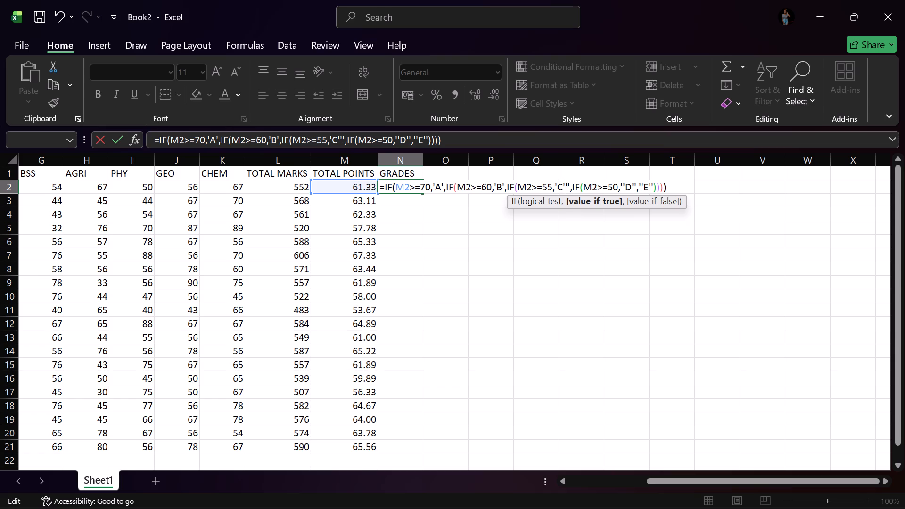
key(BackSpace)
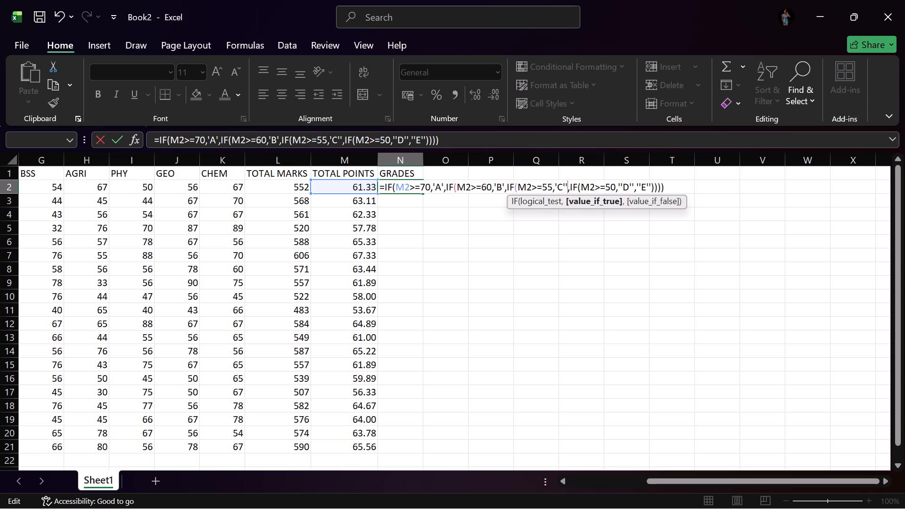
click(555, 185)
key(apostrophe)
key(apostrophe)
key(BackSpace)
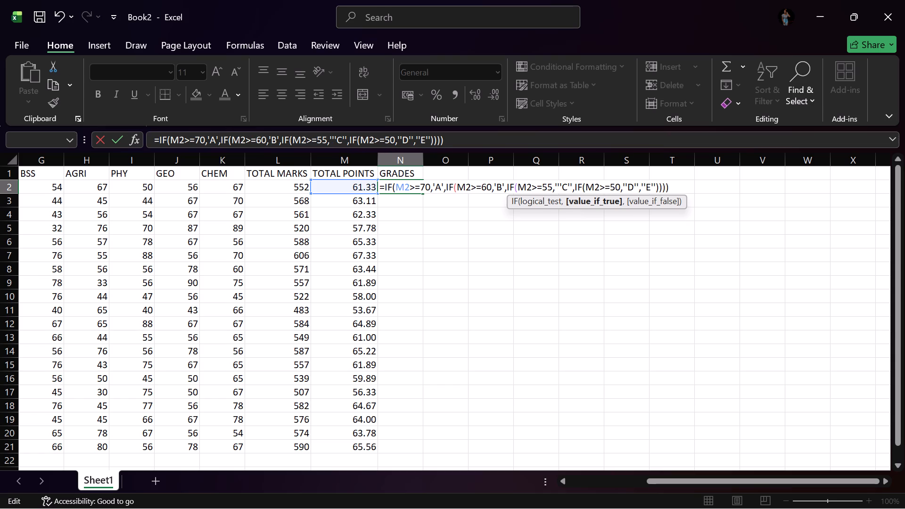
Double the apostrophes on both sides of B in N2's grade formula, giving ''B''.
click(503, 183)
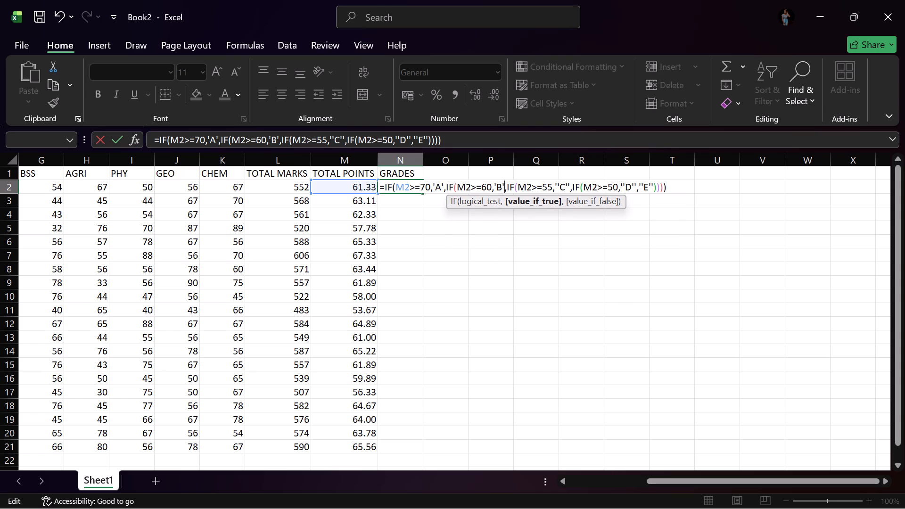
key(apostrophe)
key(apostrophe)
key(BackSpace)
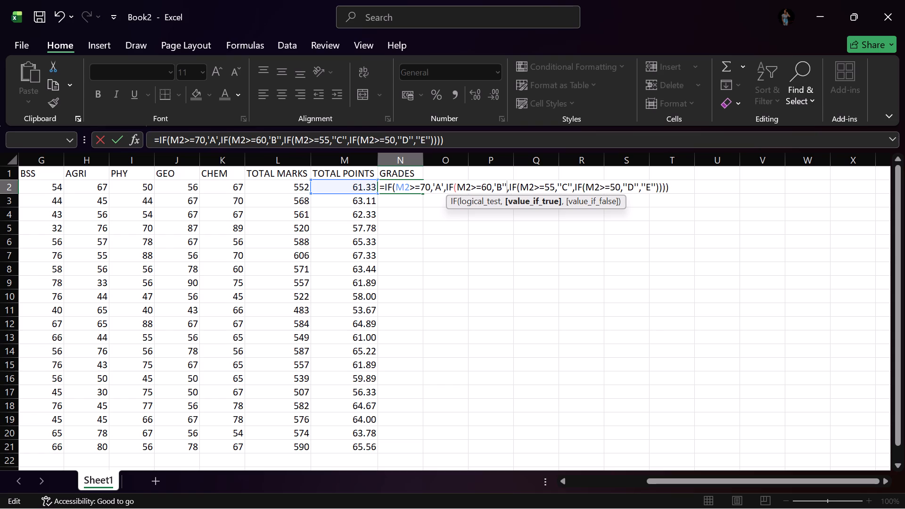
click(495, 185)
click(495, 185)
key(apostrophe)
key(apostrophe)
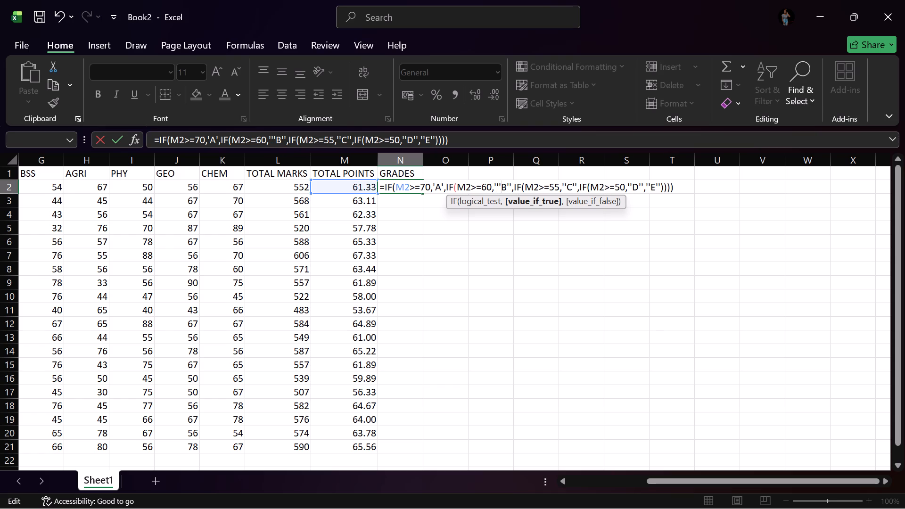
key(BackSpace)
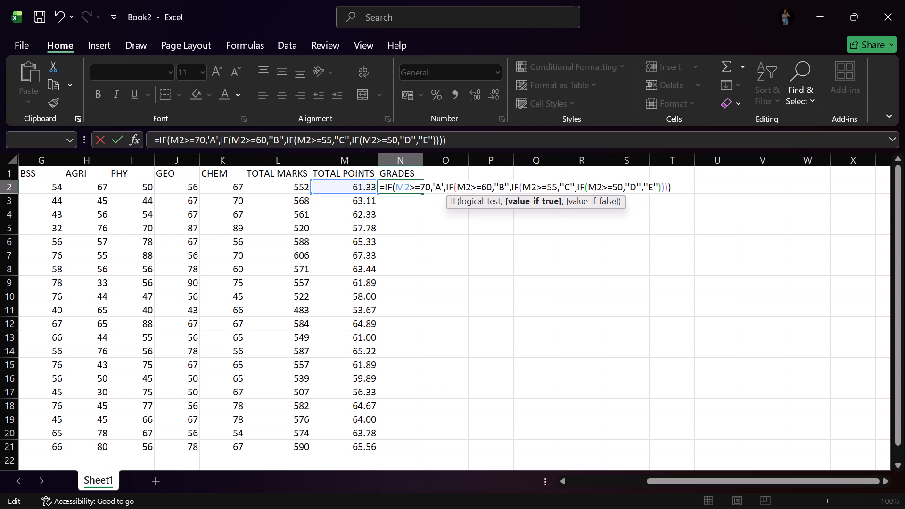
Double the apostrophes on both sides of A in N2's grade formula, giving ''A''.
click(442, 183)
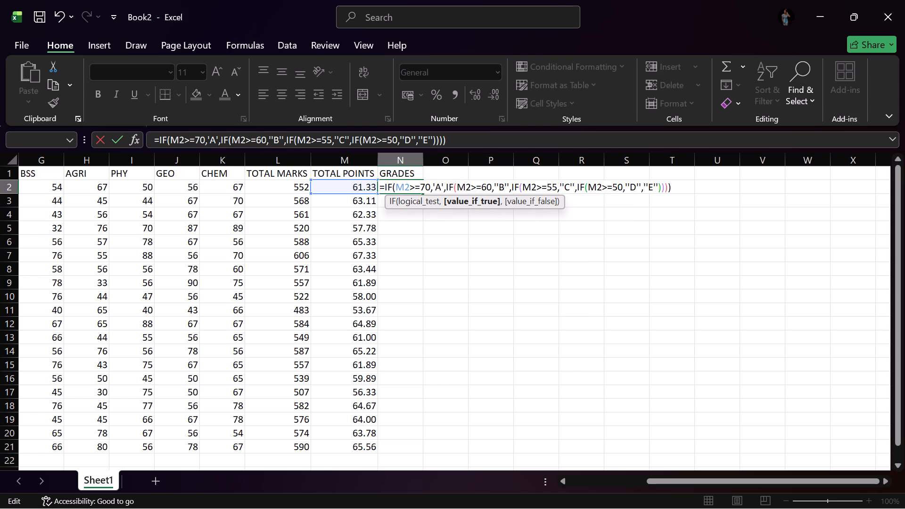
key(apostrophe)
key(apostrophe)
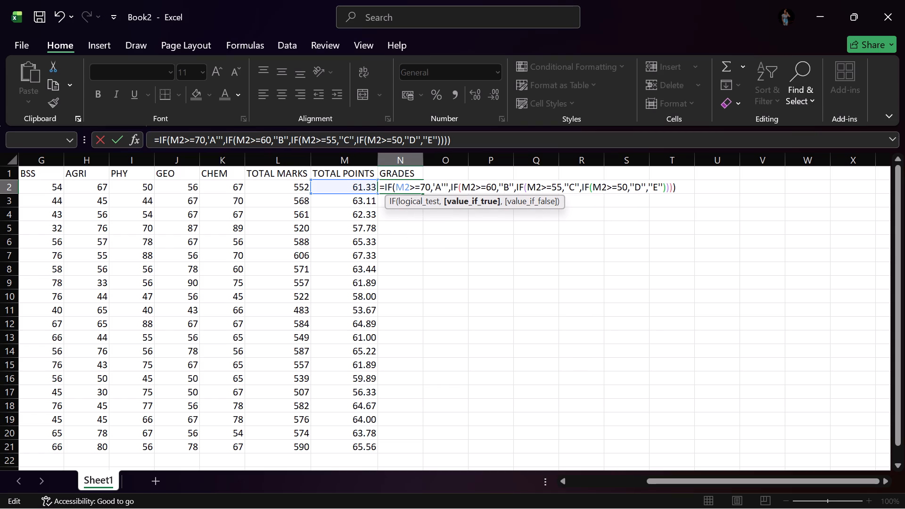
key(BackSpace)
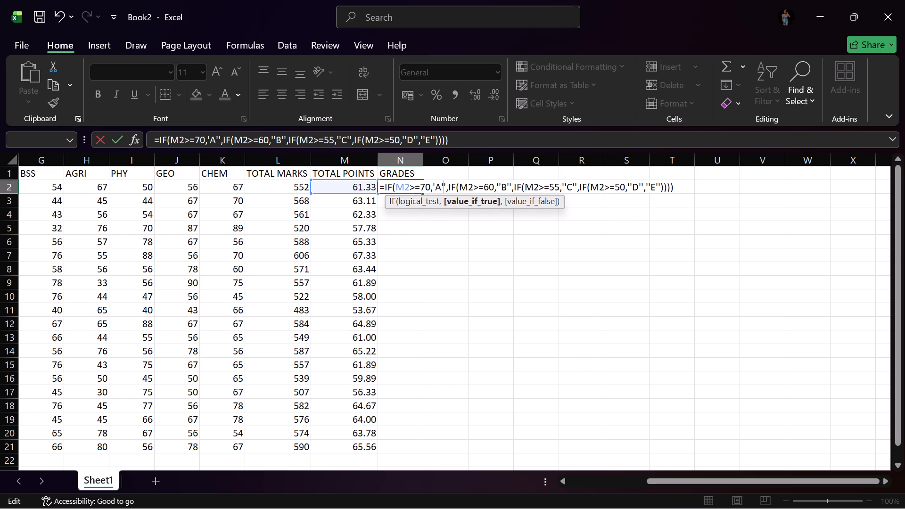
click(434, 184)
click(434, 184)
text('')
key(BackSpace)
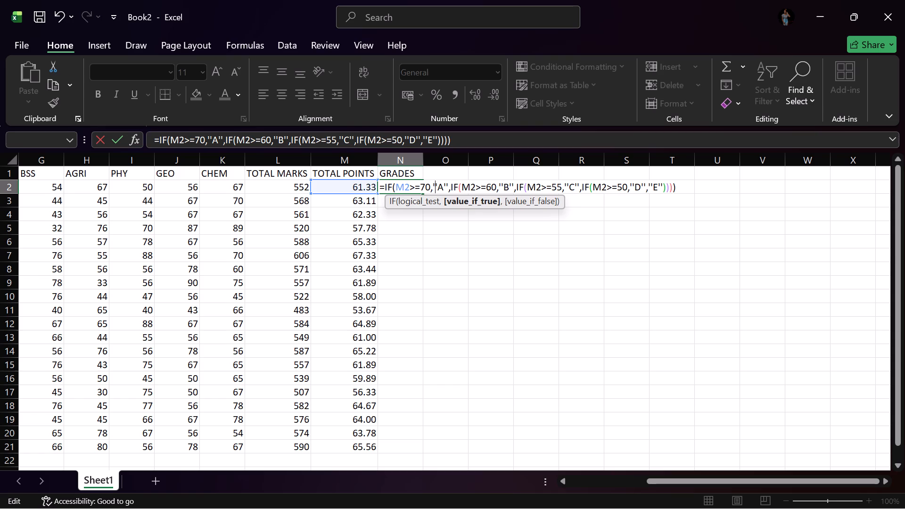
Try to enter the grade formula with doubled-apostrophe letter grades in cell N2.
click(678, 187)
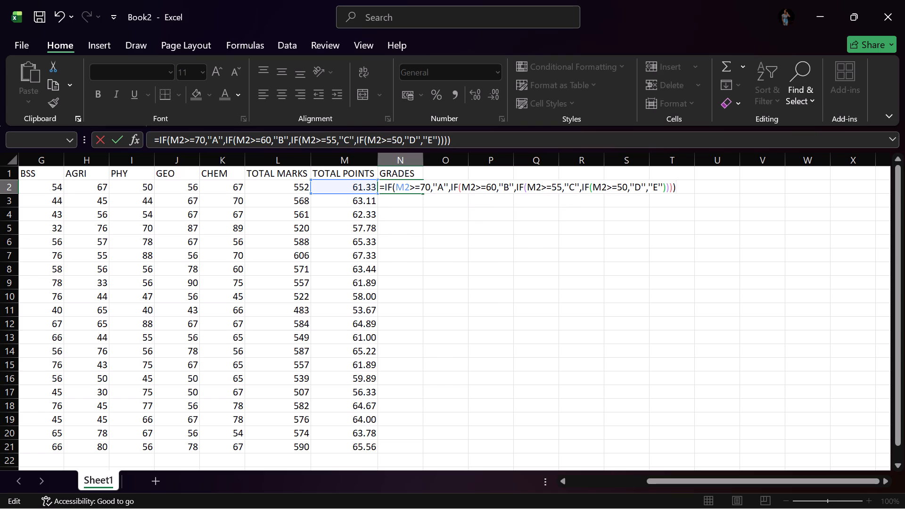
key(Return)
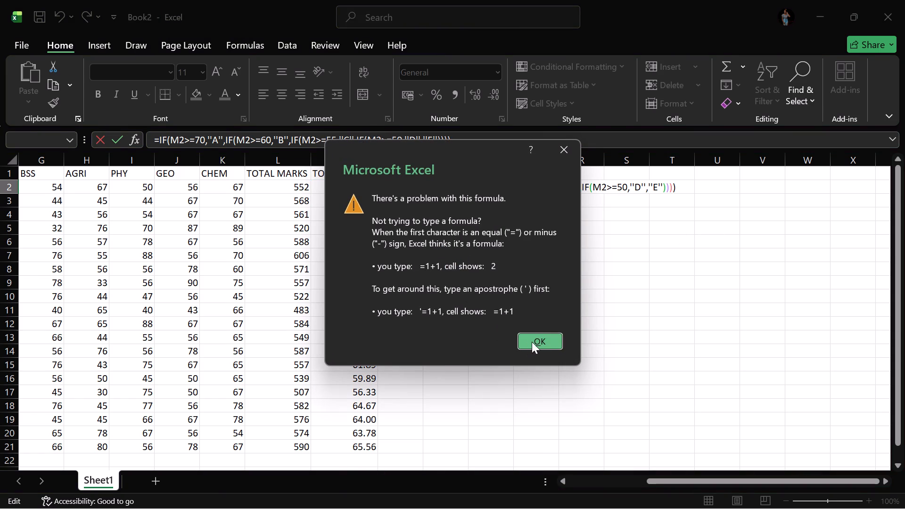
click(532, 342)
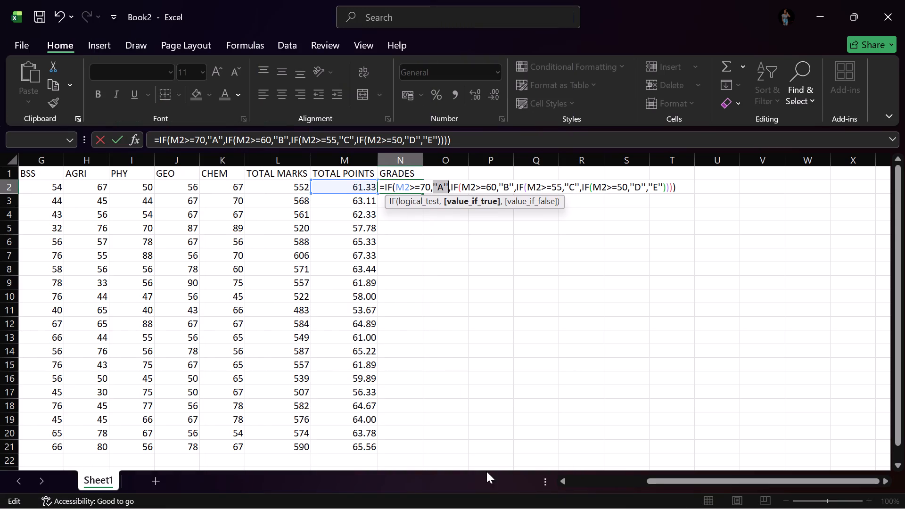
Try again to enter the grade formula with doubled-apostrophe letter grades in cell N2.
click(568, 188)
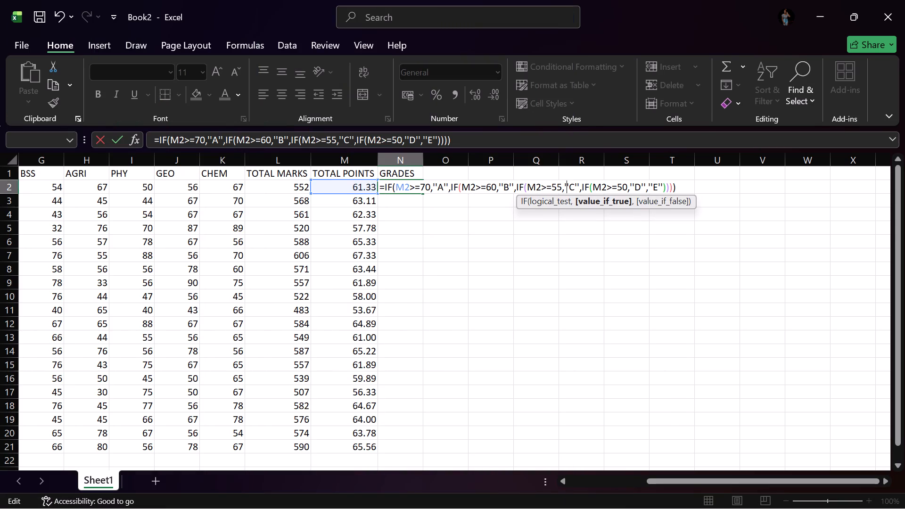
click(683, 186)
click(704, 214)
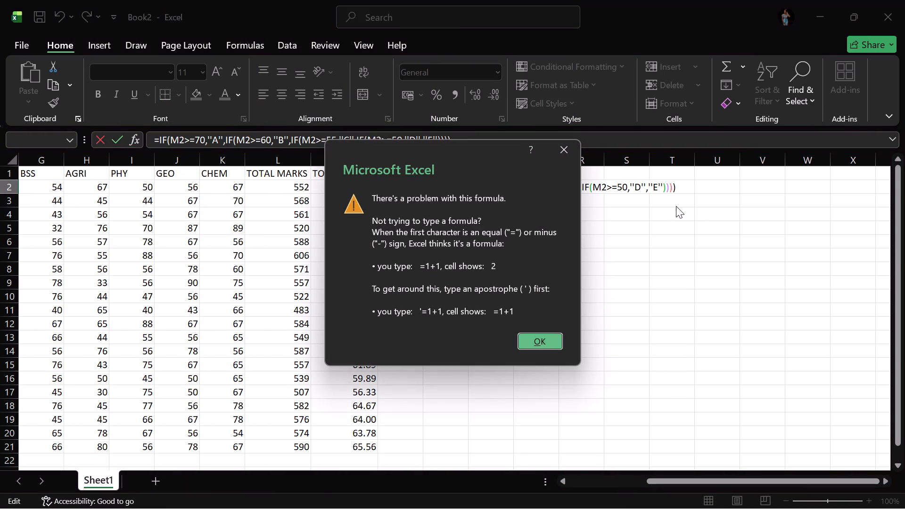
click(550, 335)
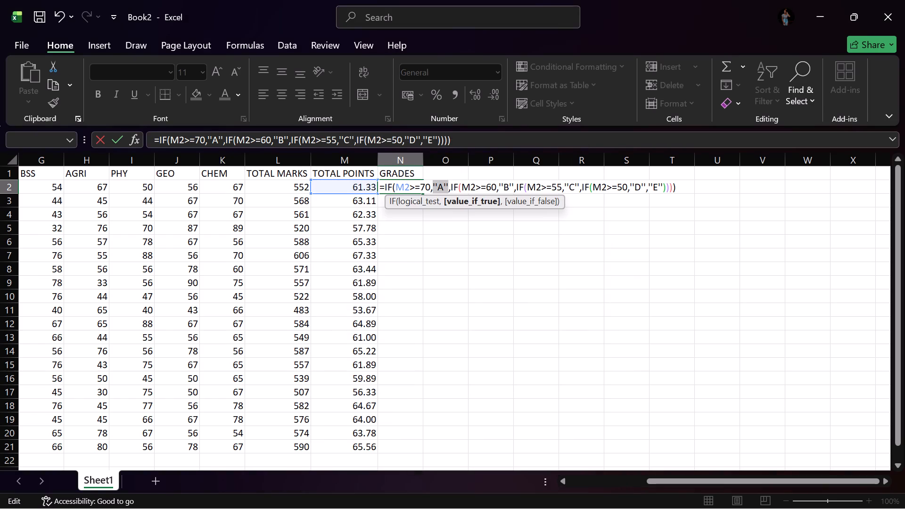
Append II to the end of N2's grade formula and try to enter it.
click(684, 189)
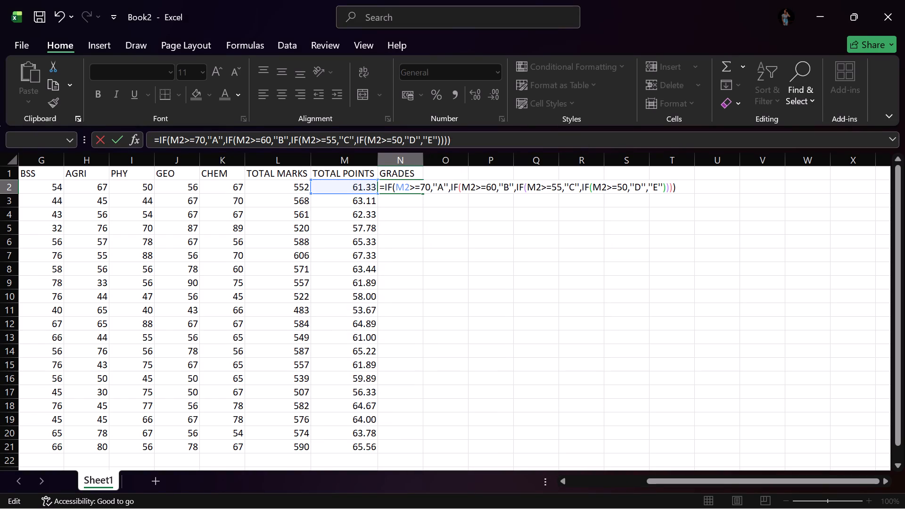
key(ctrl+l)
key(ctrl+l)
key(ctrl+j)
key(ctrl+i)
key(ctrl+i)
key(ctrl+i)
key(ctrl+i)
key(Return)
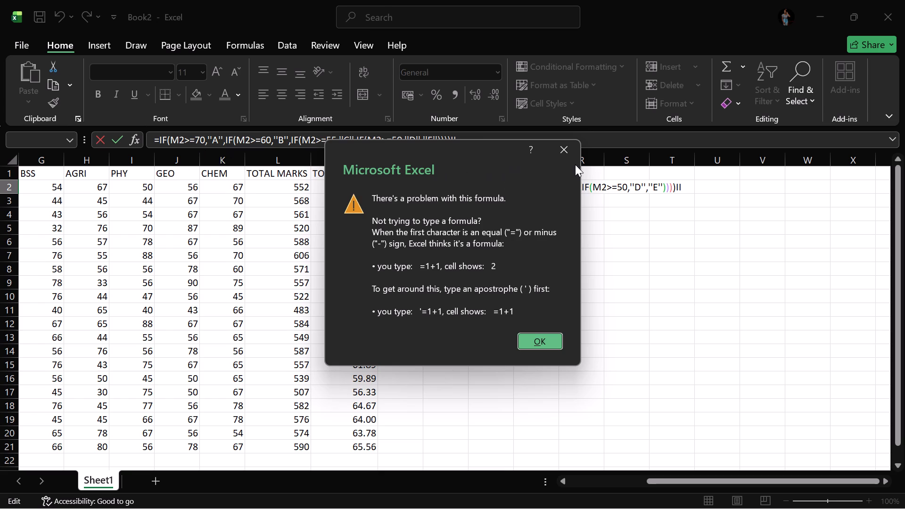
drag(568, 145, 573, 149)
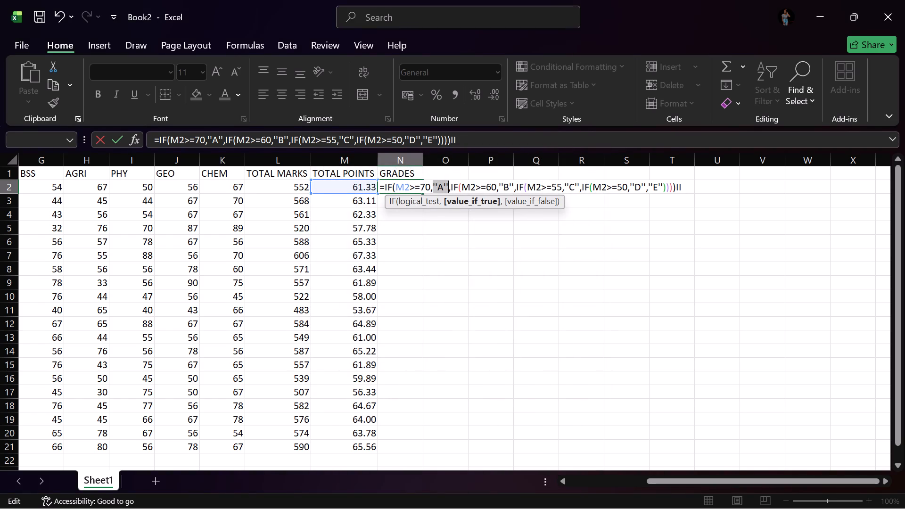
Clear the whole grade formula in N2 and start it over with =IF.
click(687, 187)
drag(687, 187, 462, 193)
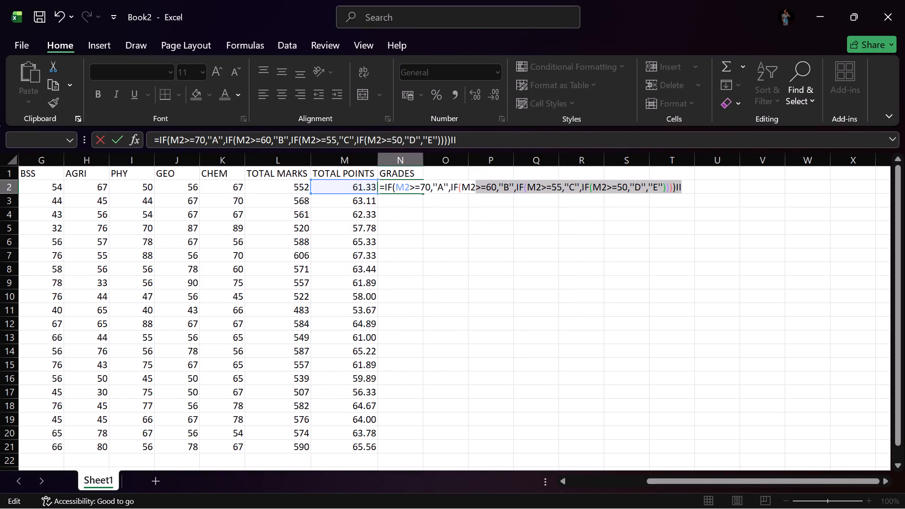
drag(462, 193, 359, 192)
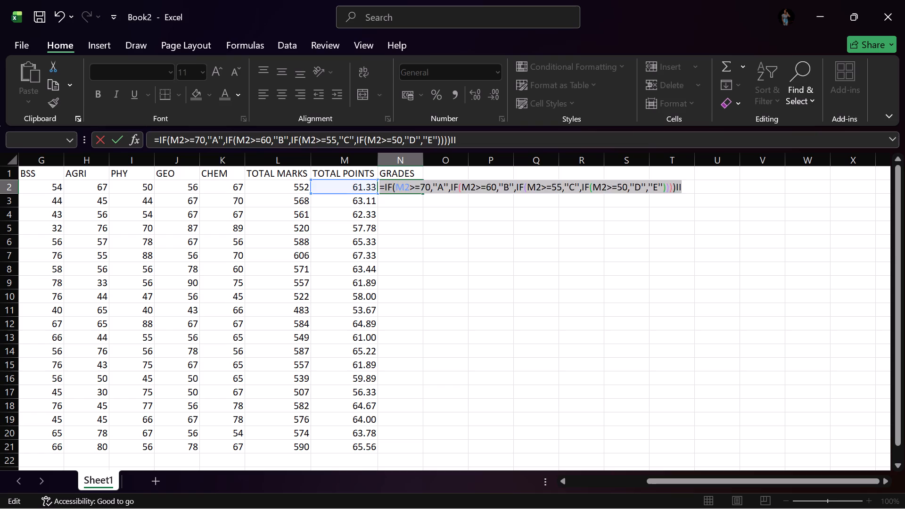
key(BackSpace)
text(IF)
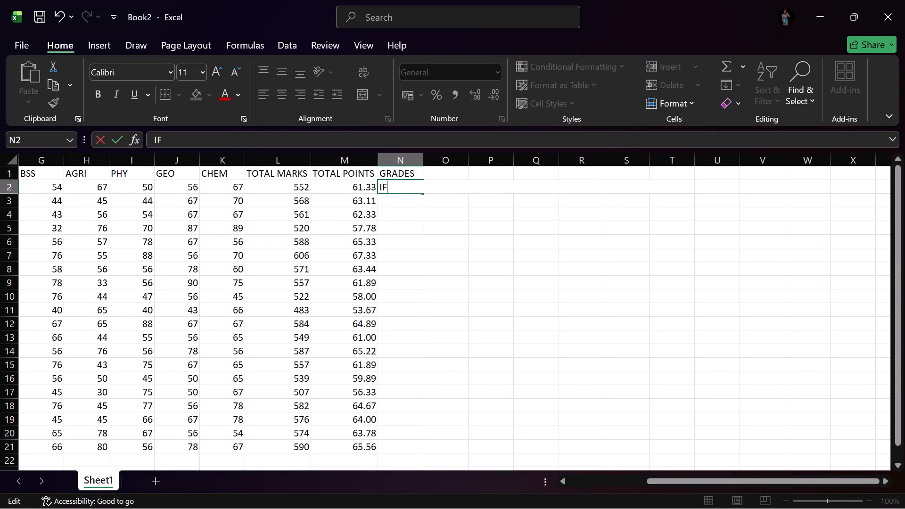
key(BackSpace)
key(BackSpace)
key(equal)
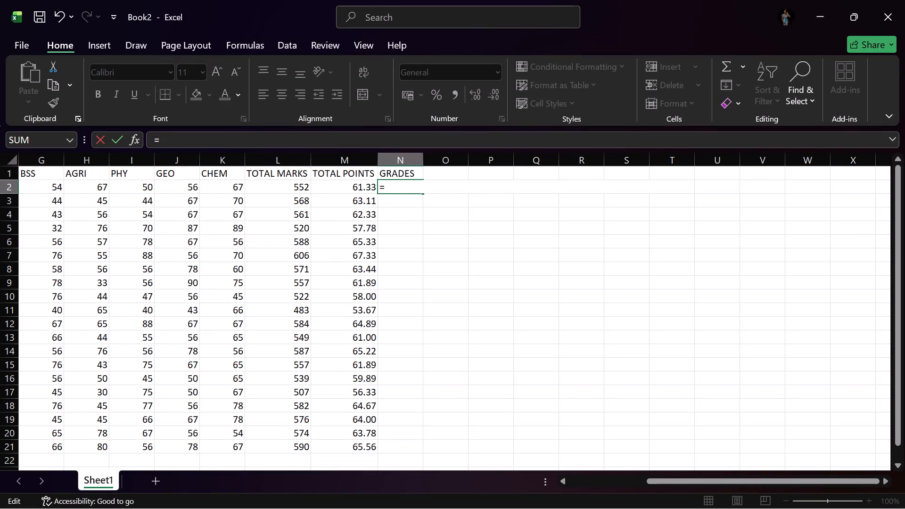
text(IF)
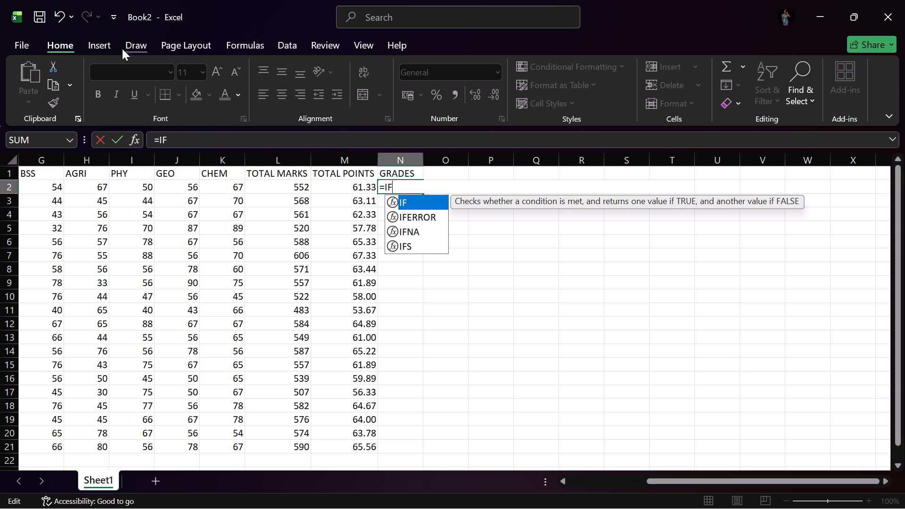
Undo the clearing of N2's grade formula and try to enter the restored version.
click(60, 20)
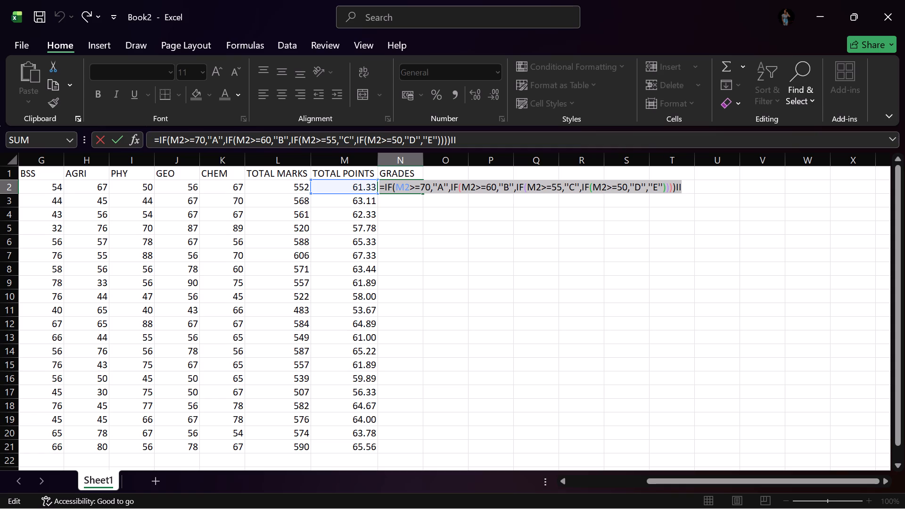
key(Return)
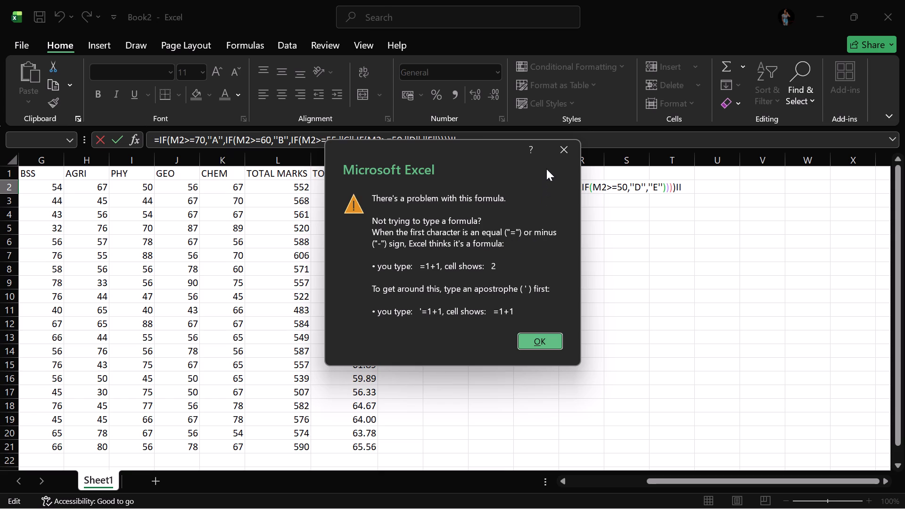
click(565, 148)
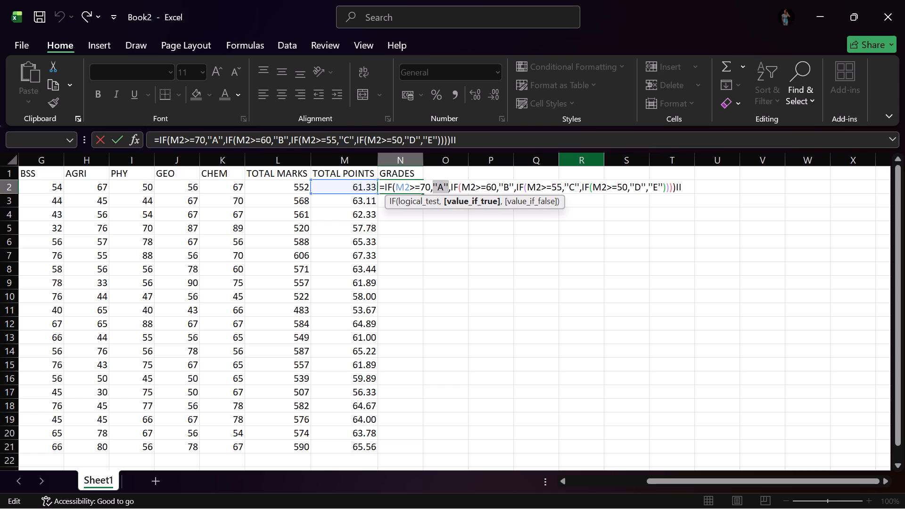
Cut N2's formula back to =IF( and rebuild its first condition so it reads =IF(M2>=70, with M2 as the reference.
click(683, 189)
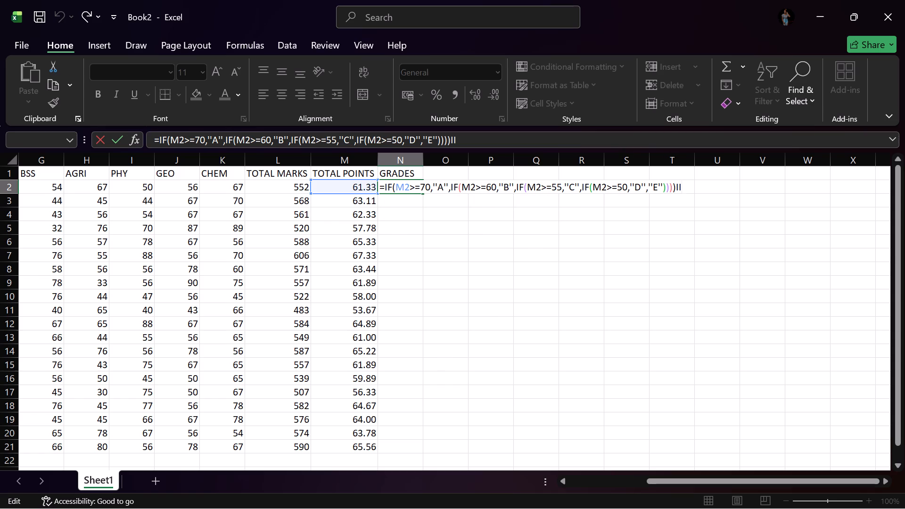
drag(681, 185, 408, 177)
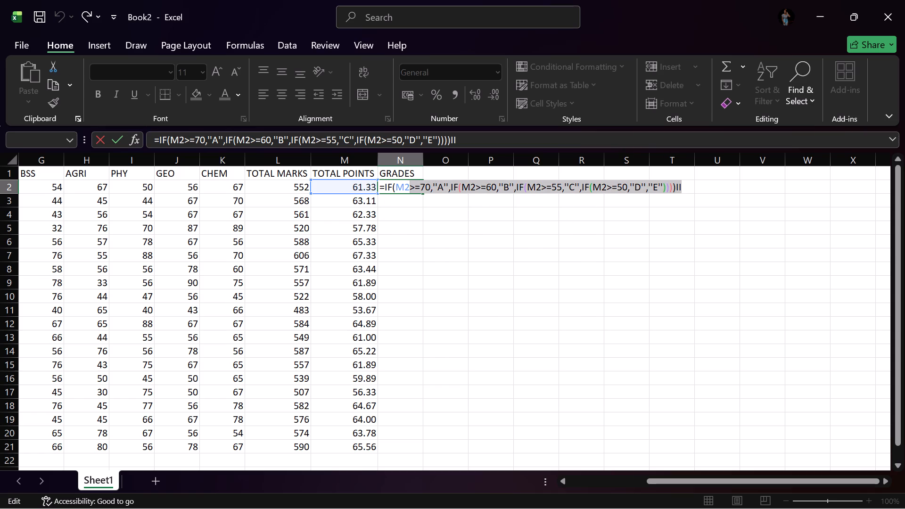
drag(408, 177, 399, 197)
key(BackSpace)
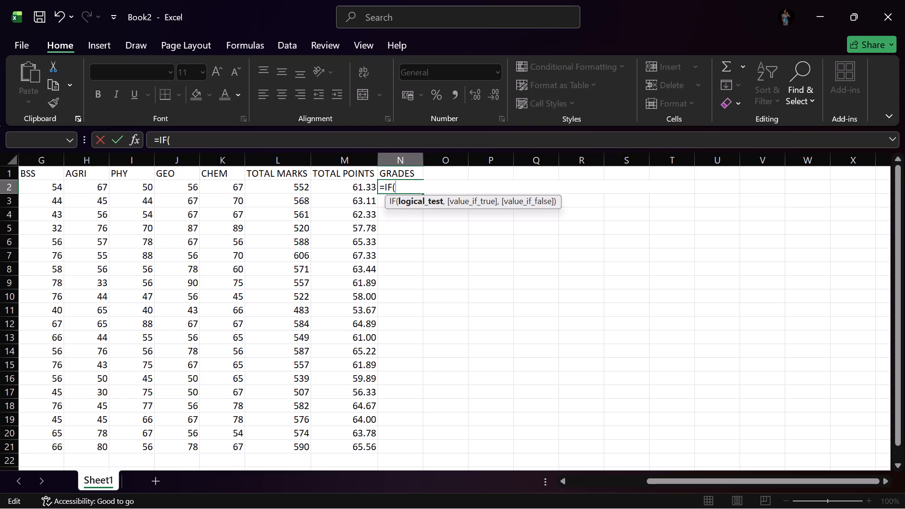
click(338, 186)
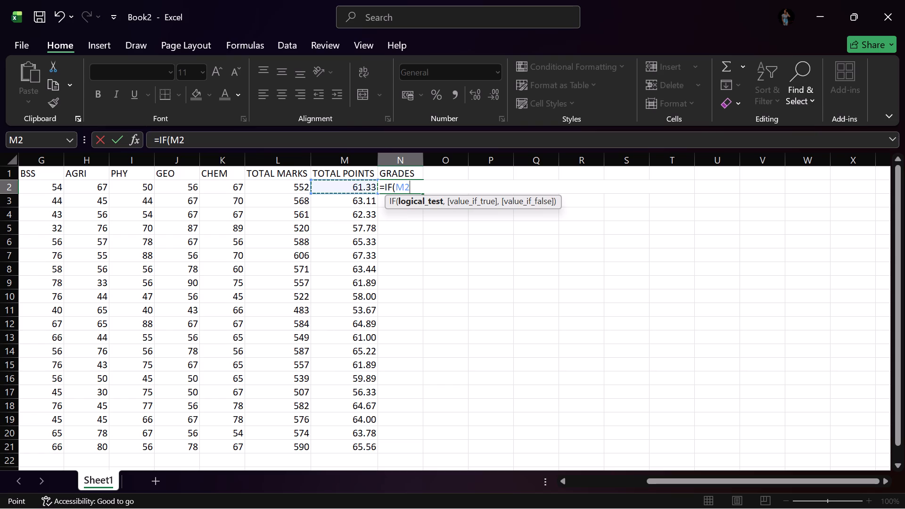
key(shift+greater)
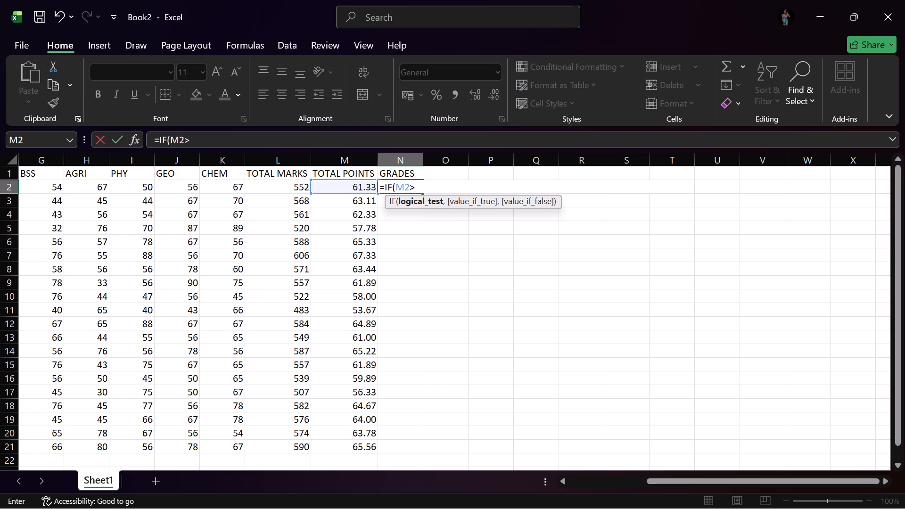
key(equal)
text(70)
key(comma)
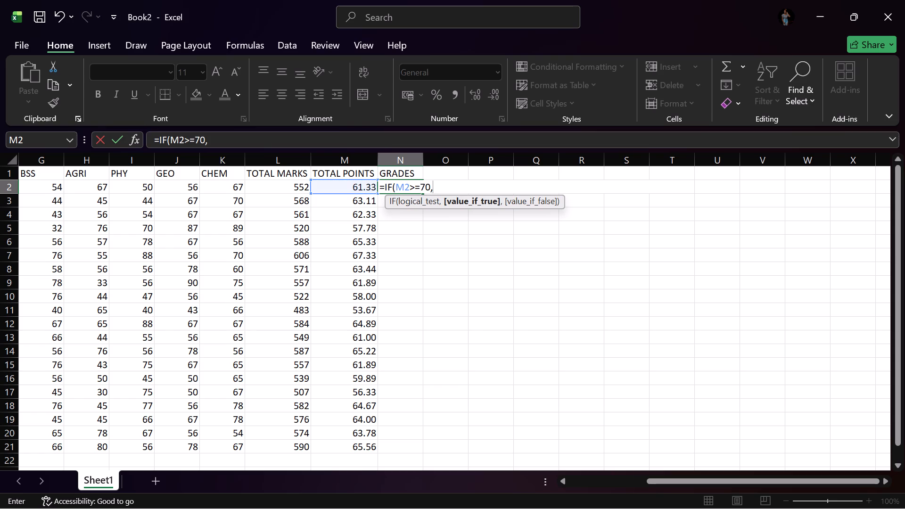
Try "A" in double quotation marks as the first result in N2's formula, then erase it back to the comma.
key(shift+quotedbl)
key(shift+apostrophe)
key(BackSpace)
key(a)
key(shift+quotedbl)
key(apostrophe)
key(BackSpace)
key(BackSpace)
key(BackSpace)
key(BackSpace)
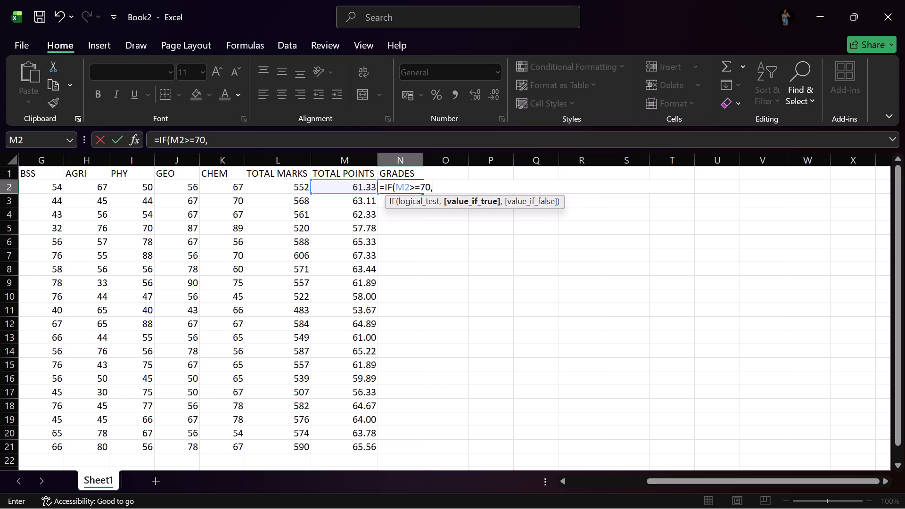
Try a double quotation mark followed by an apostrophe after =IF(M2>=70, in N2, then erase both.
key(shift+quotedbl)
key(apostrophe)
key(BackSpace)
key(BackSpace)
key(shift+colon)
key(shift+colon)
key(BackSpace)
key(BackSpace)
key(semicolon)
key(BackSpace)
Add "A" in double quotation marks as the first result in N2's formula, followed by a comma.
text("')
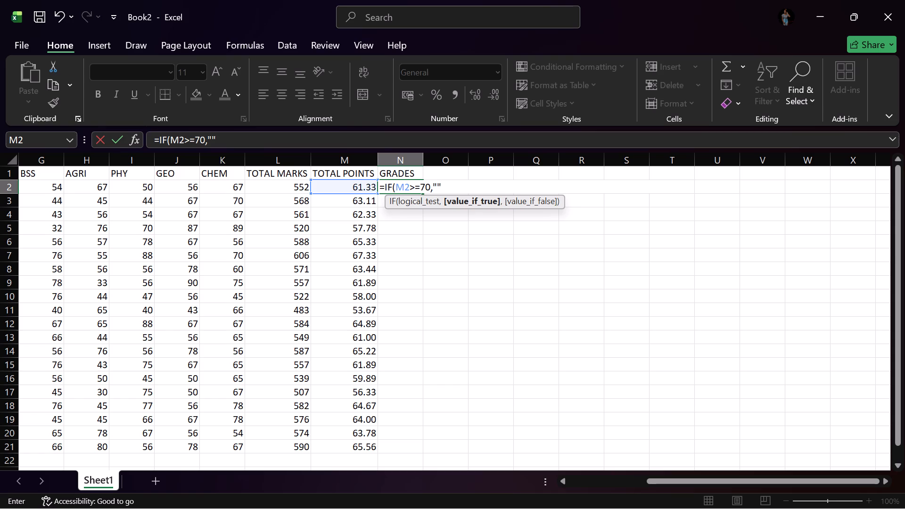
click(437, 186)
key(a)
key(comma)
key(BackSpace)
click(450, 184)
key(comma)
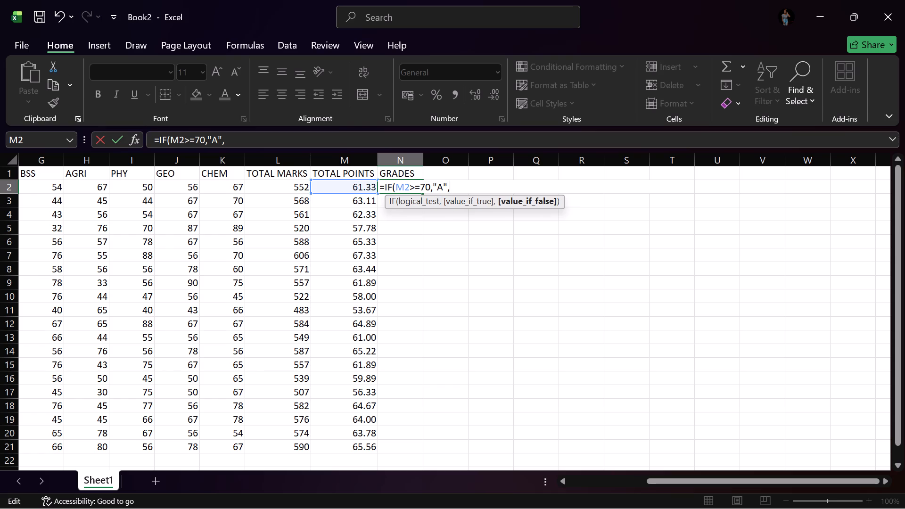
Add a second nested condition to N2's formula, IF(M2>=60,"B", with M2 as the reference.
text(IF)
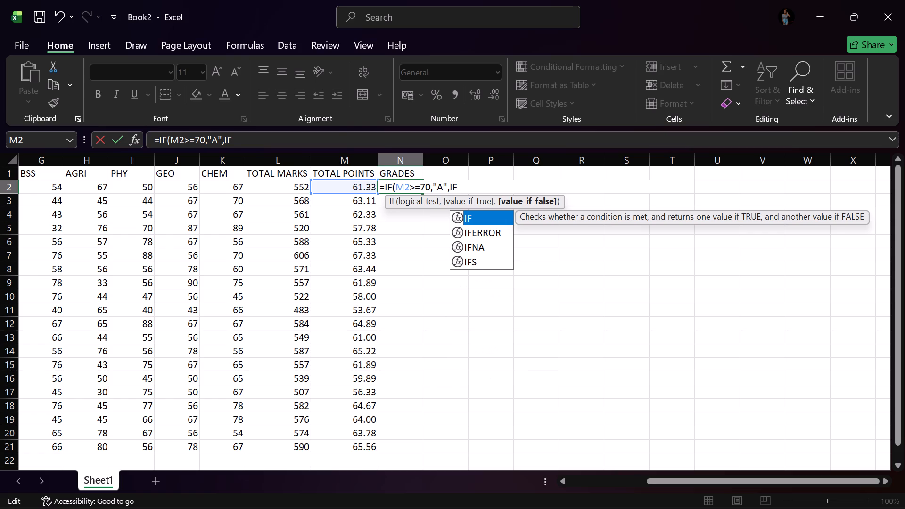
key(shift+parenleft)
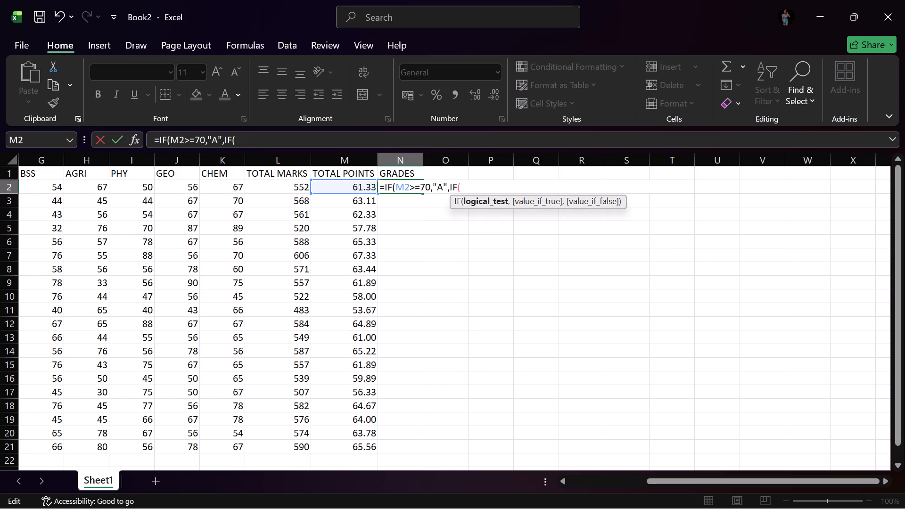
click(348, 189)
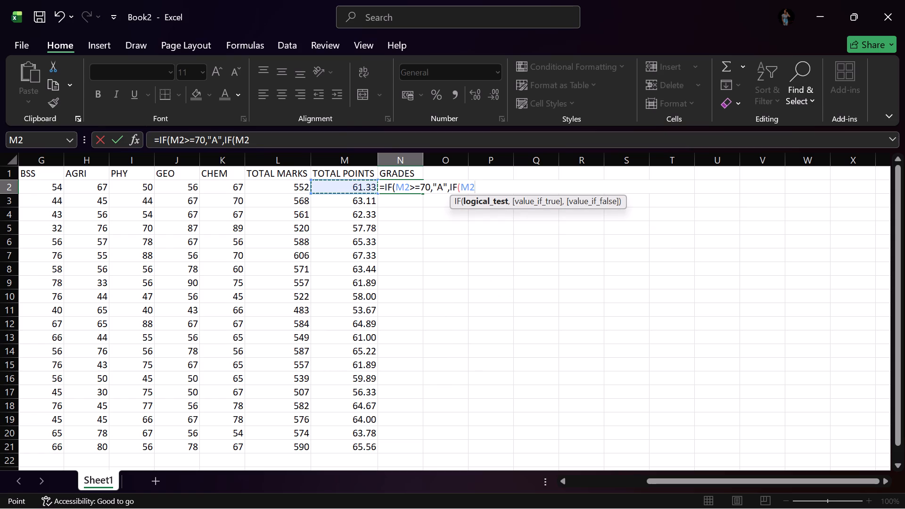
key(shift+greater)
key(equal)
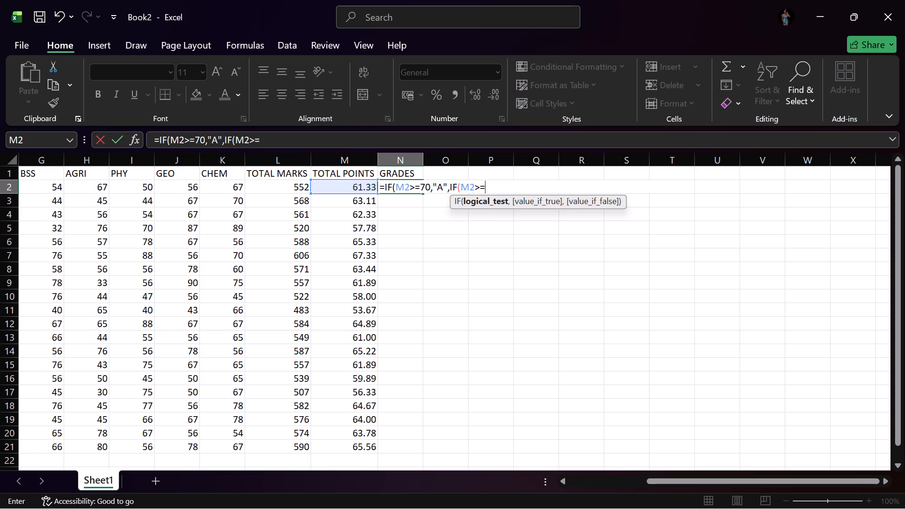
text(60)
key(comma)
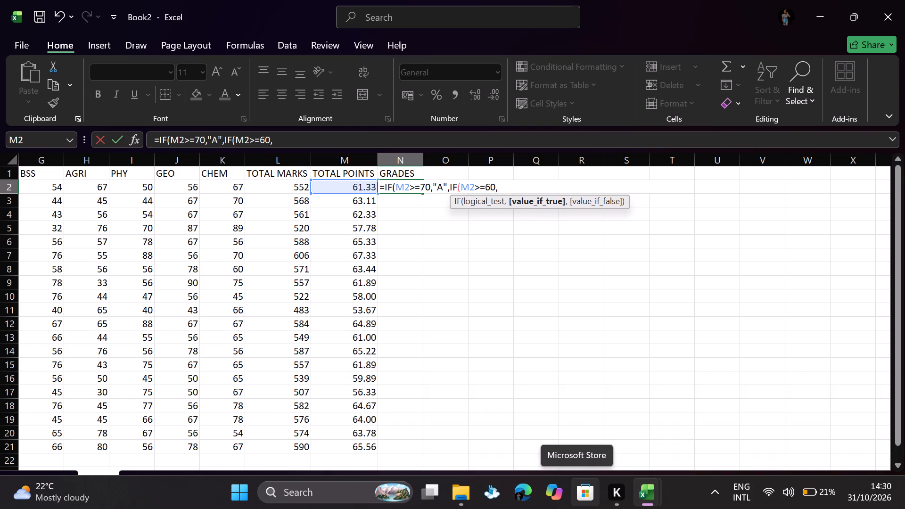
key(shift+quotedbl)
key(shift+apostrophe)
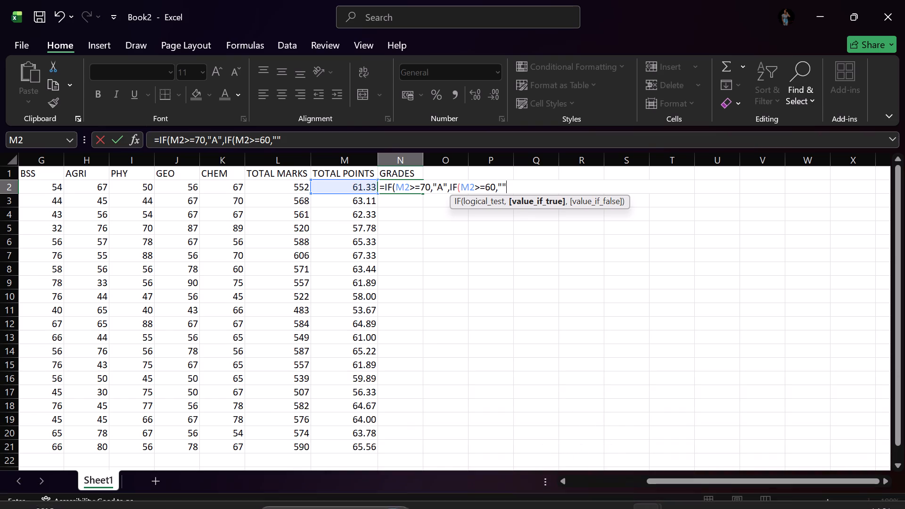
click(501, 187)
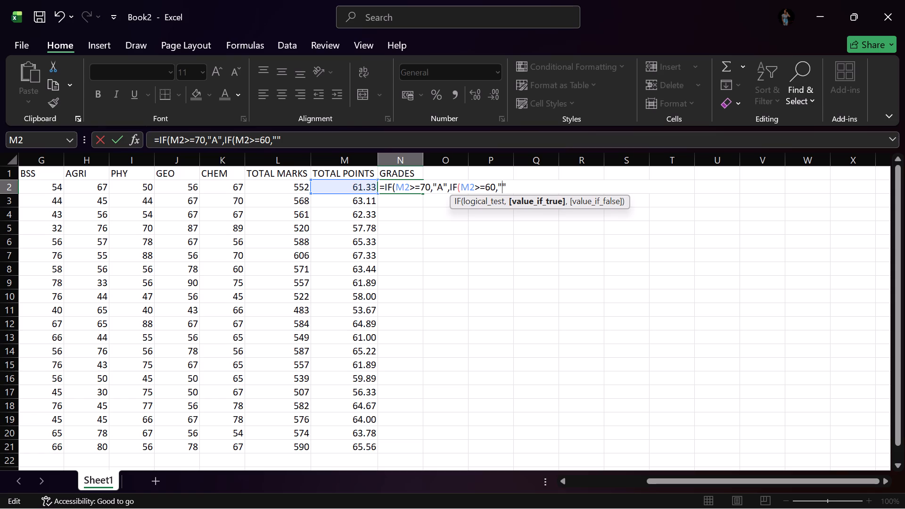
key(b)
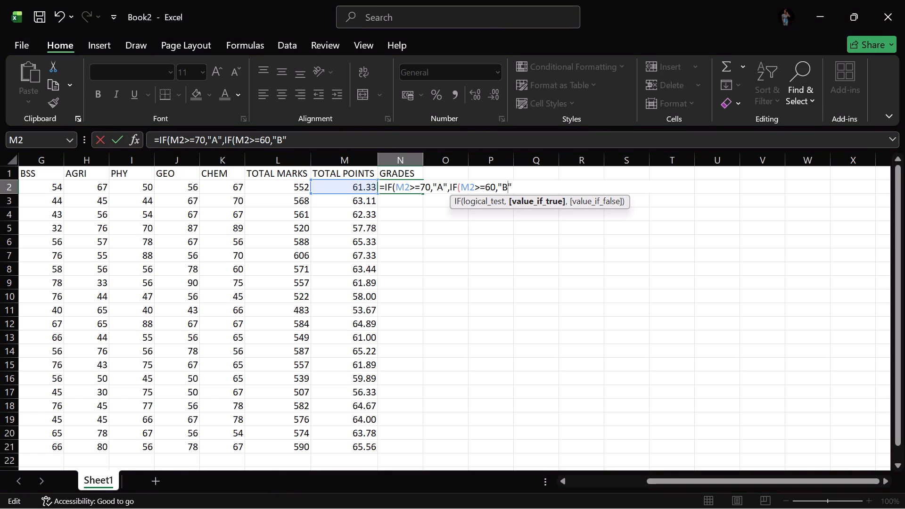
click(518, 187)
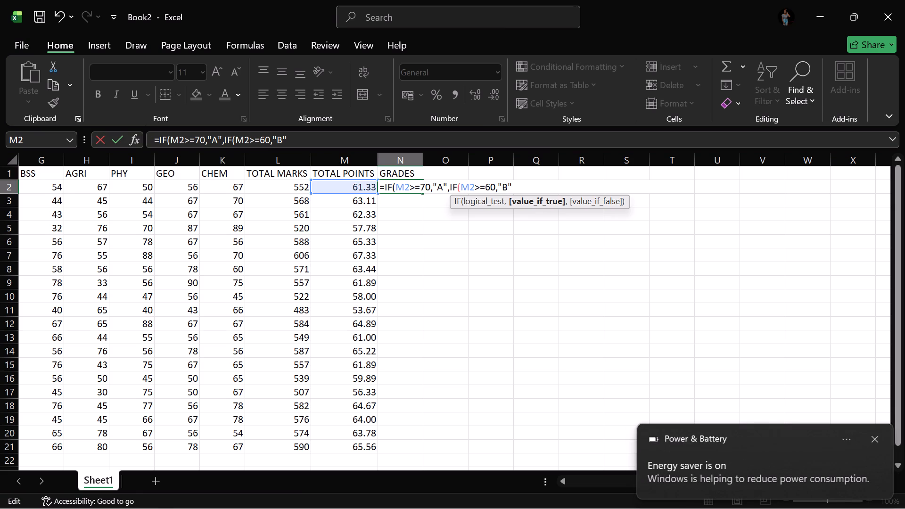
key(comma)
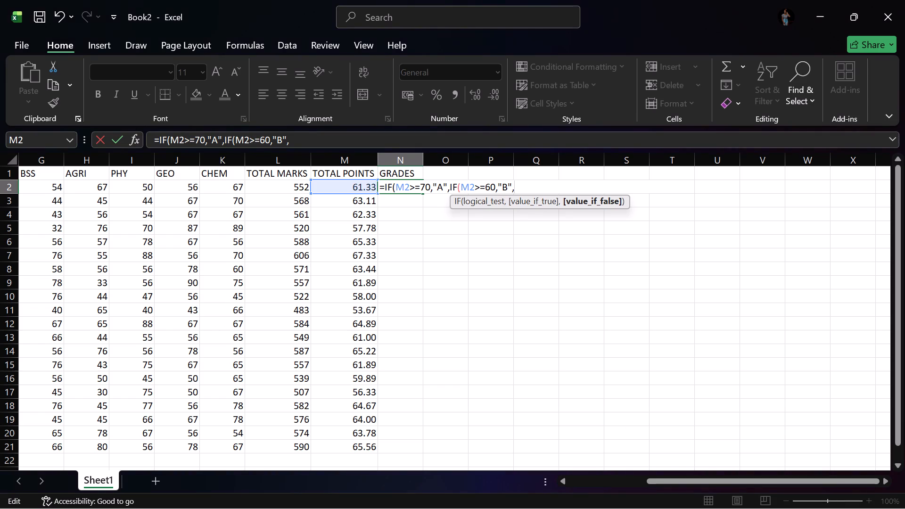
Add a third nested condition to N2's formula, IF(M2>=55,"C", with M2 as the reference.
text(IF)
text((9)
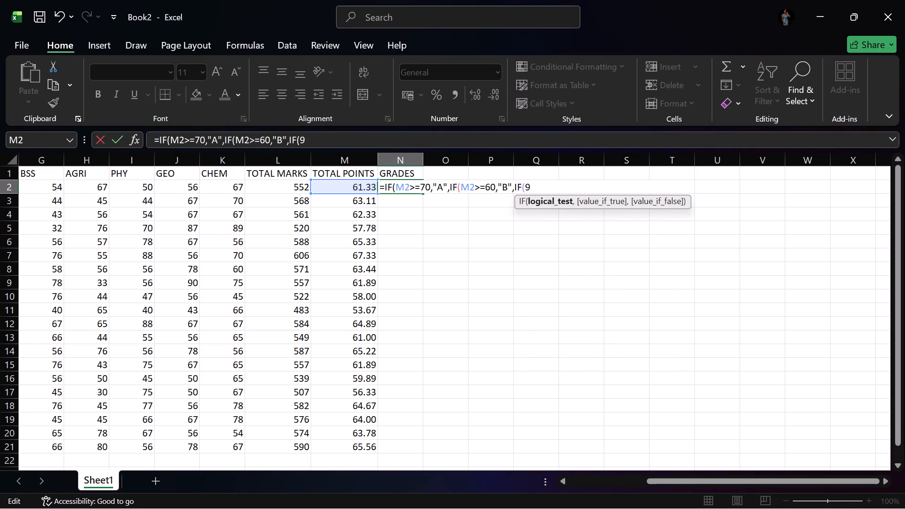
key(BackSpace)
click(342, 182)
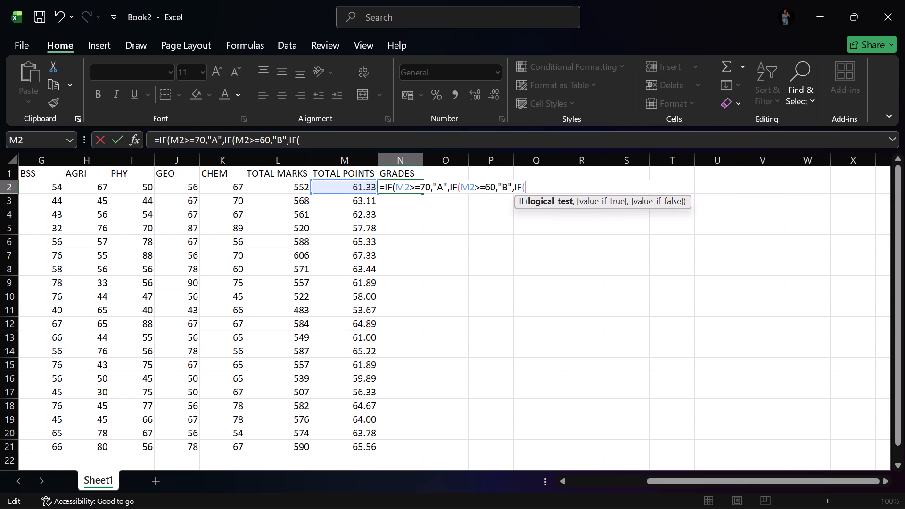
click(354, 185)
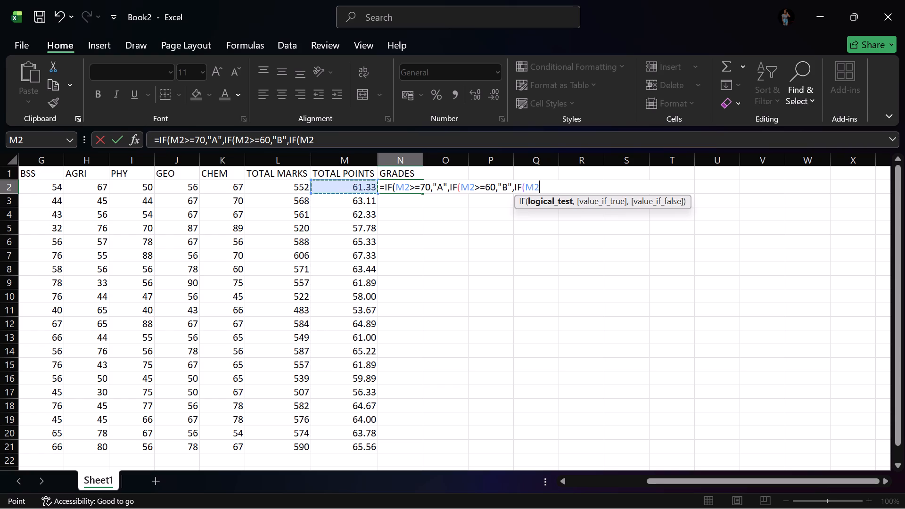
key(shift+greater)
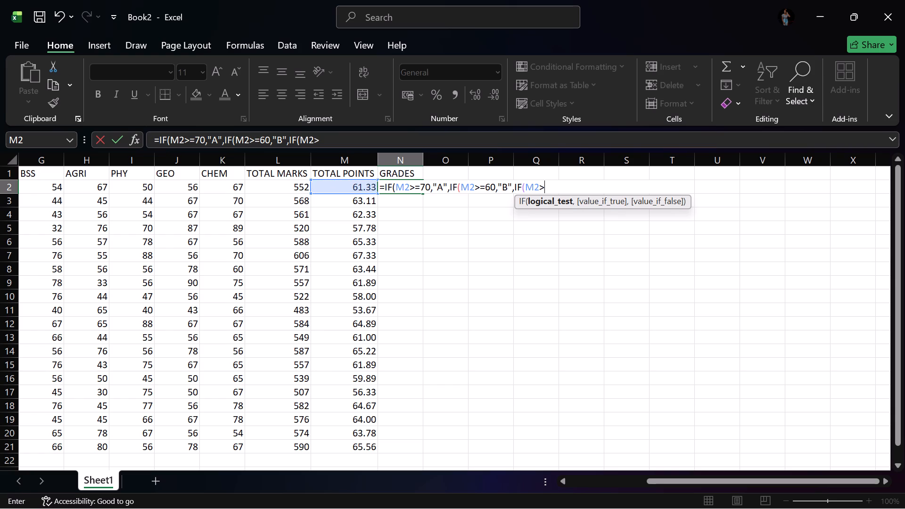
key(equal)
text(55)
key(comma)
key(shift+quotedbl)
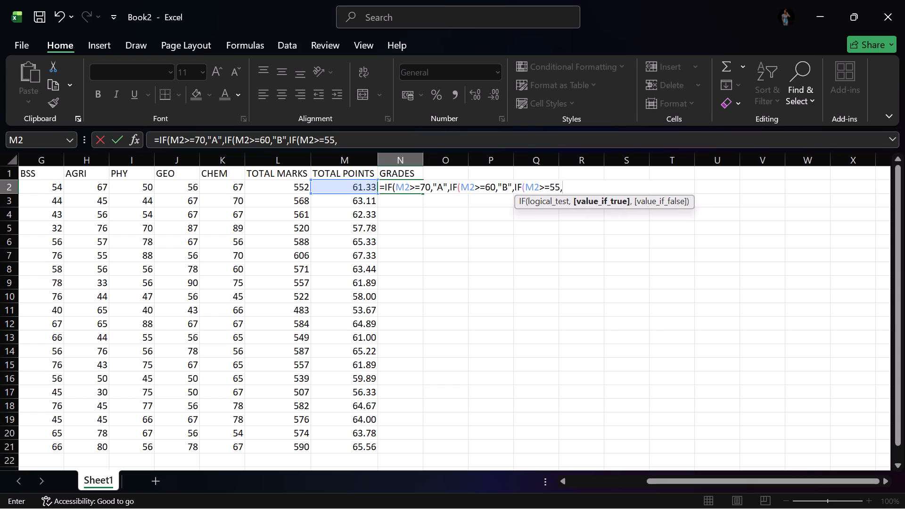
key(shift+apostrophe)
click(566, 185)
key(c)
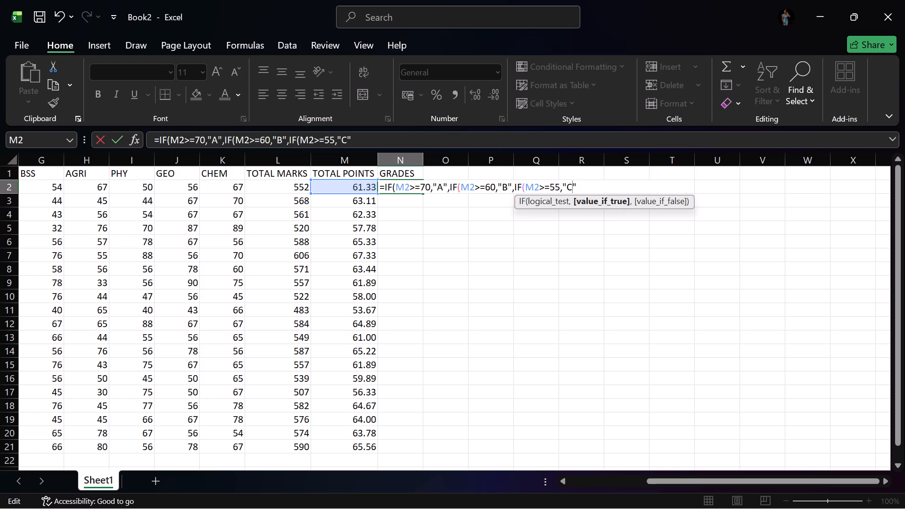
click(585, 190)
key(comma)
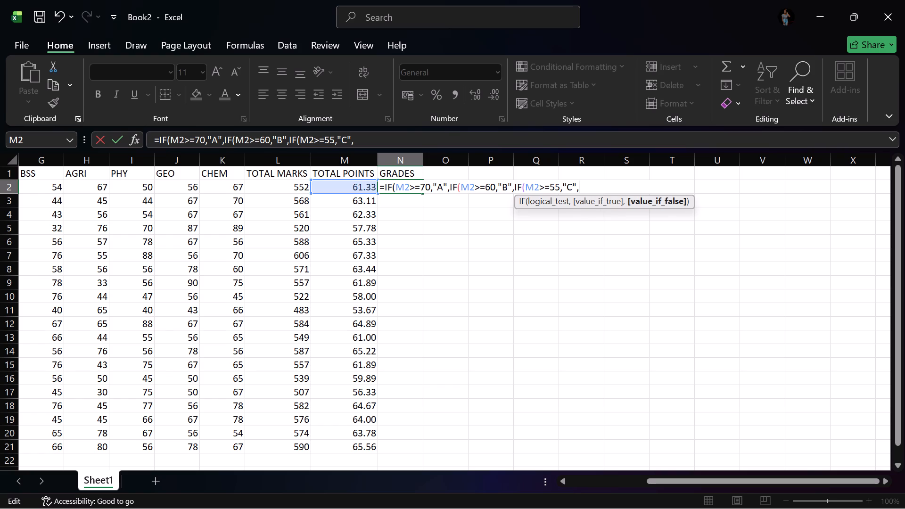
Add a fourth nested condition to N2's formula, IF(M2>=50,"D", with M2 as the reference.
text(IF)
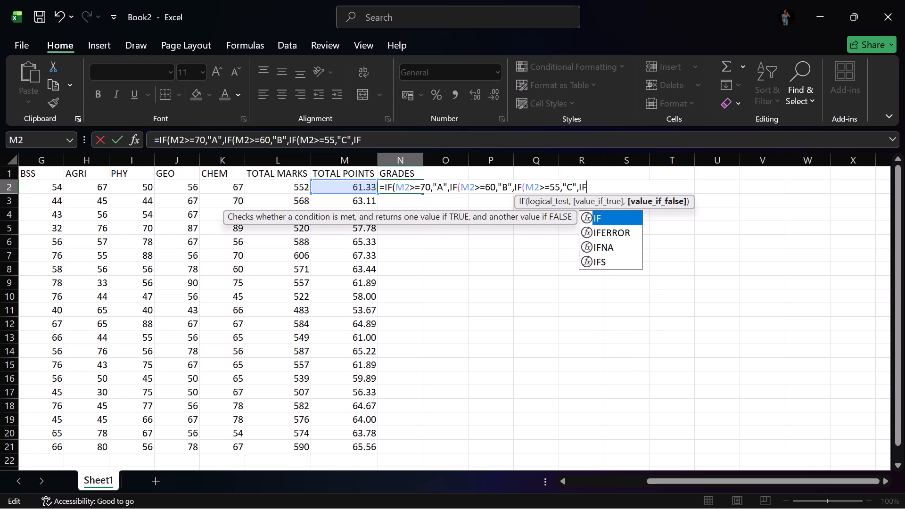
key(shift+parenleft)
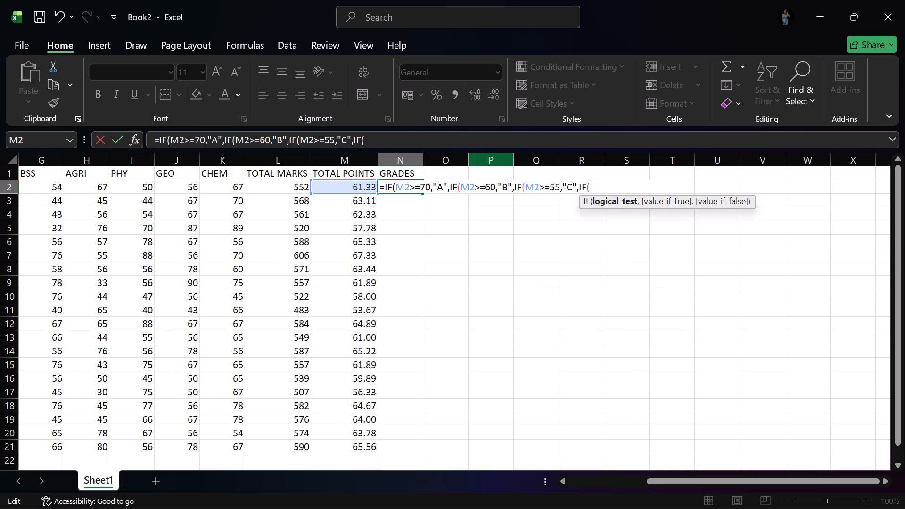
click(350, 187)
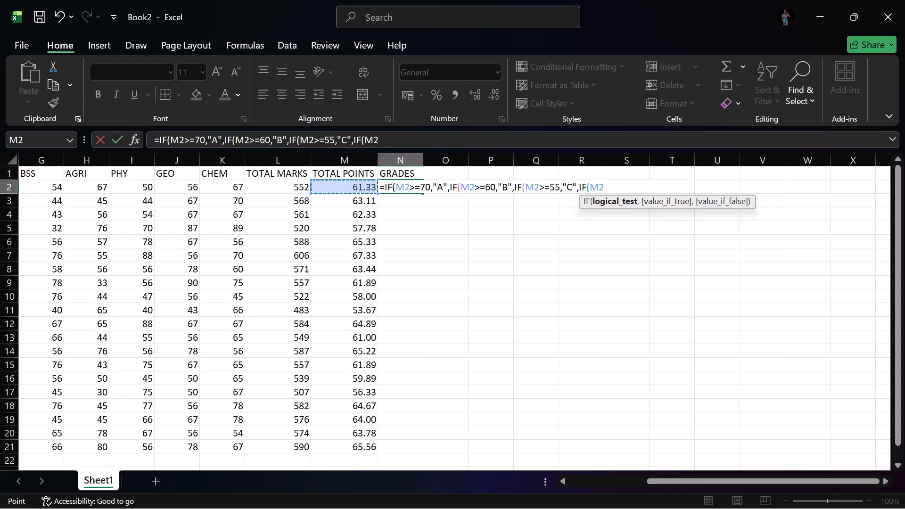
key(shift+greater)
key(equal)
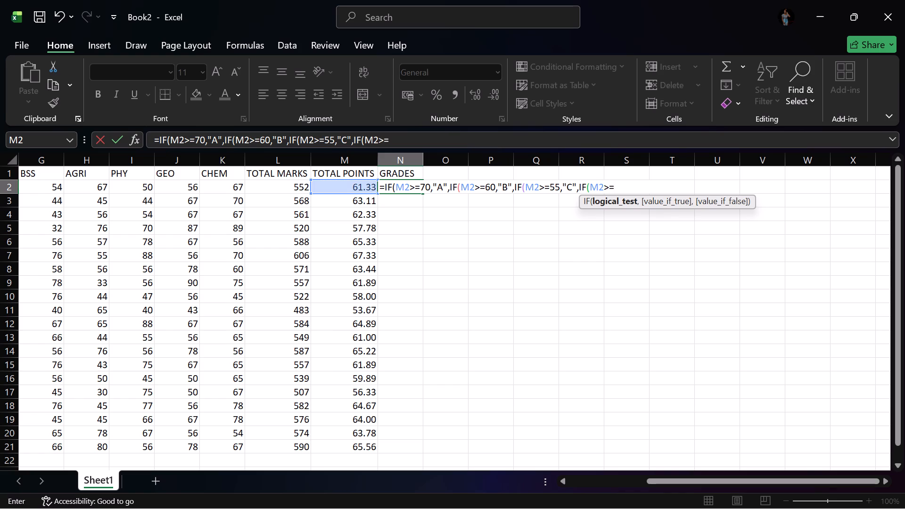
key(5)
key(0)
key(comma)
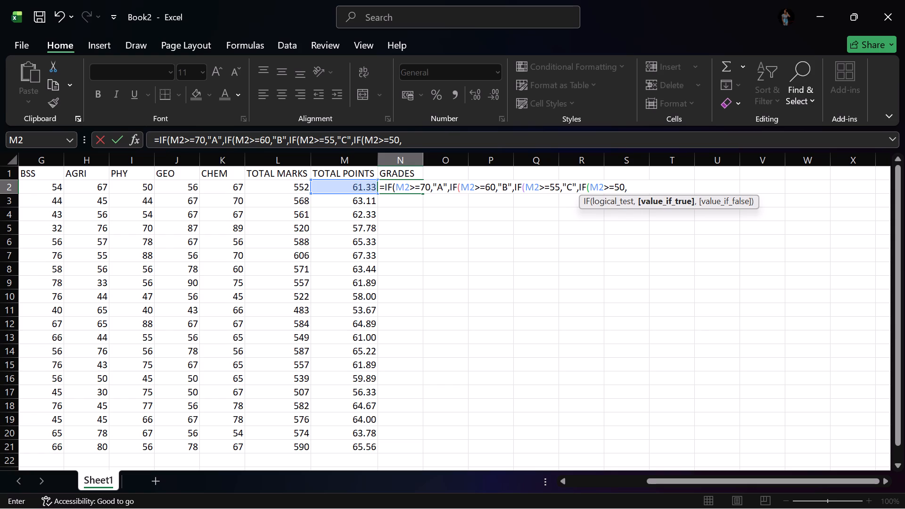
key(shift+quotedbl)
key(shift+apostrophe)
click(630, 185)
key(d)
click(644, 185)
key(comma)
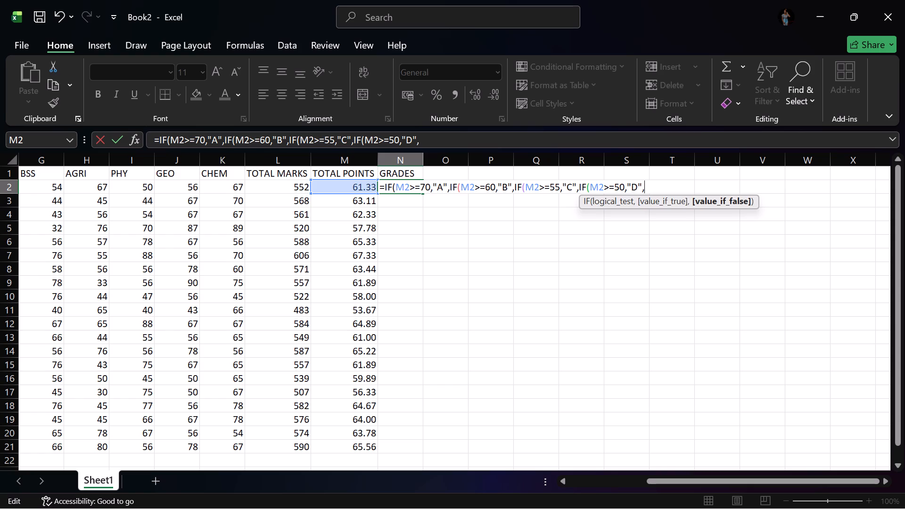
Add "E" as the final false result in N2's formula, close it with four parentheses and enter it.
text("')
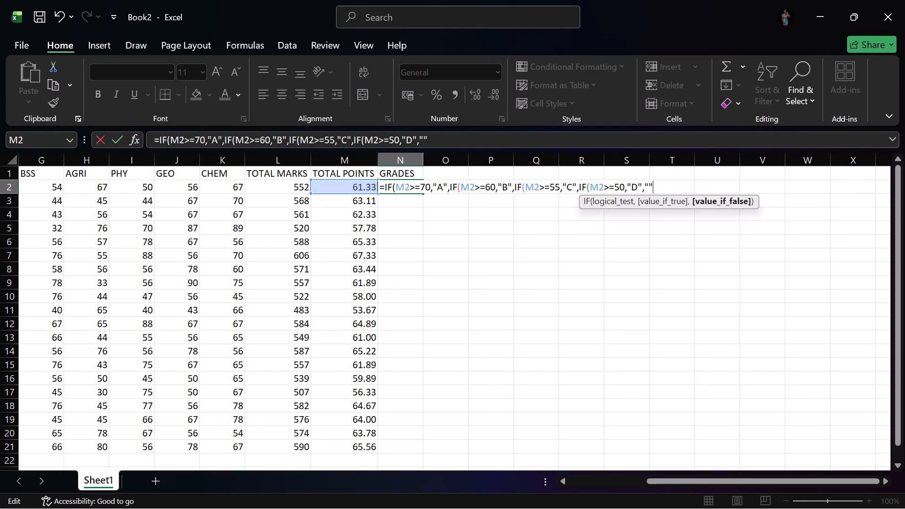
click(647, 186)
key(e)
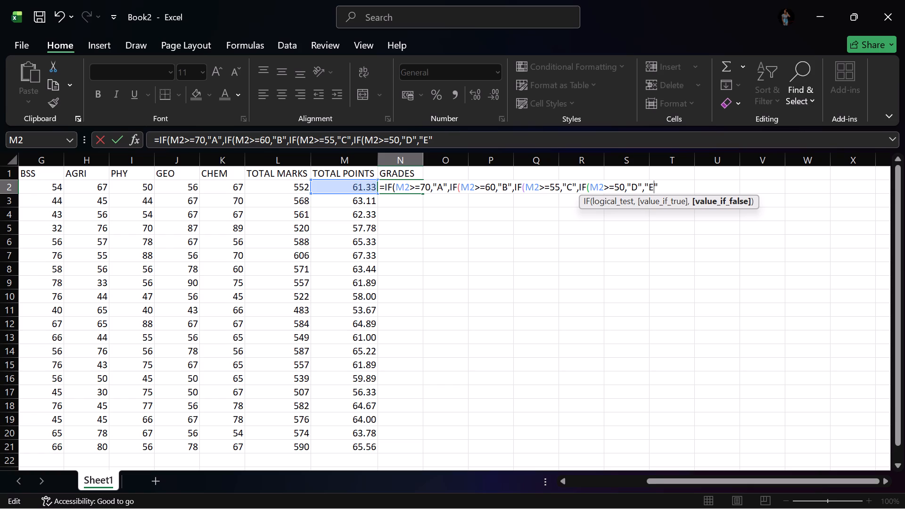
click(659, 187)
text()))))
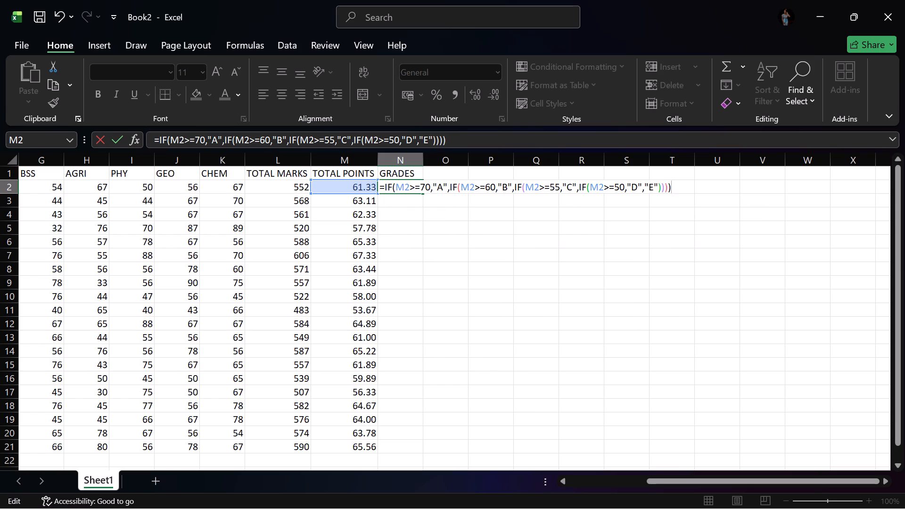
key(Return)
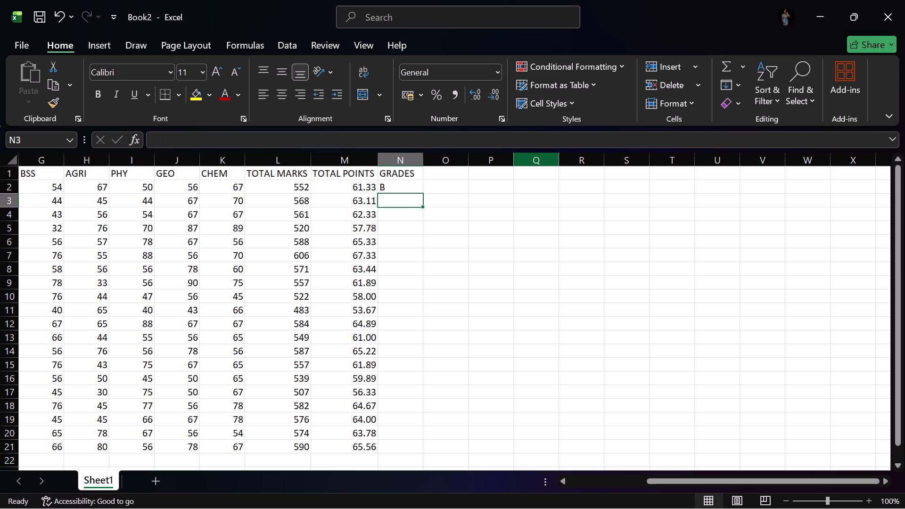
Fill the grade formula from N2 down the GRADES column to N21 and deselect the range.
drag(403, 184, 404, 185)
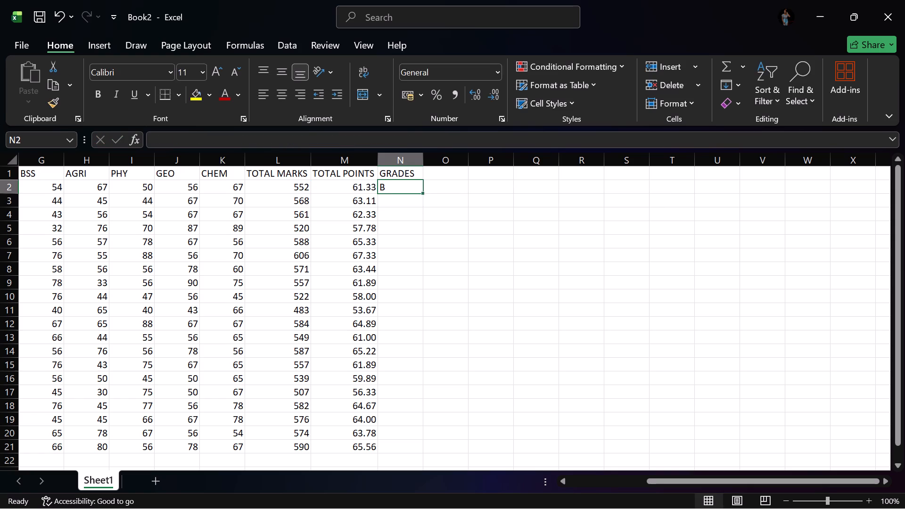
drag(404, 185, 420, 206)
click(410, 186)
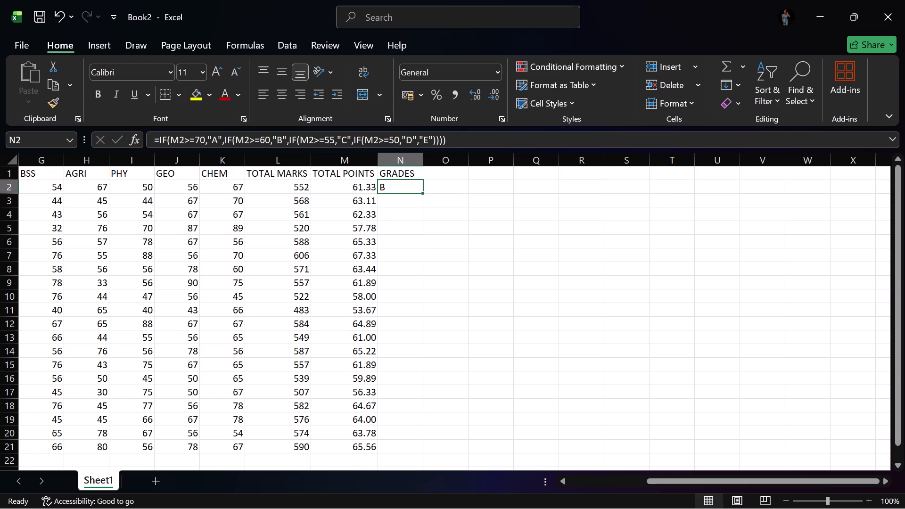
drag(423, 193, 419, 263)
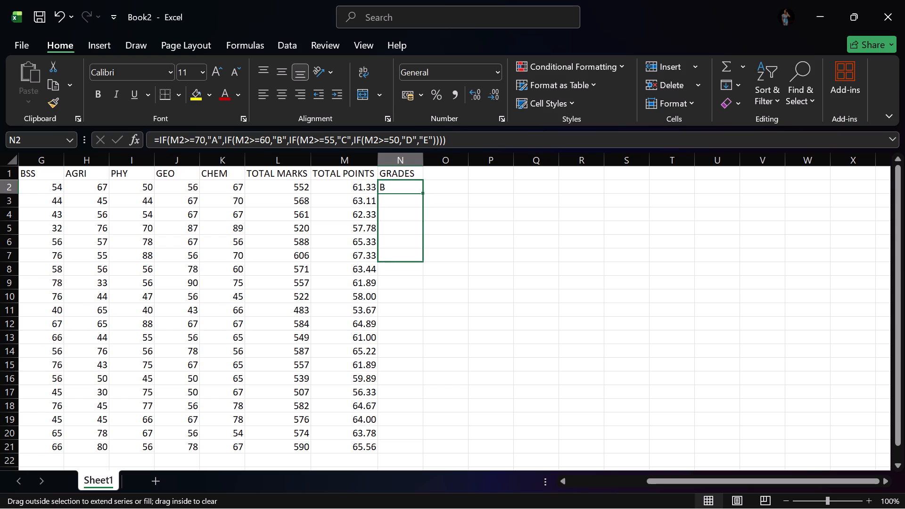
drag(419, 263, 404, 377)
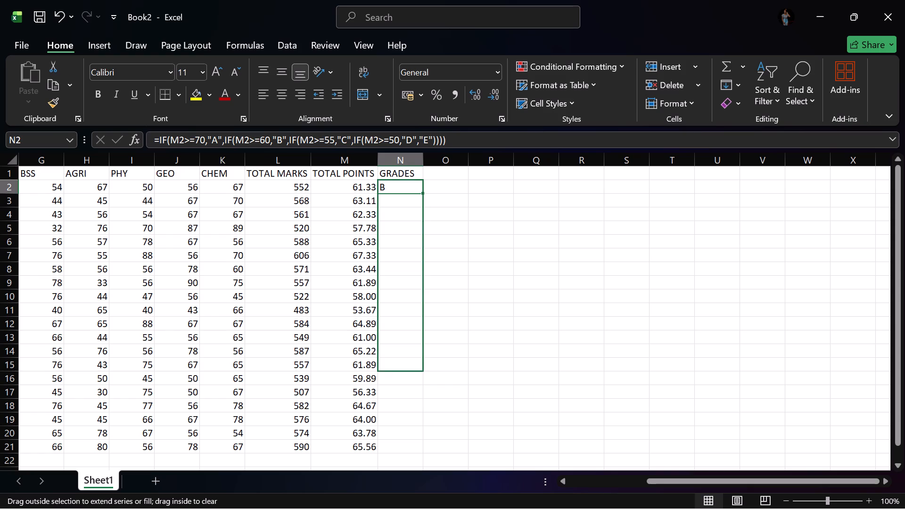
drag(404, 377, 386, 426)
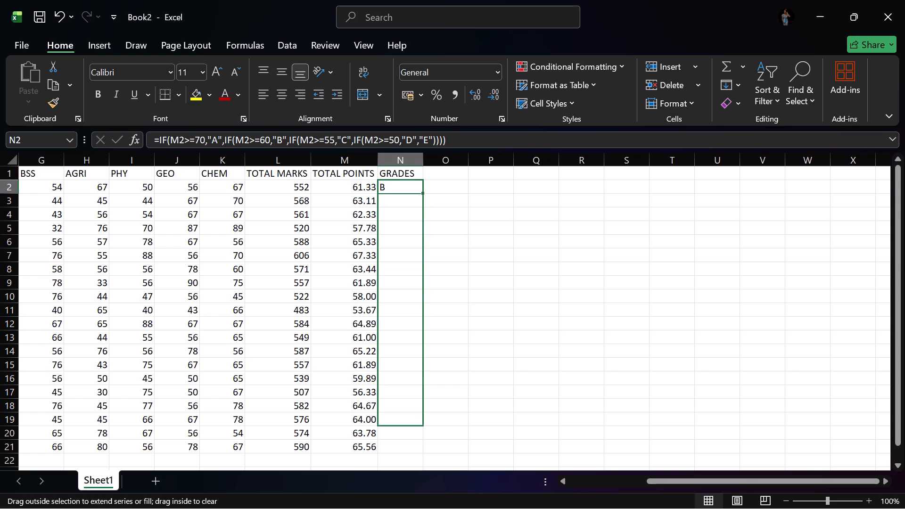
drag(386, 426, 381, 442)
drag(381, 442, 380, 447)
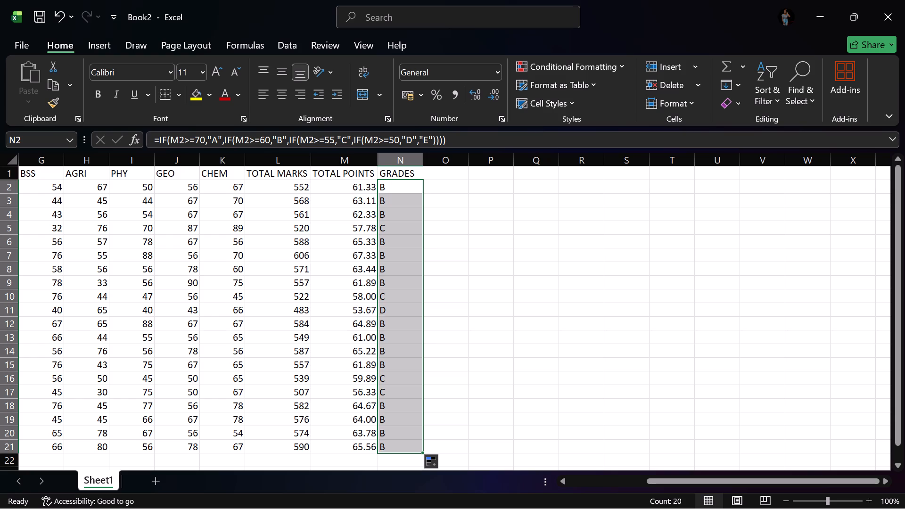
click(490, 267)
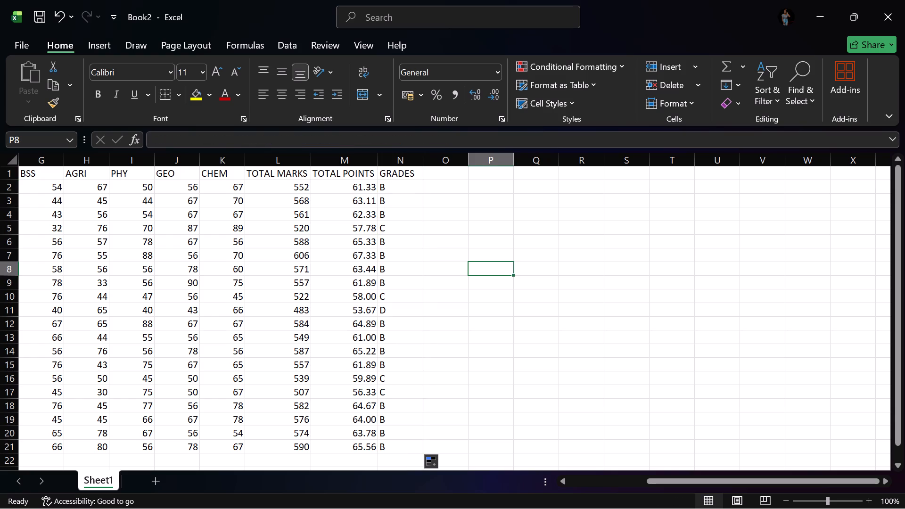
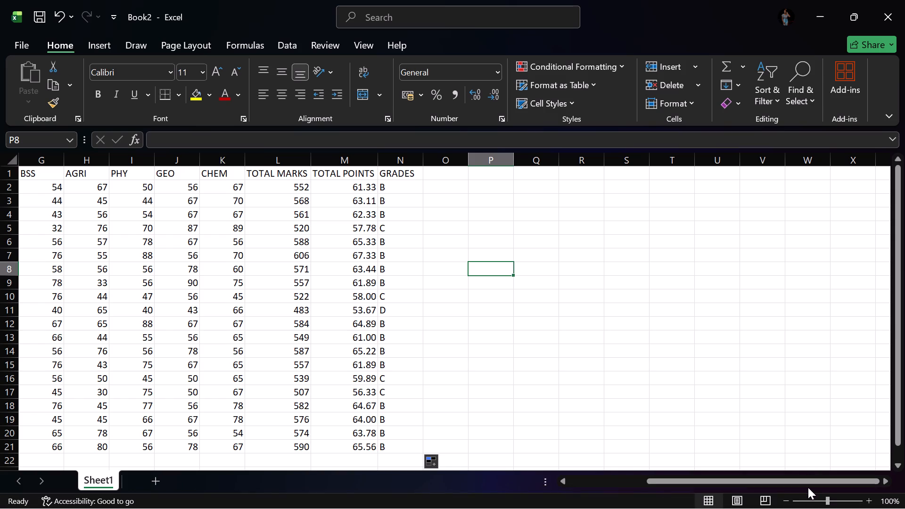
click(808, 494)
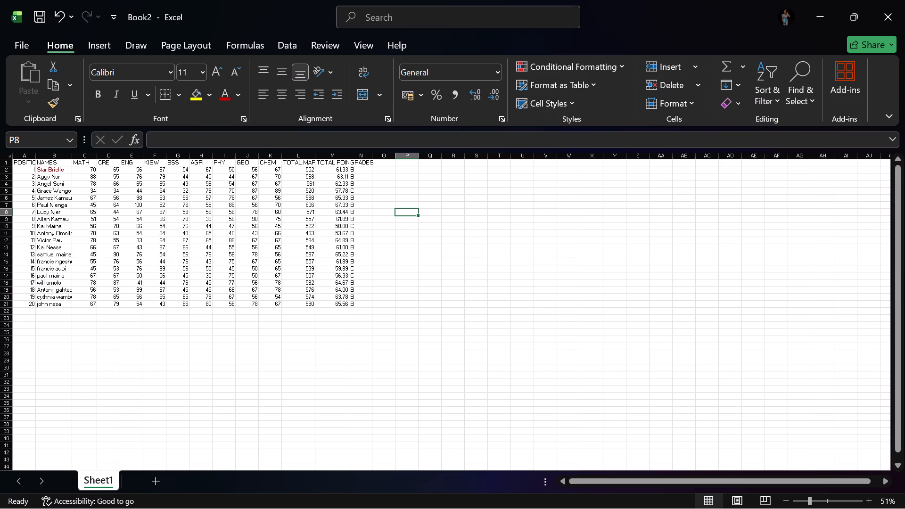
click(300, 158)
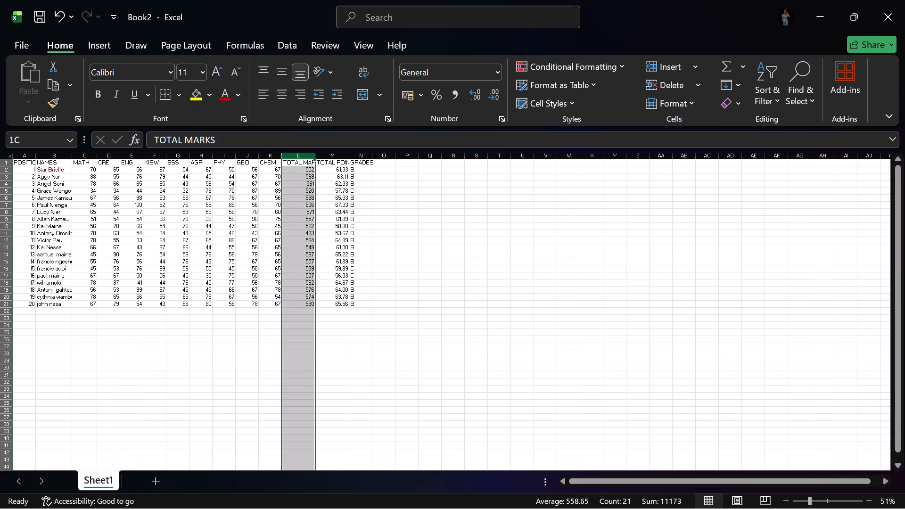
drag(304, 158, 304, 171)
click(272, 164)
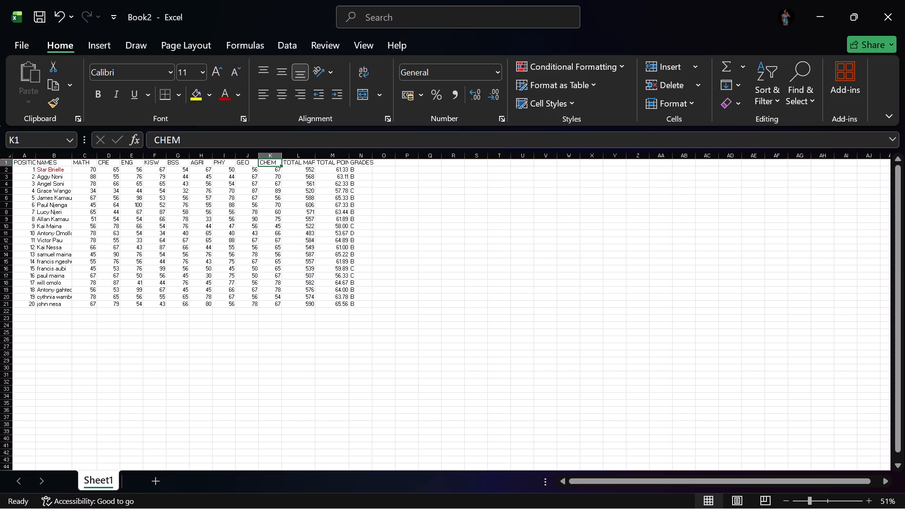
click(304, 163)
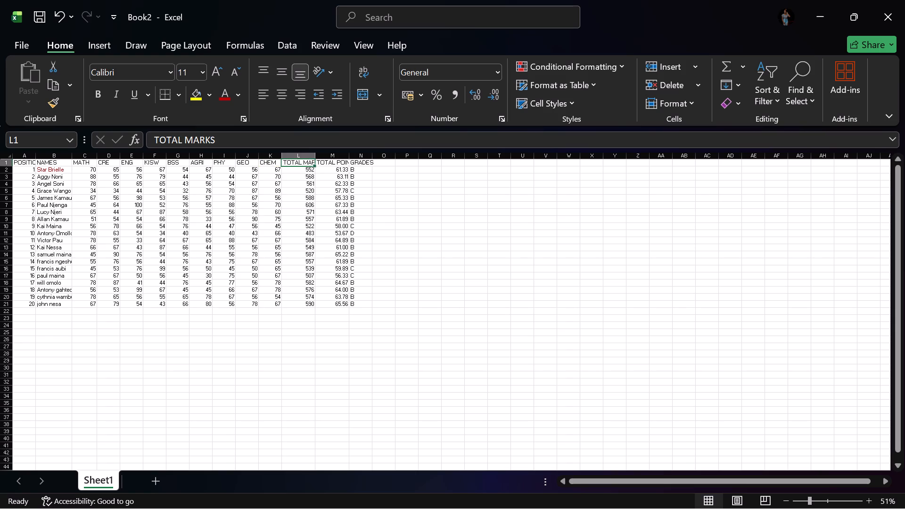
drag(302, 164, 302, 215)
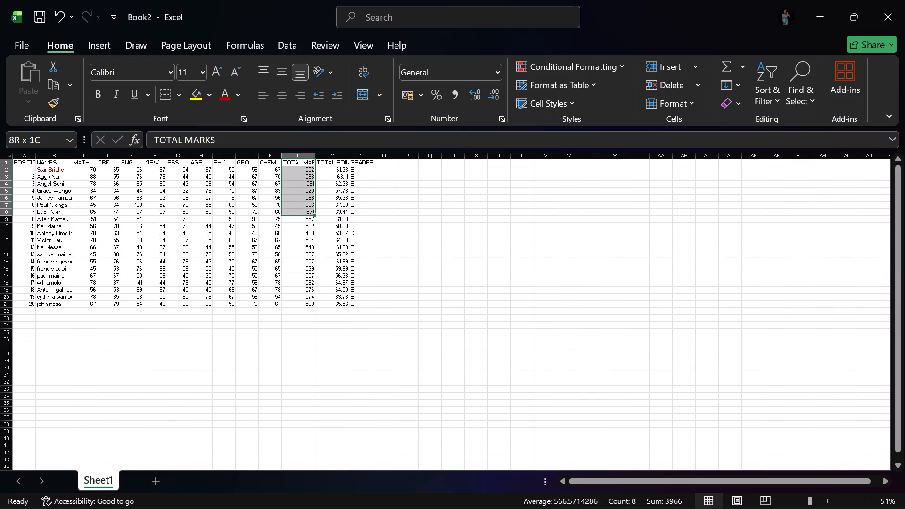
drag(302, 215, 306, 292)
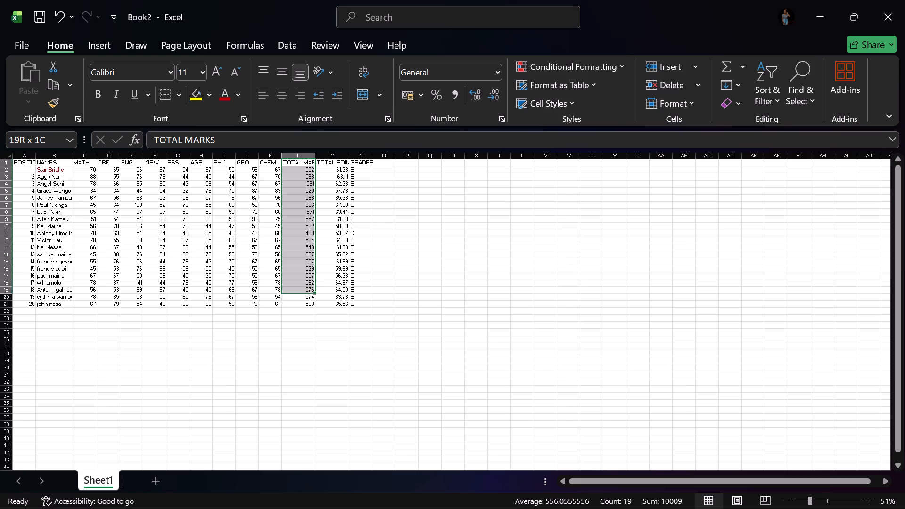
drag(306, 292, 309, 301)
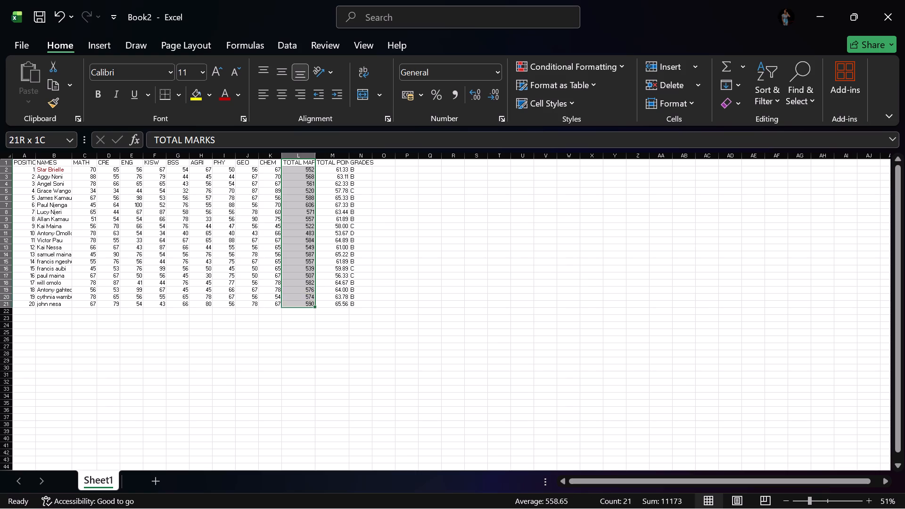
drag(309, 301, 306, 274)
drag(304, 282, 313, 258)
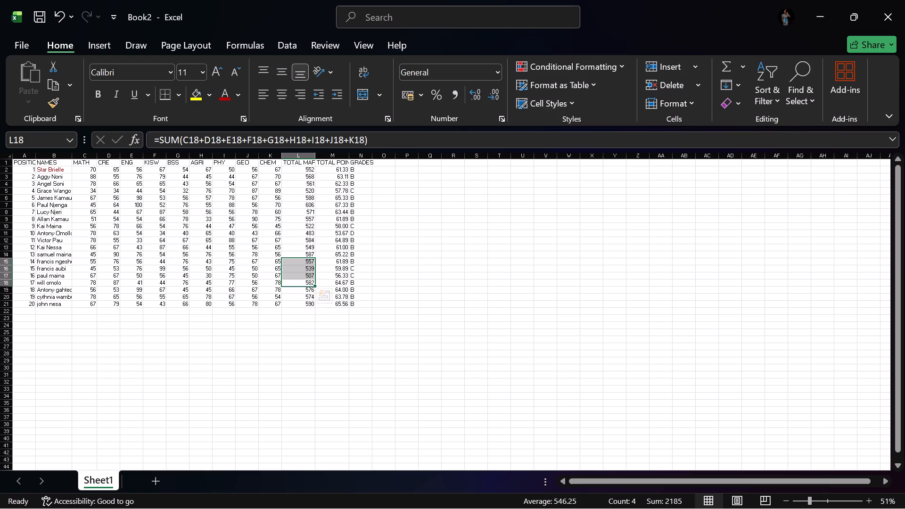
Select the TOTAL MARKS range L1:L21, header included, and start inserting a chart from it.
click(299, 161)
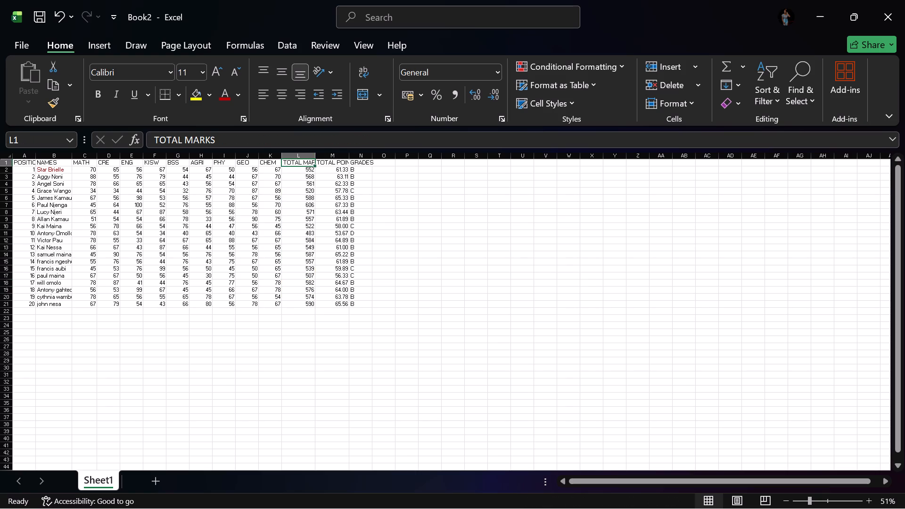
drag(297, 163, 292, 254)
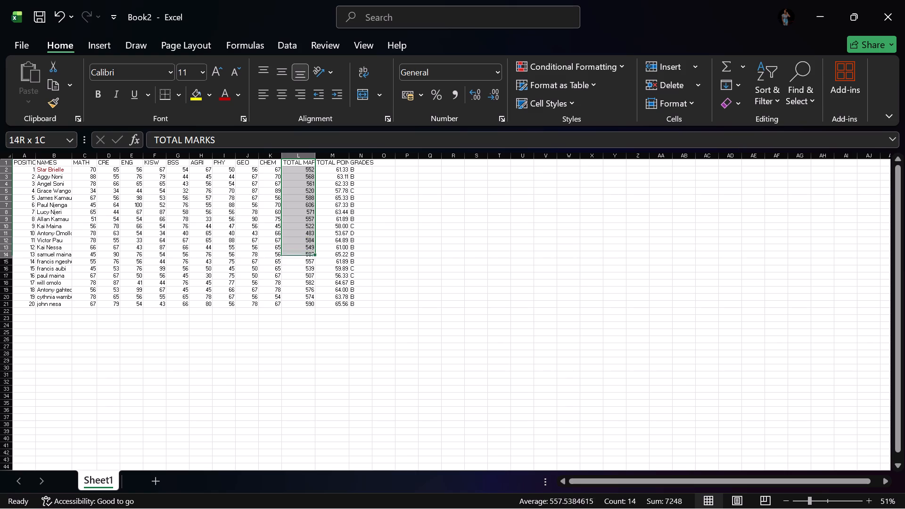
drag(292, 254, 297, 300)
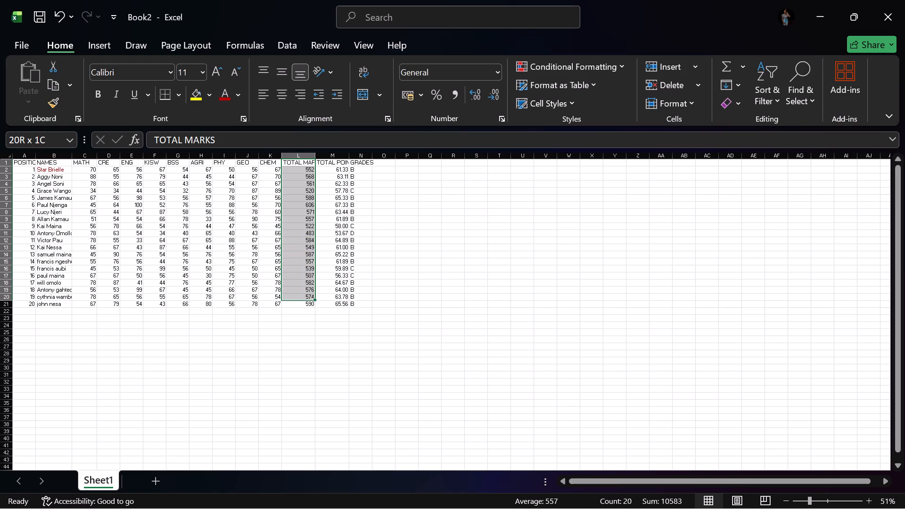
drag(297, 300, 304, 305)
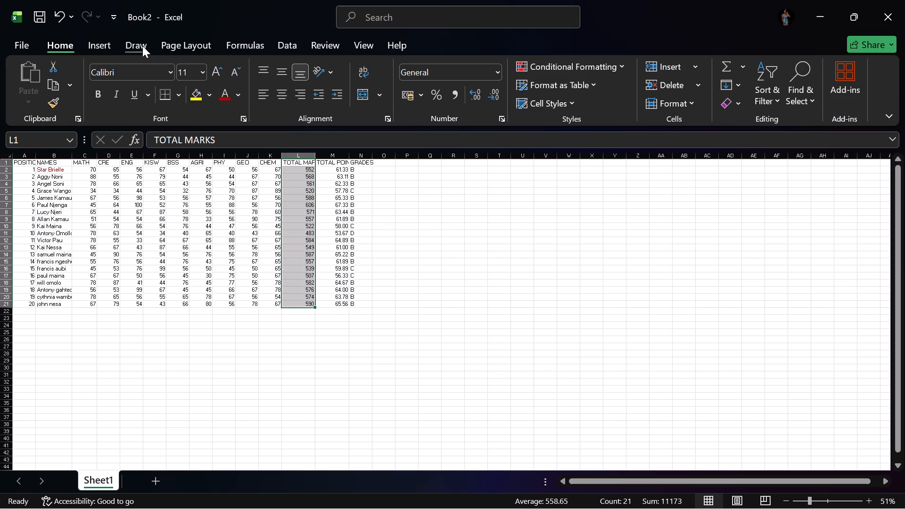
drag(106, 40, 96, 31)
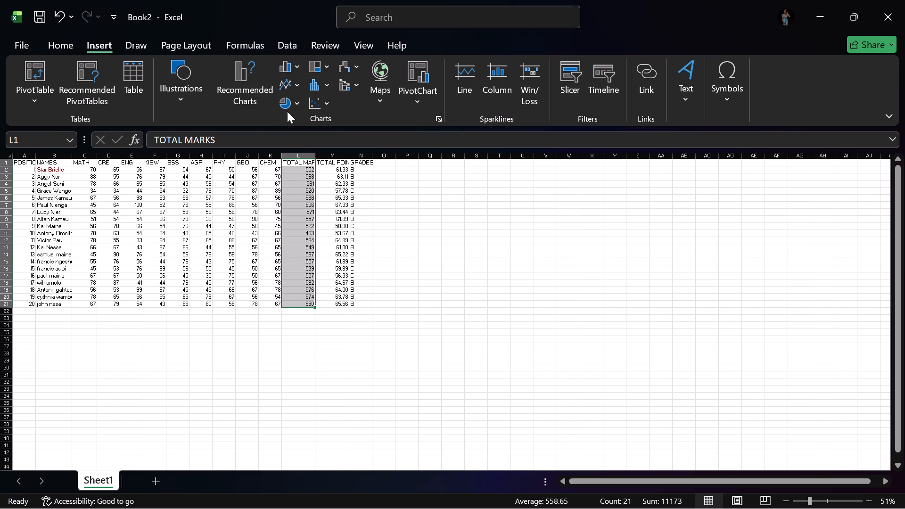
Insert a 3-D pie chart of the selected TOTAL MARKS data.
click(296, 99)
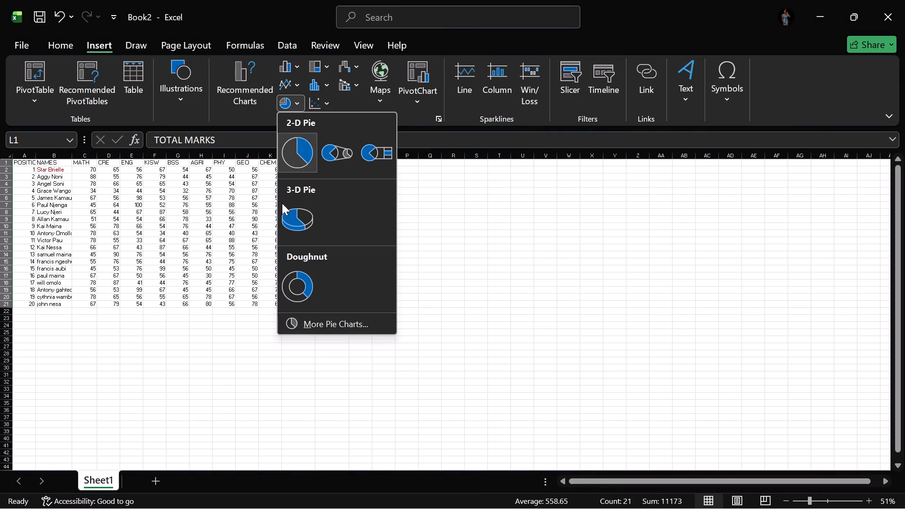
click(303, 230)
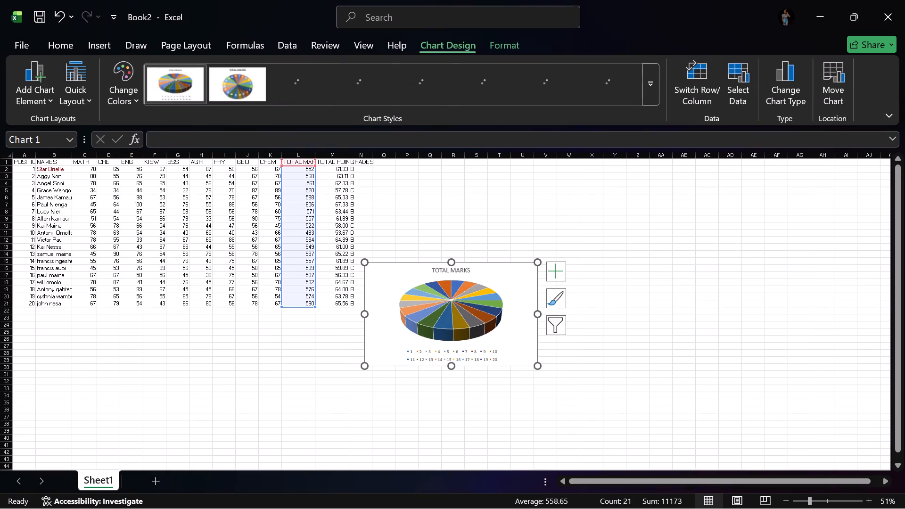
click(386, 292)
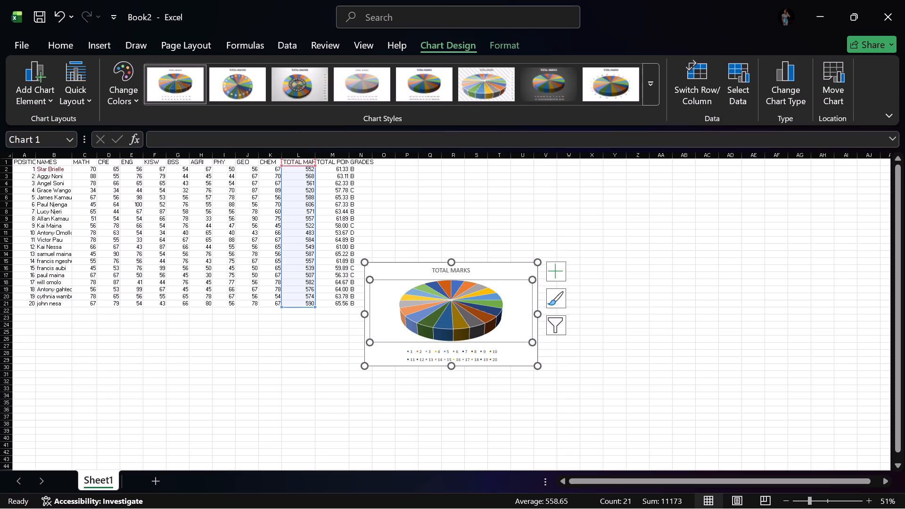